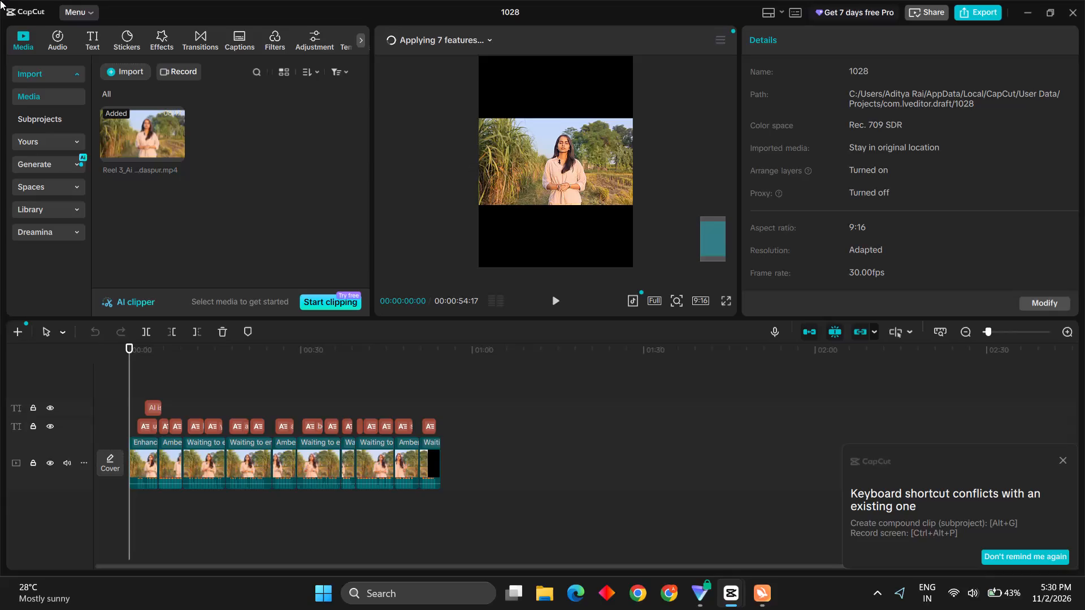
Dismiss the Pro free-trial offer.
key(space)
click(612, 389)
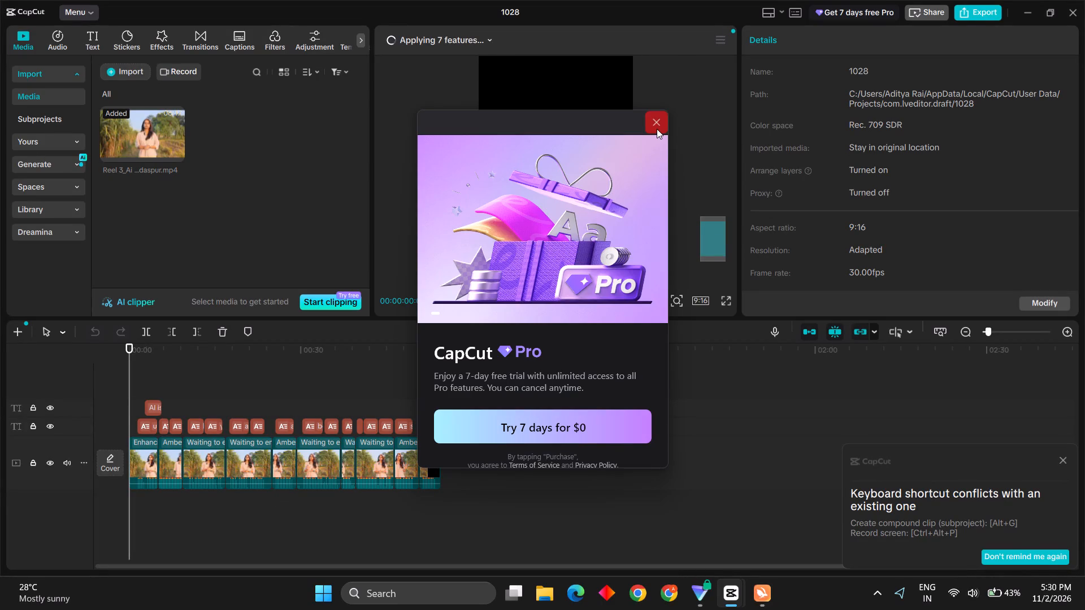
click(657, 129)
Play back roughly the first 10 seconds of the reel to review its captions and cuts.
key(space)
key(space)
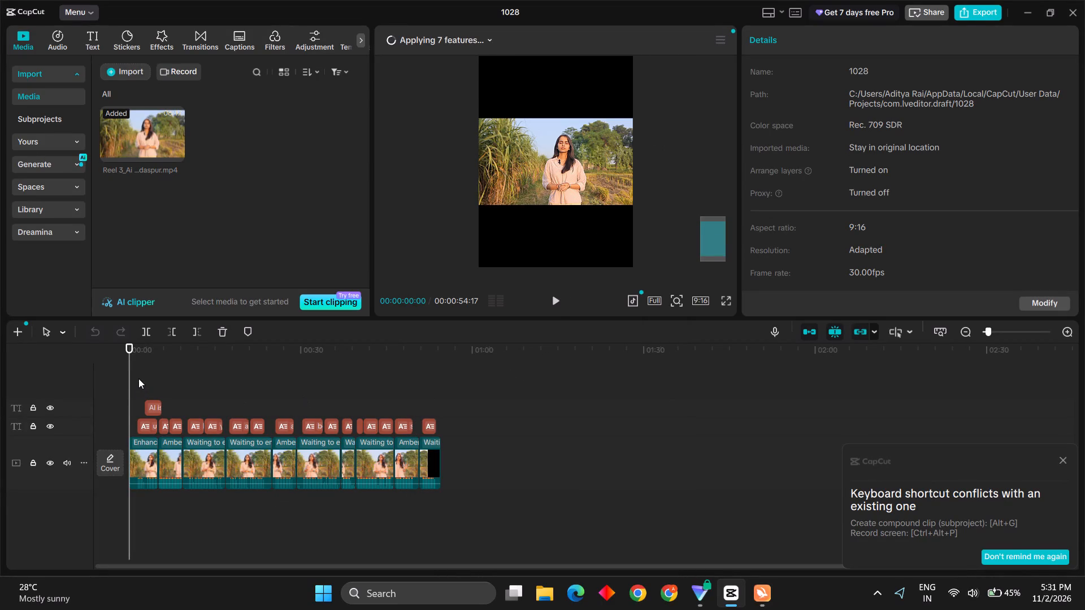
key(space)
click(550, 297)
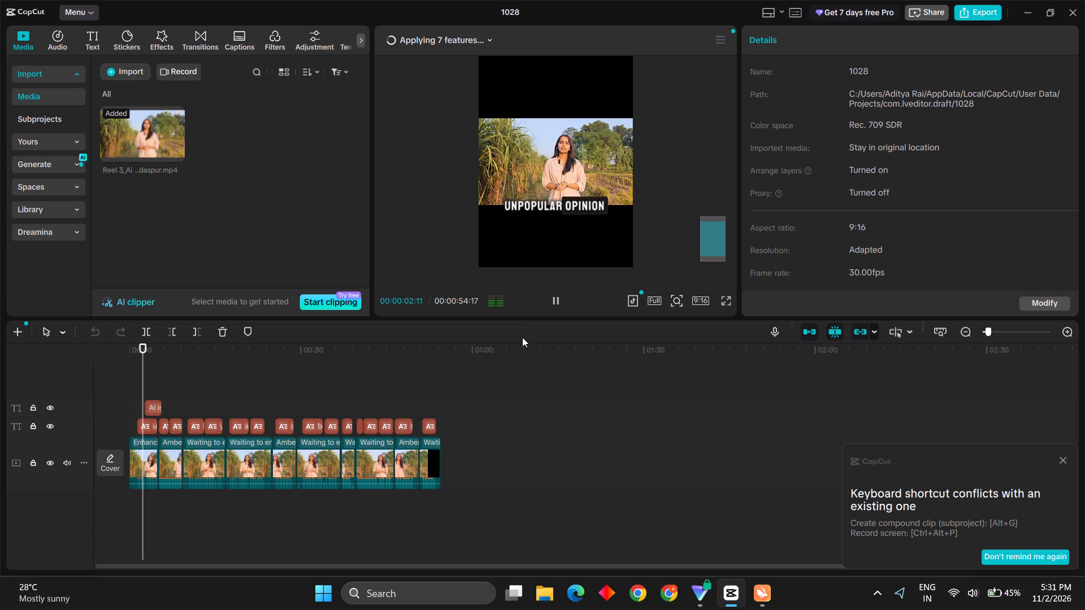
key(space)
key(space)
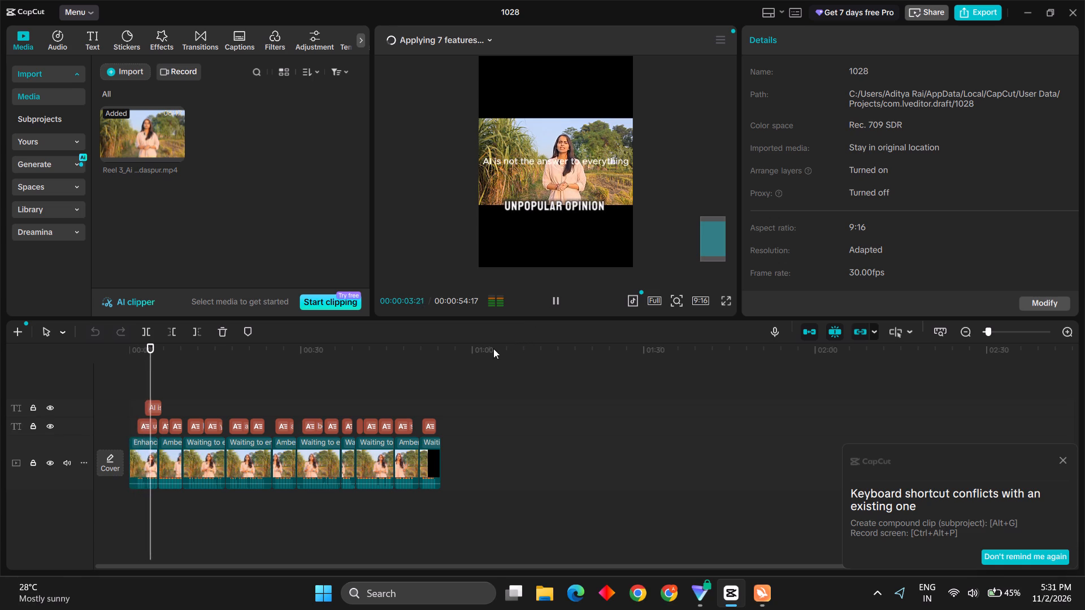
key(space)
key(space)
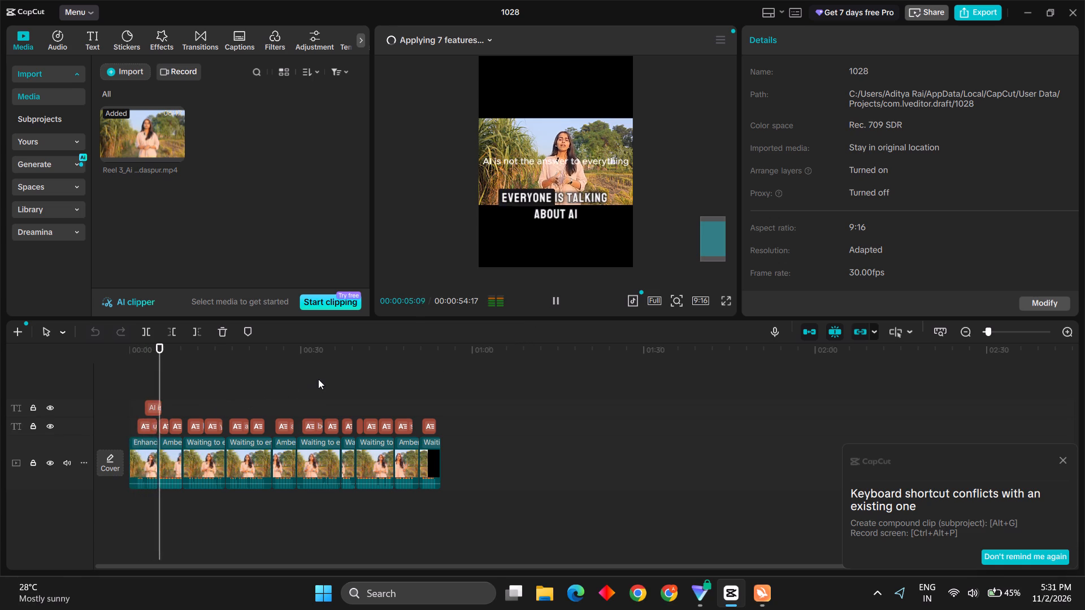
ctrl+scroll(250, 386, up, 7)
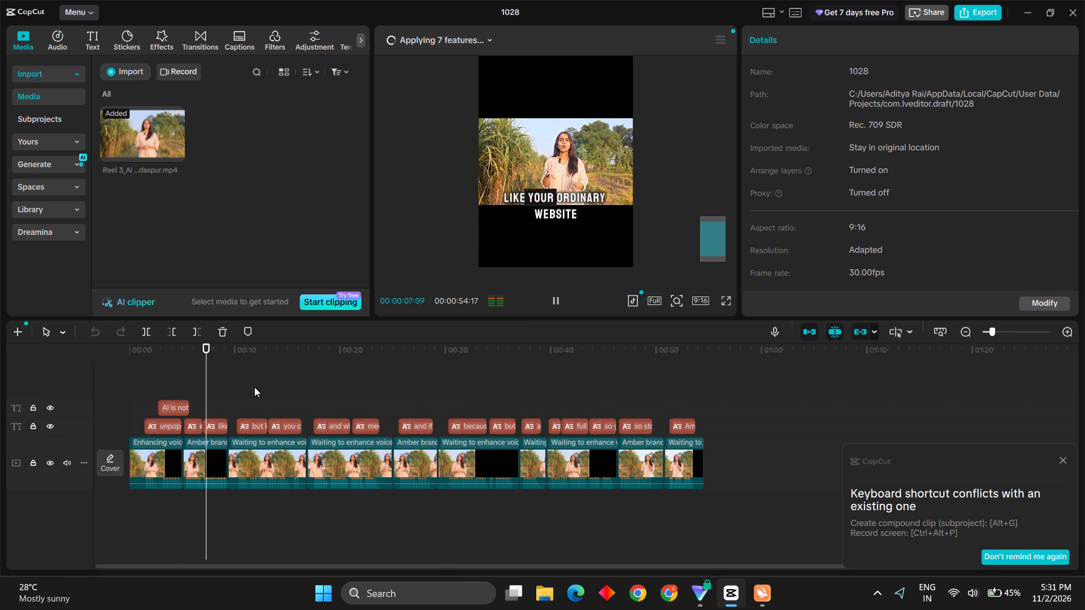
ctrl+scroll(258, 387, up, 1)
key(space)
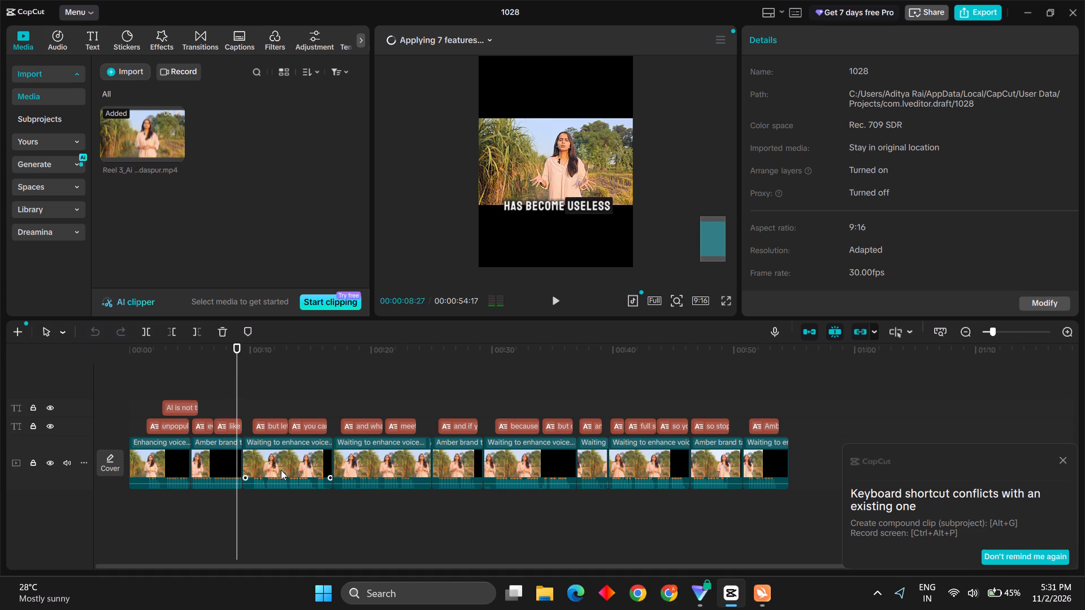
key(space)
key(space)
key(space)
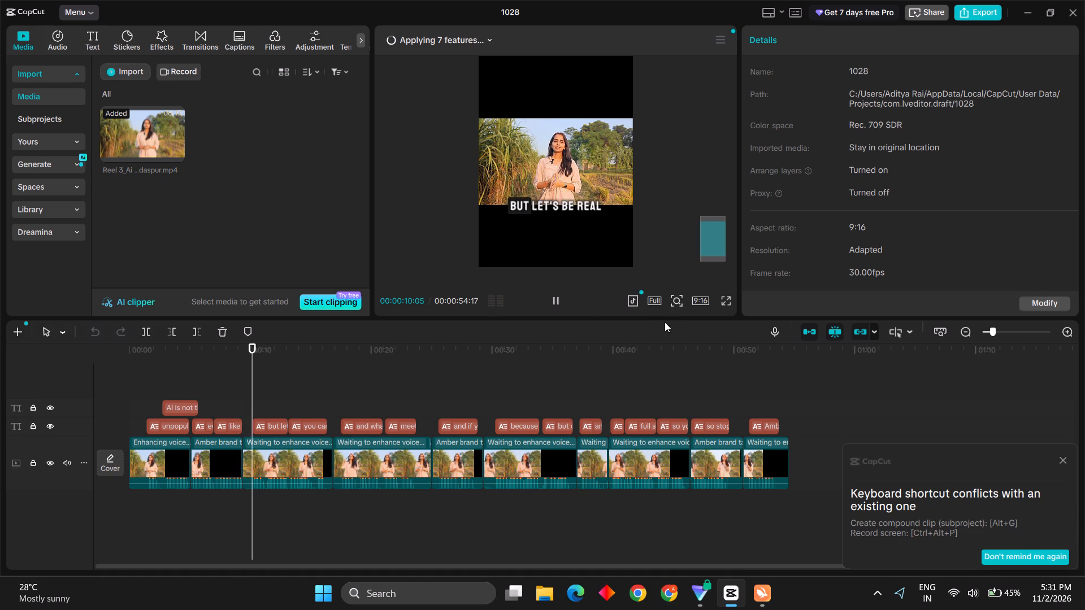
key(space)
Preview the Trending transitions Tremble Zoom, Comparison II, Floral Storm and Black Fade, and the Classic transitions Mix and Overlap Fade.
click(163, 36)
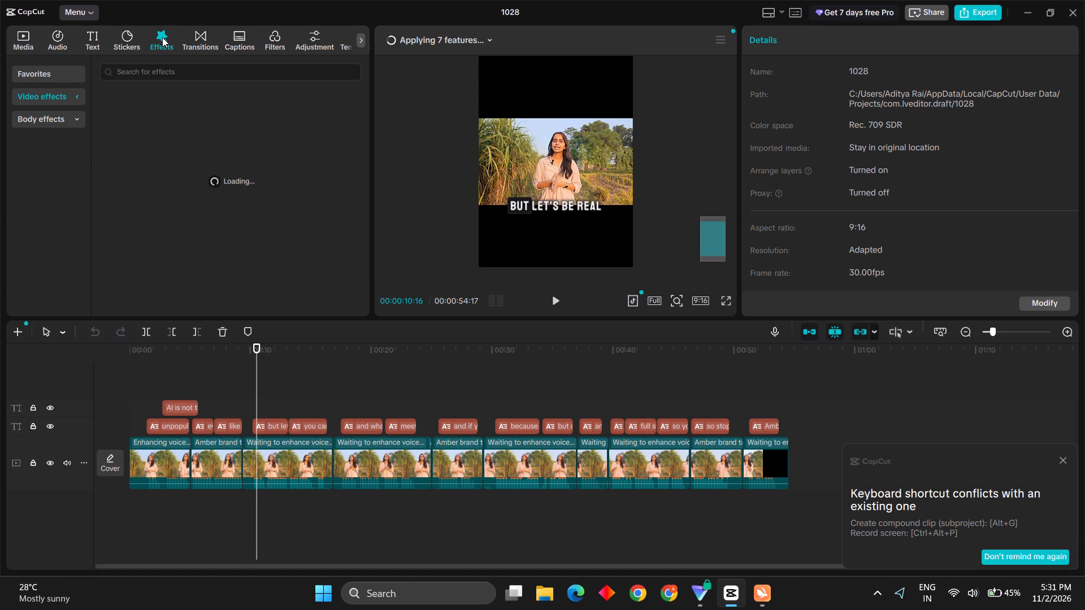
click(211, 28)
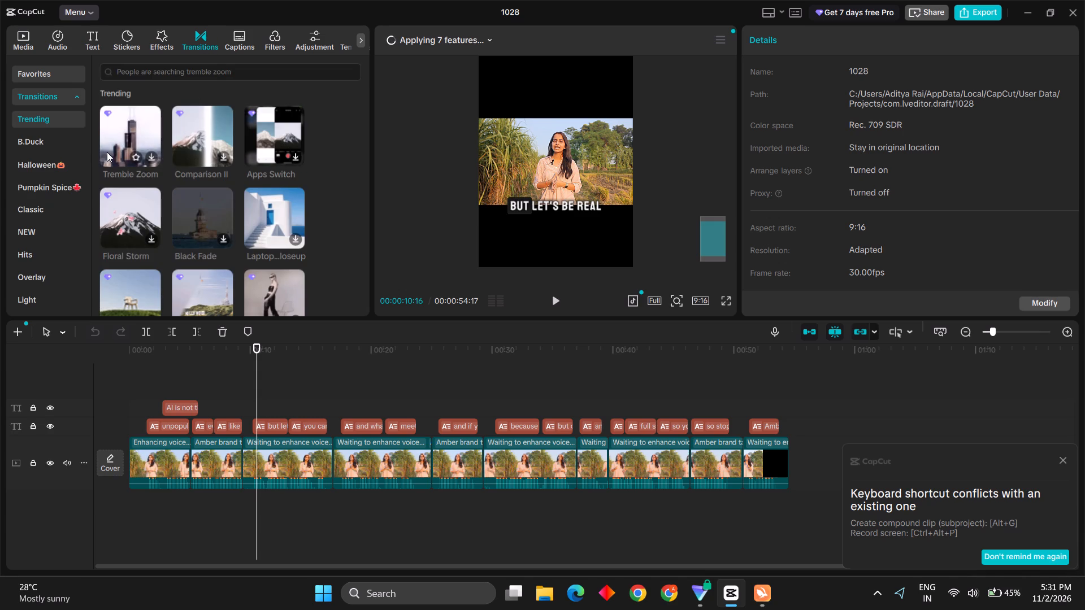
click(108, 150)
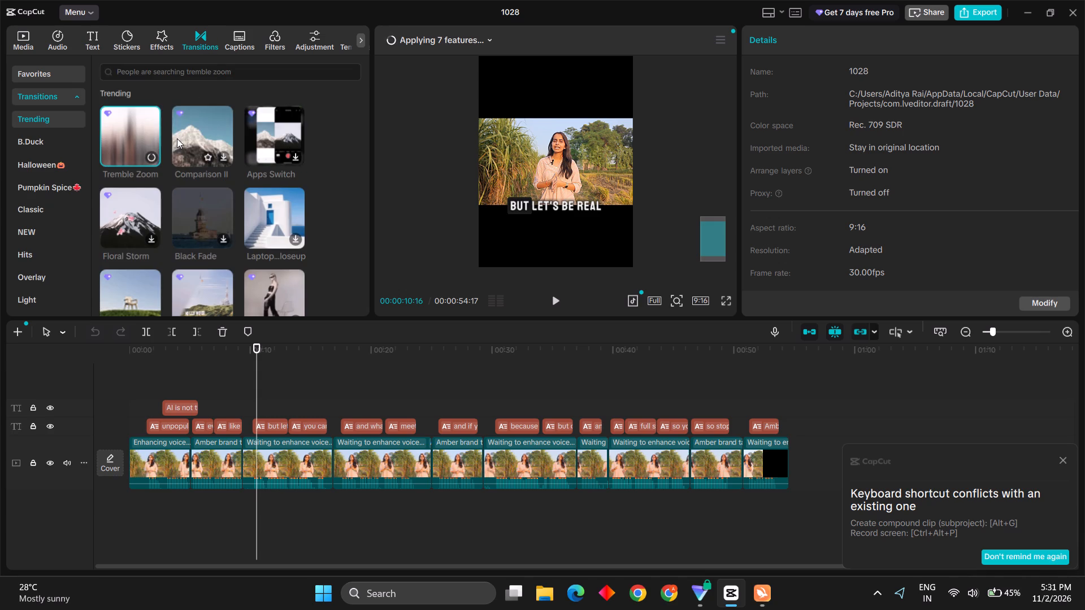
click(177, 138)
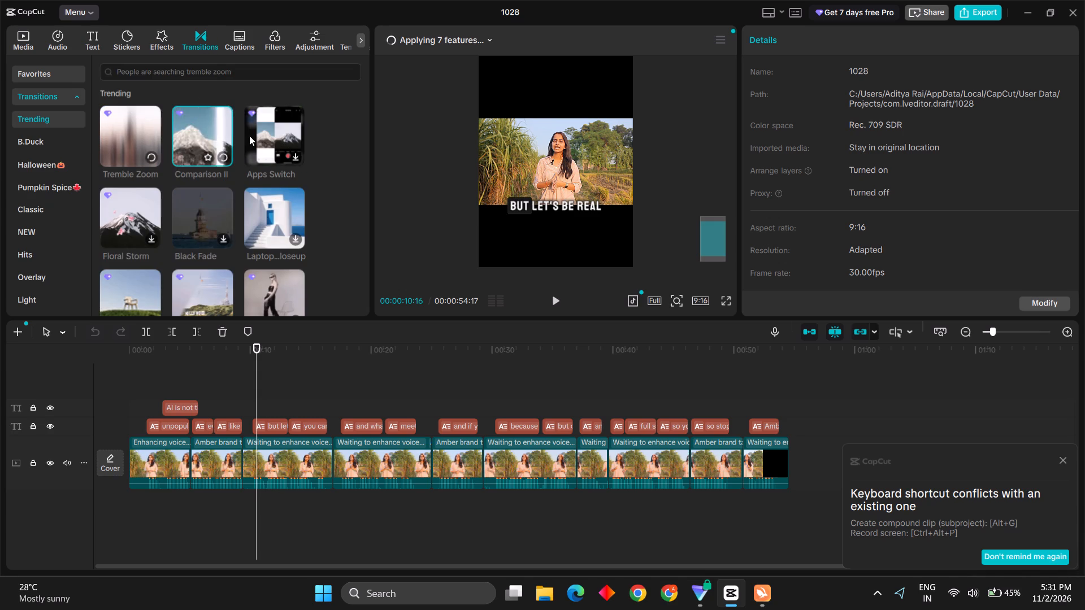
click(133, 208)
click(204, 219)
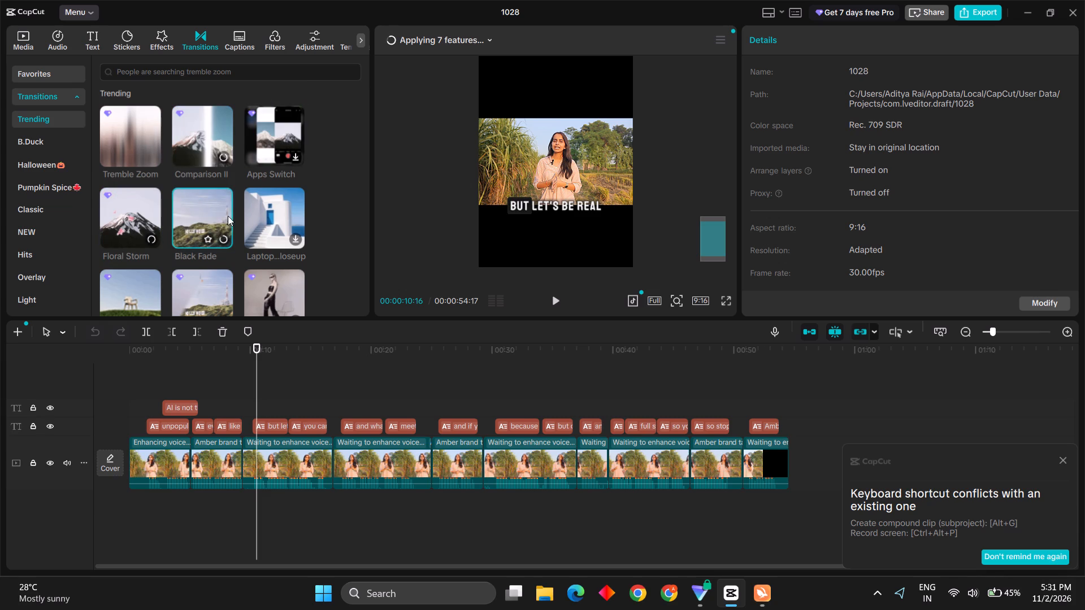
click(73, 211)
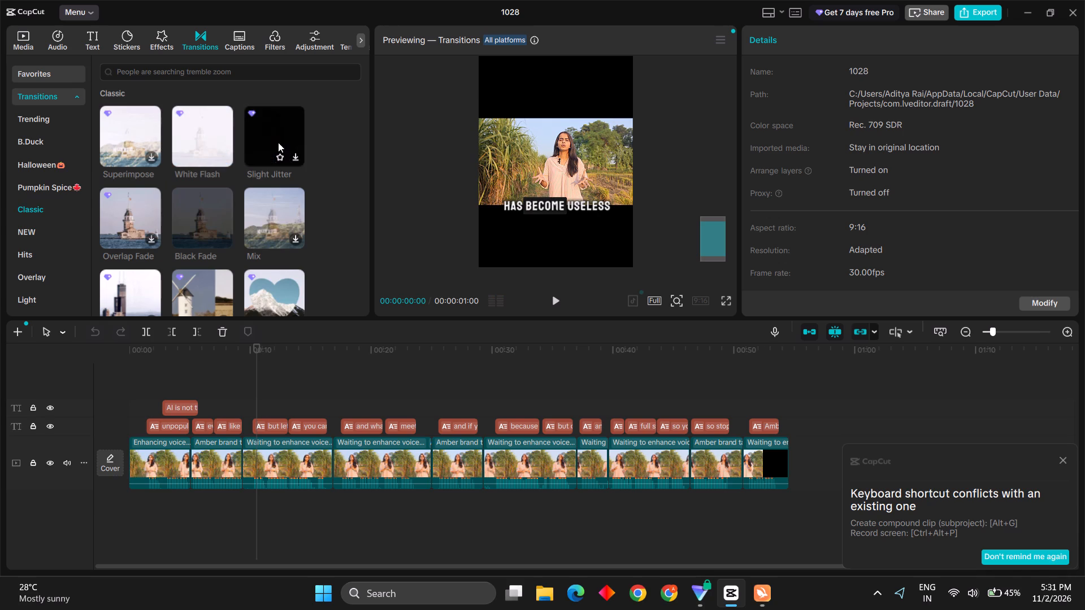
click(280, 206)
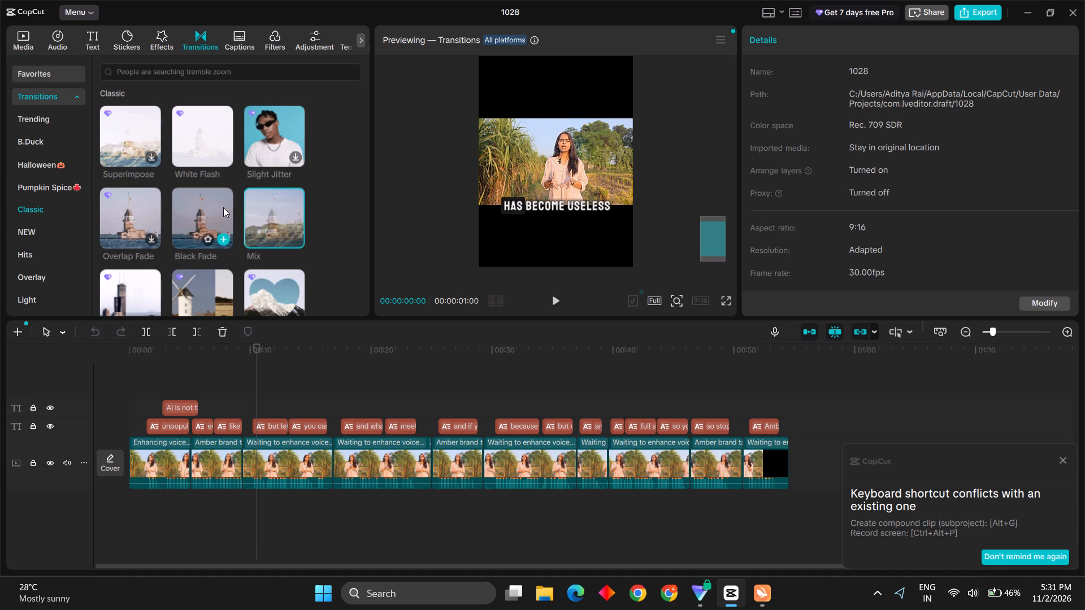
click(133, 223)
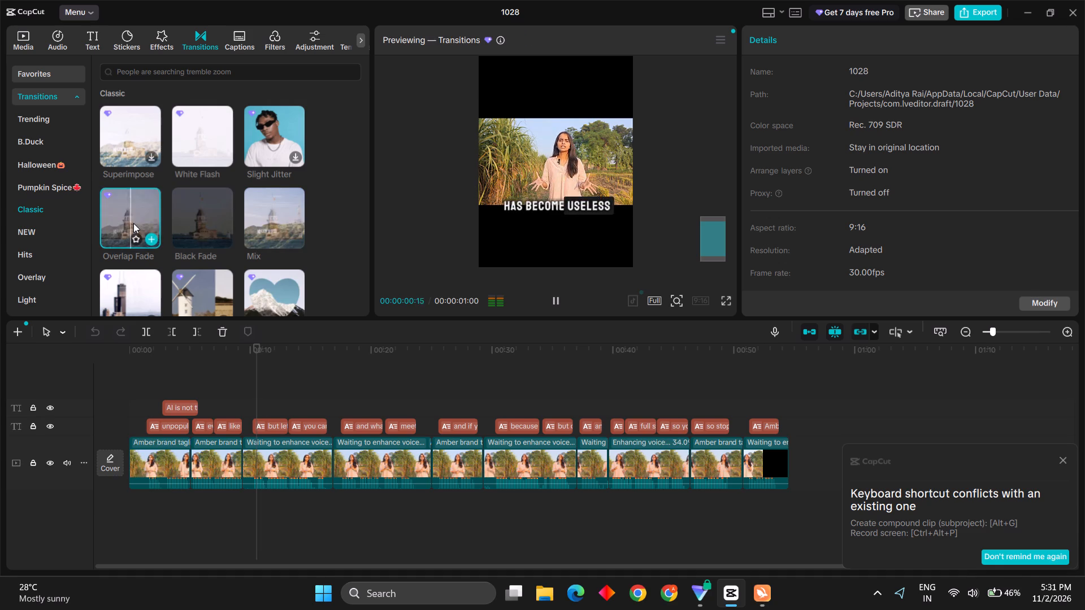
Add the Classic transition Superimpose at the cut between the third and fourth video clips on the timeline.
scroll(140, 223, down, 1)
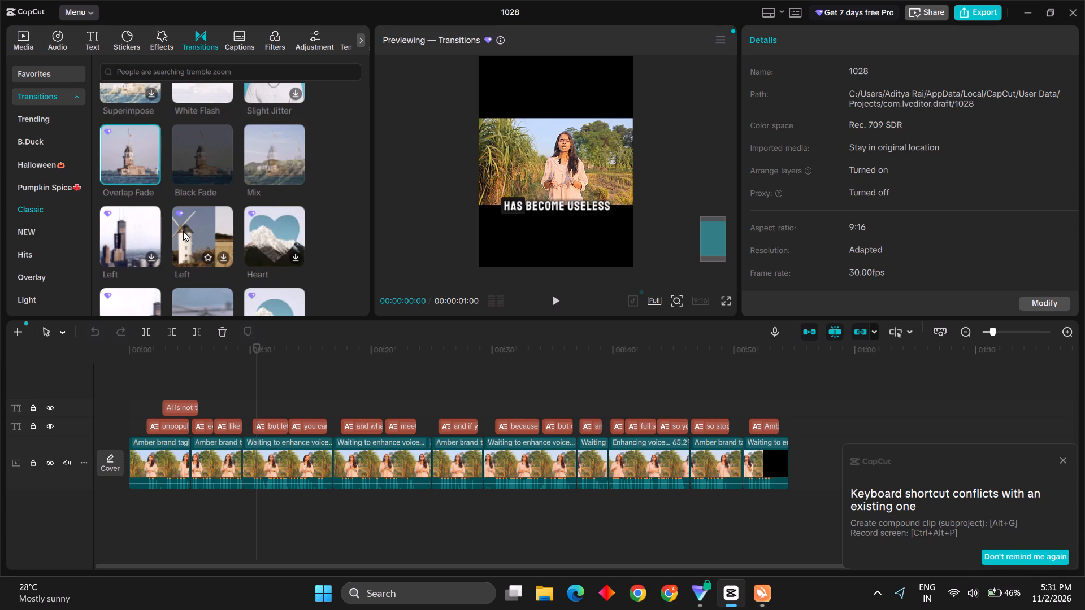
scroll(273, 229, down, 1)
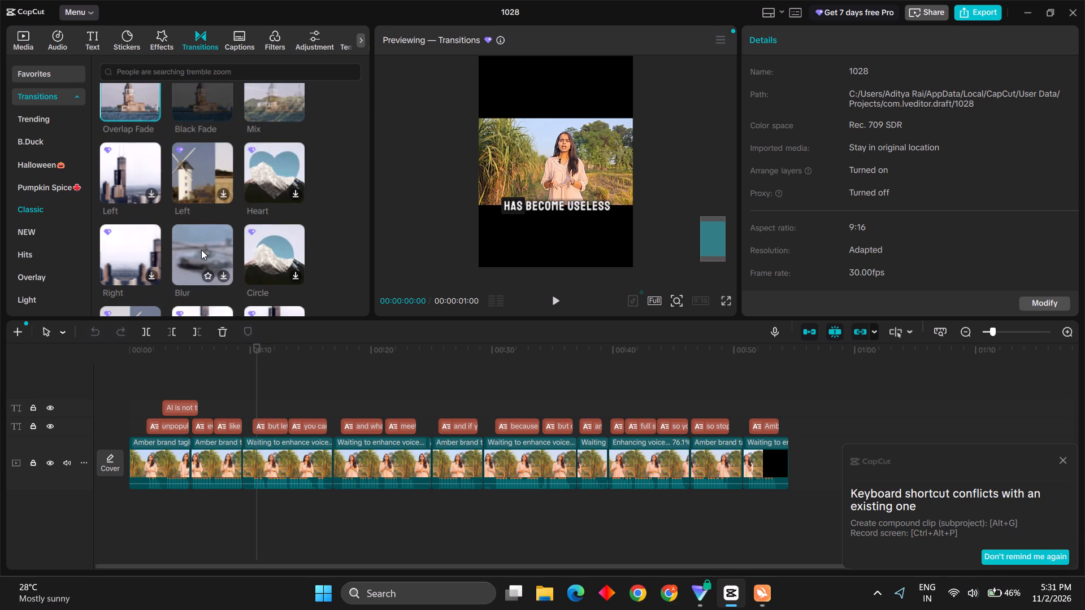
scroll(72, 231, up, 3)
scroll(201, 197, up, 2)
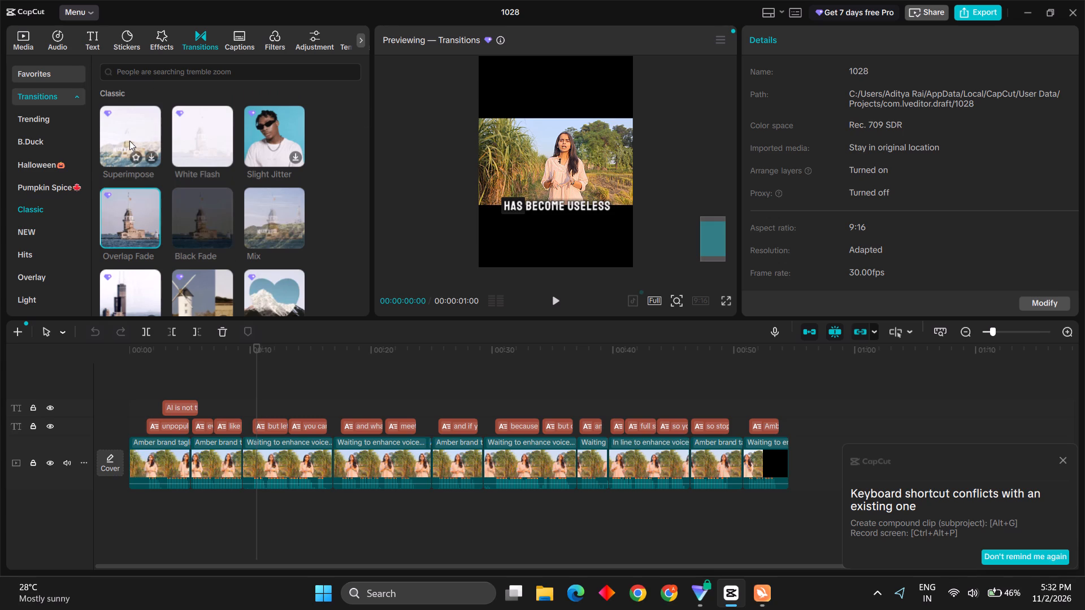
click(129, 141)
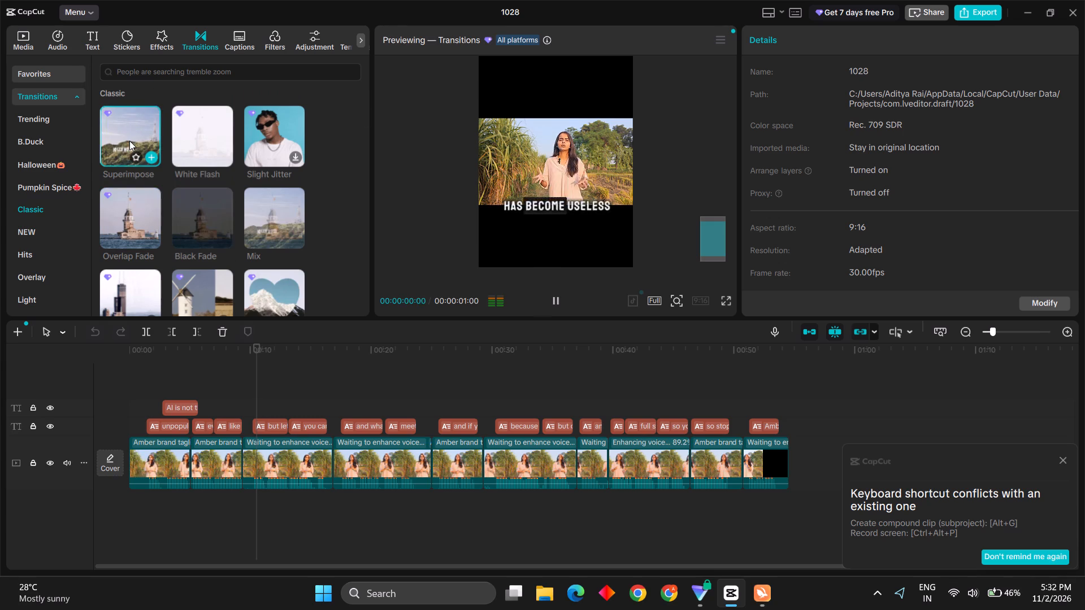
drag(129, 141, 332, 463)
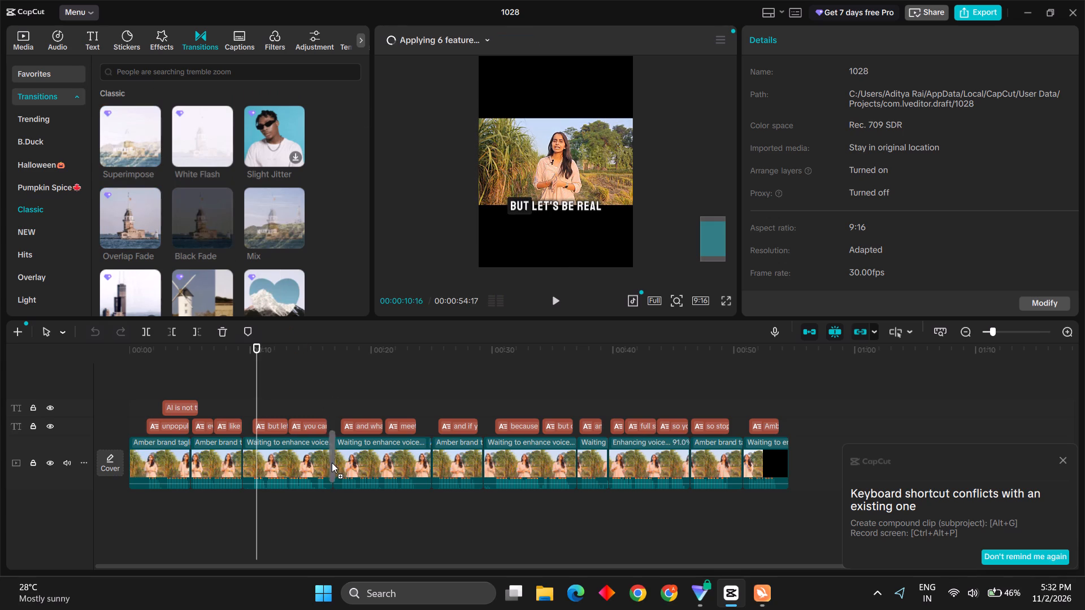
drag(332, 463, 331, 465)
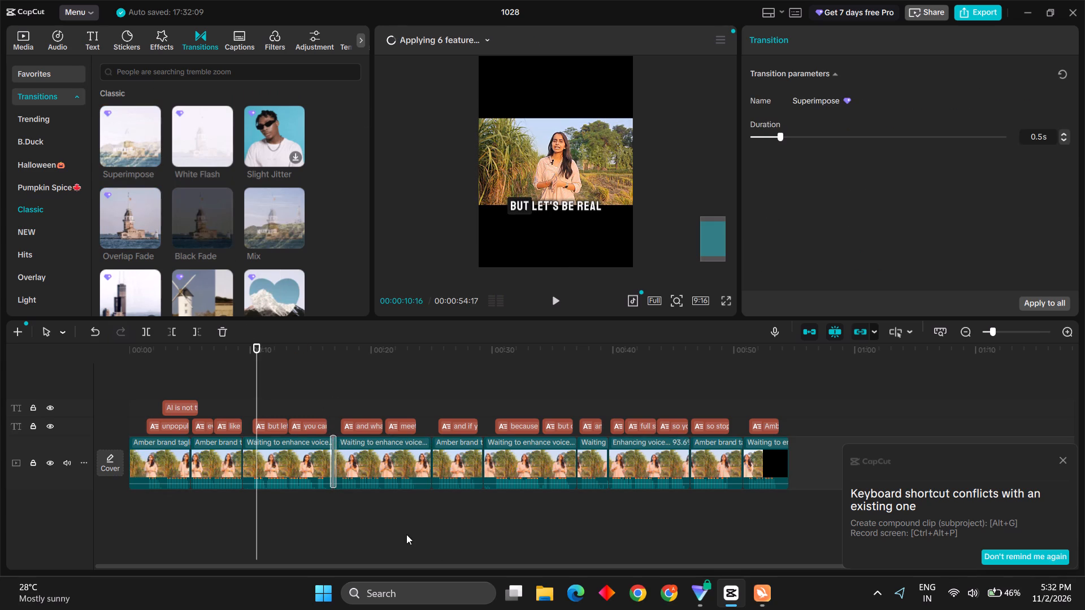
Switch to Google Chrome and open instagram.com.
click(632, 587)
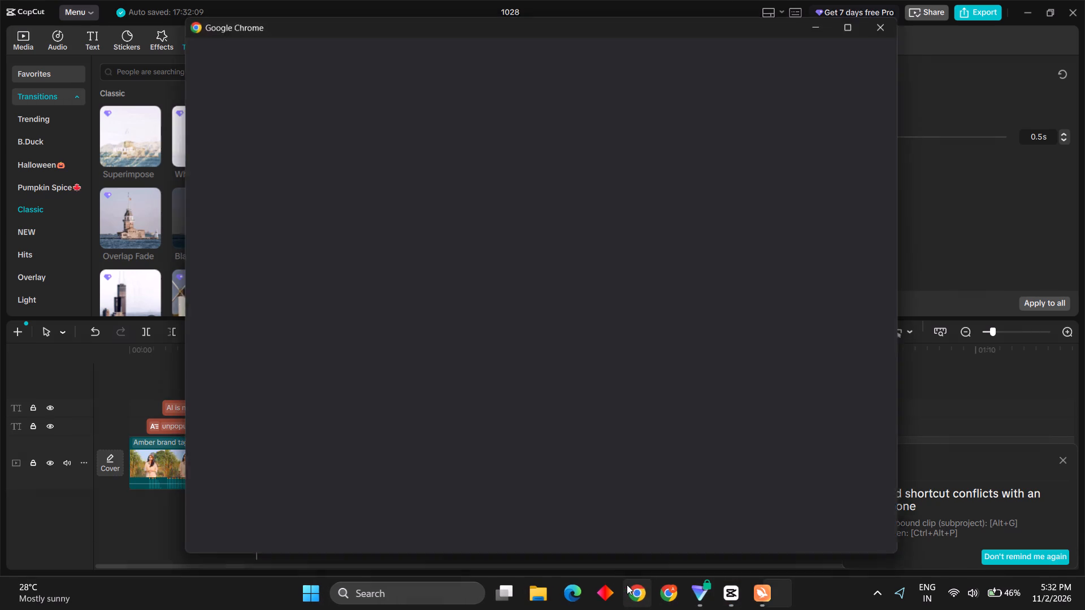
click(465, 321)
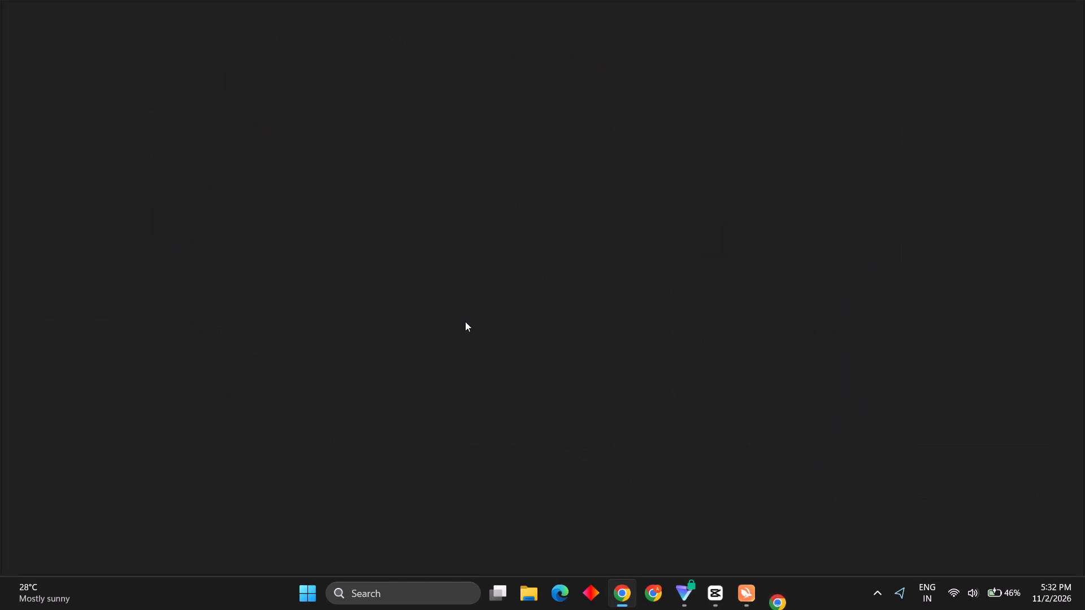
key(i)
key(Right)
key(Return)
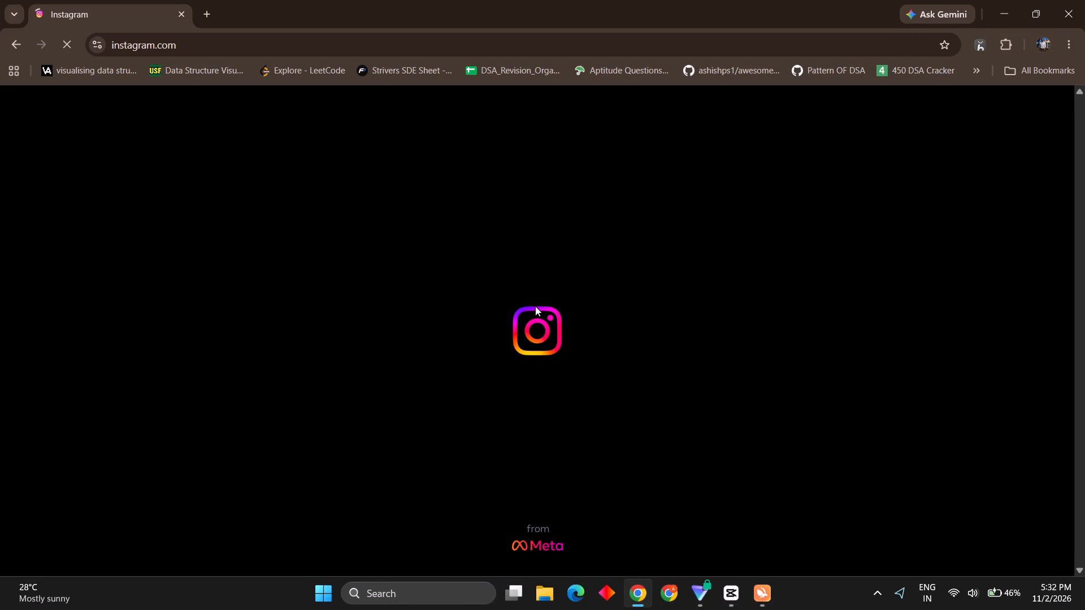
Close the Turbo VPN promotional offer window.
click(767, 592)
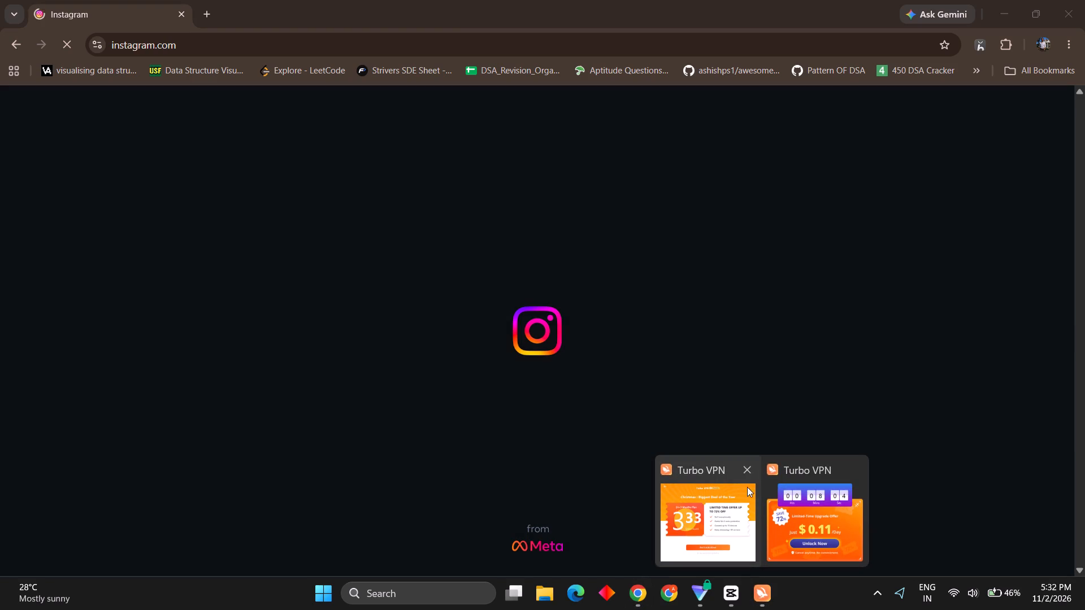
click(752, 464)
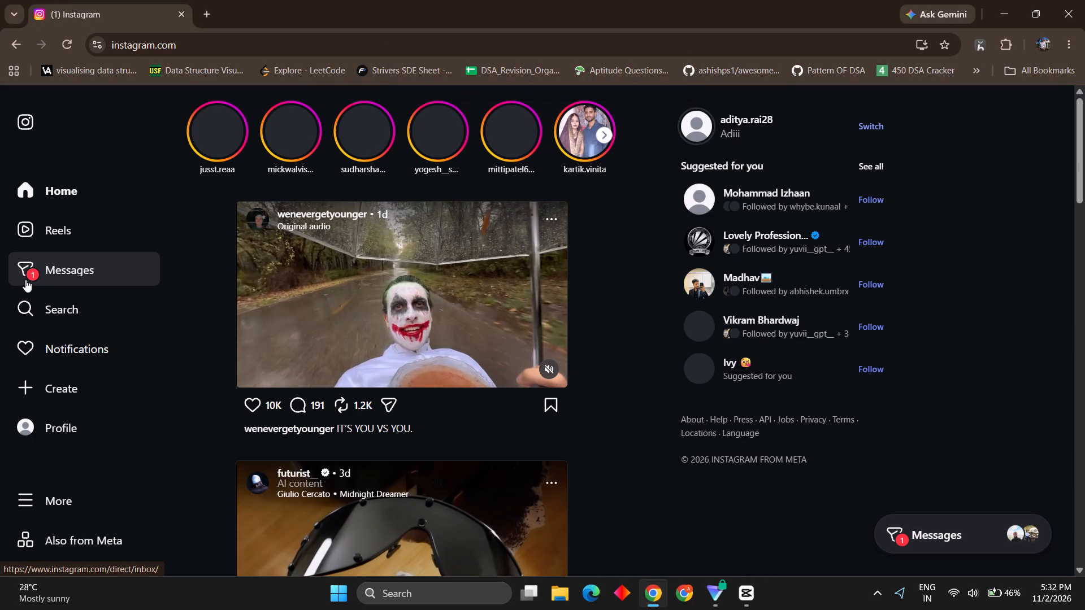
Open the Instagram direct messages inbox.
click(25, 280)
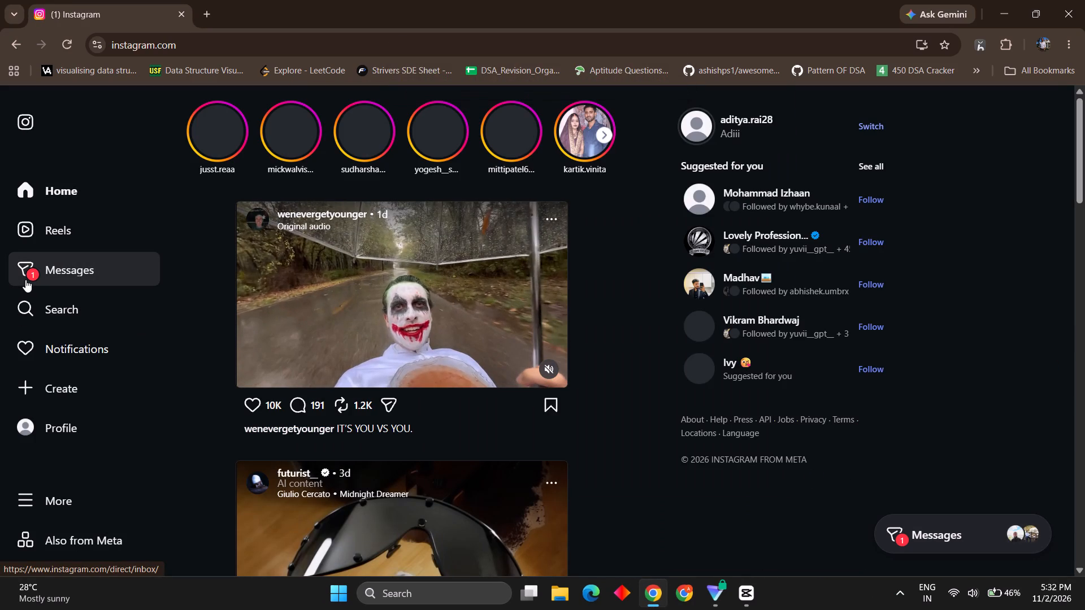
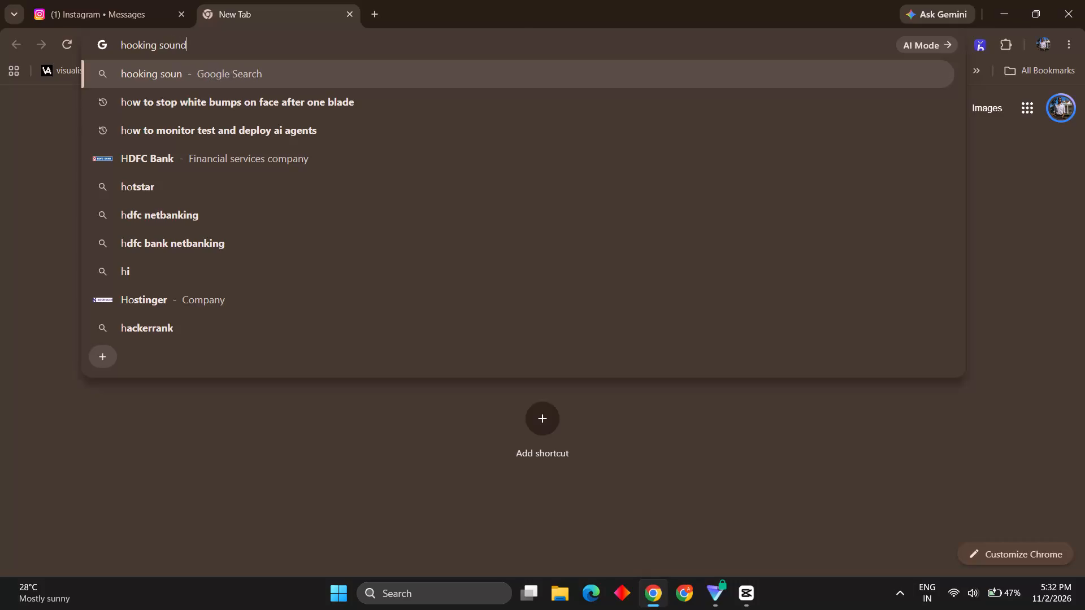
Search the web for "hooking sound" and open Tunetank's Hook Sound Effects page in a separate tab.
key(Return)
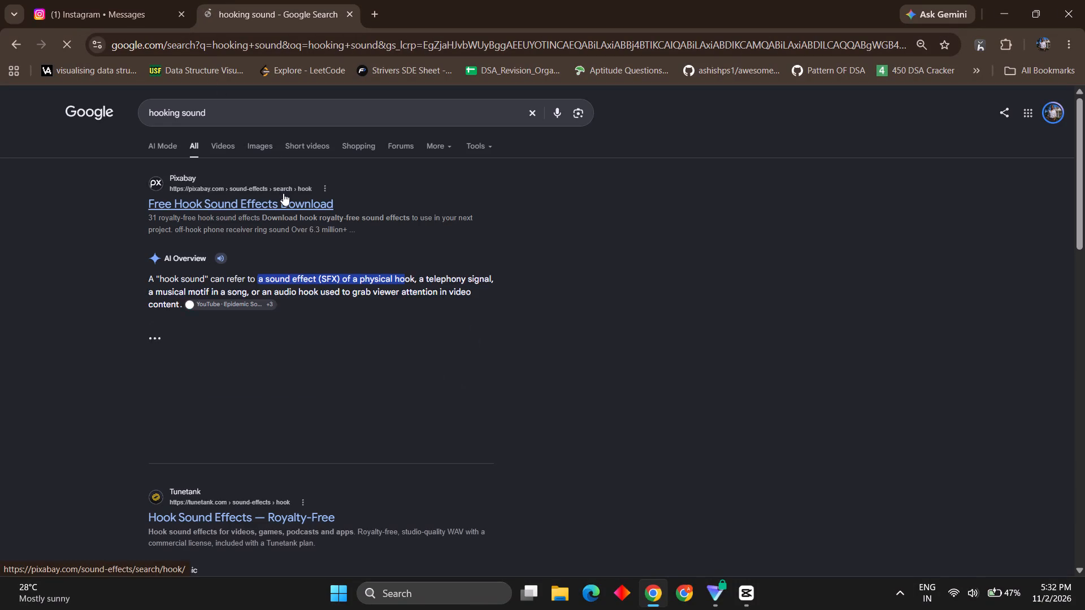
middle_click(279, 512)
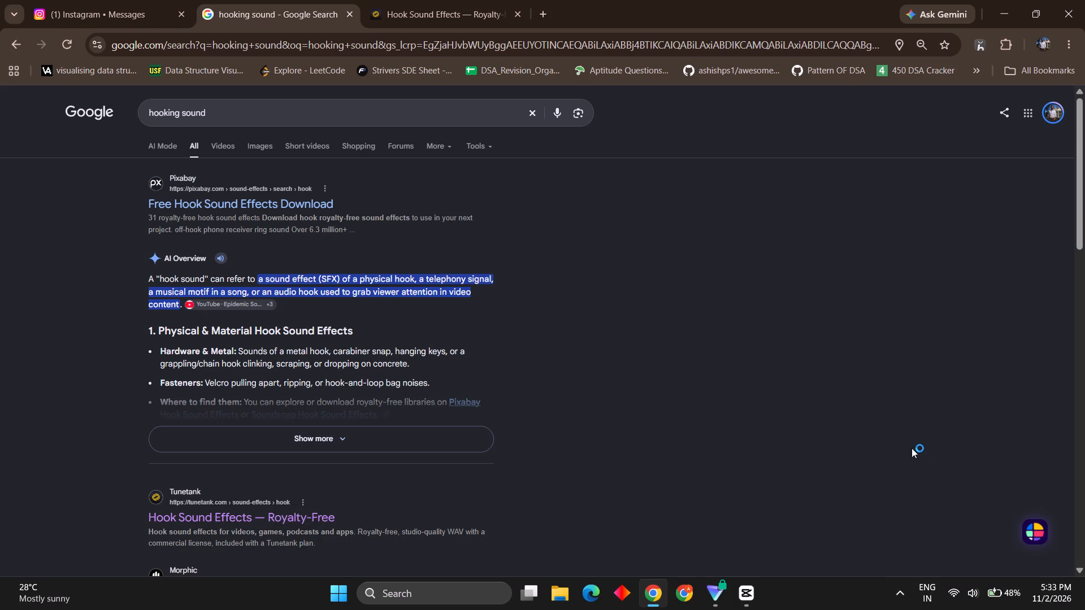
click(423, 0)
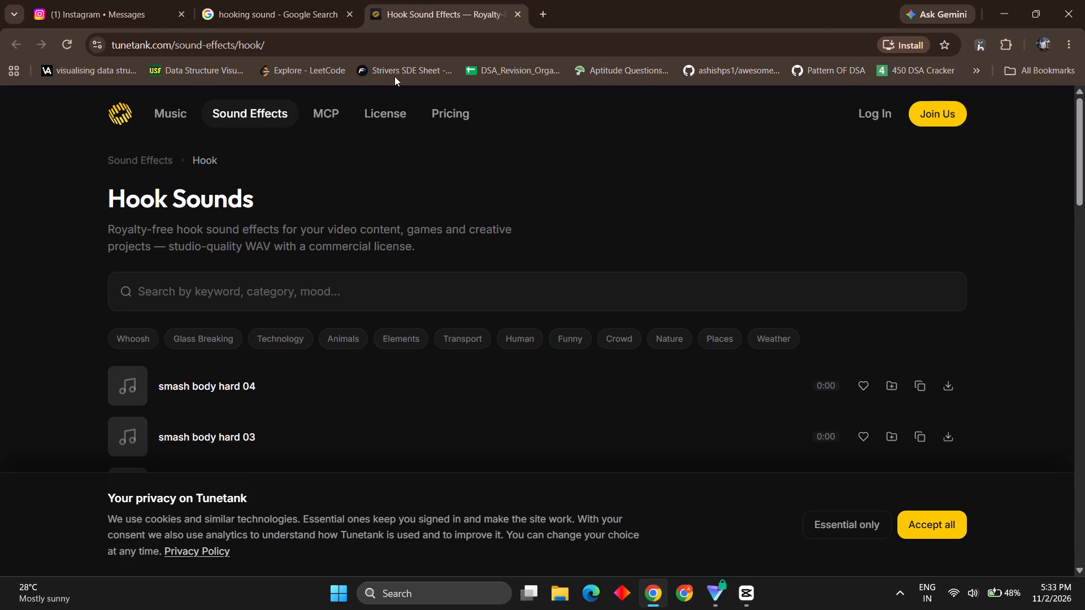
Preview the hook sound effects smash body hard 04 and smash body hard 03 on Tunetank.
scroll(351, 199, down, 1)
click(113, 313)
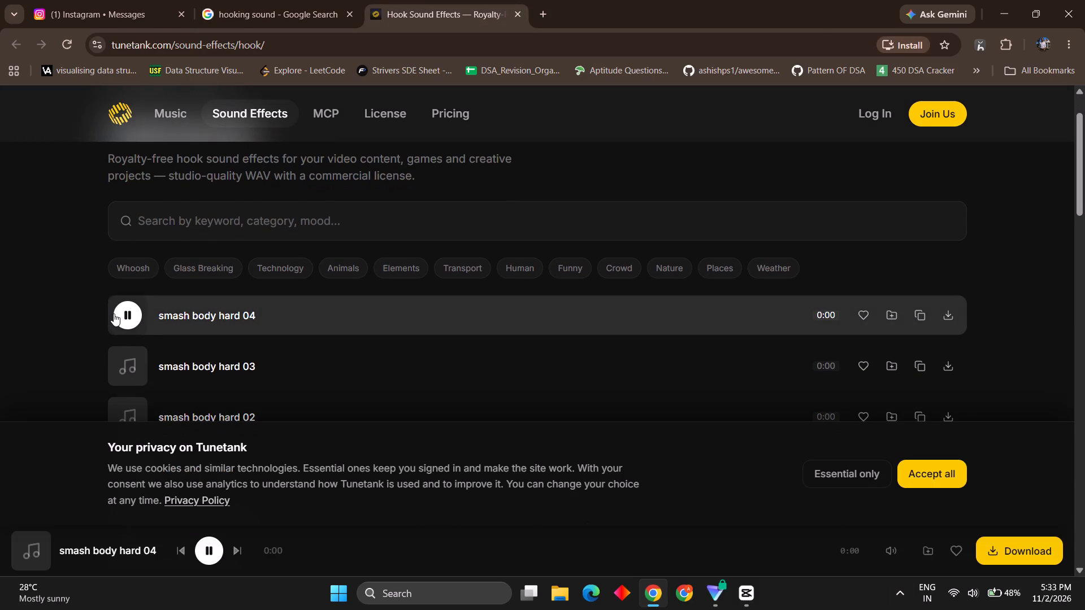
scroll(133, 328, down, 1)
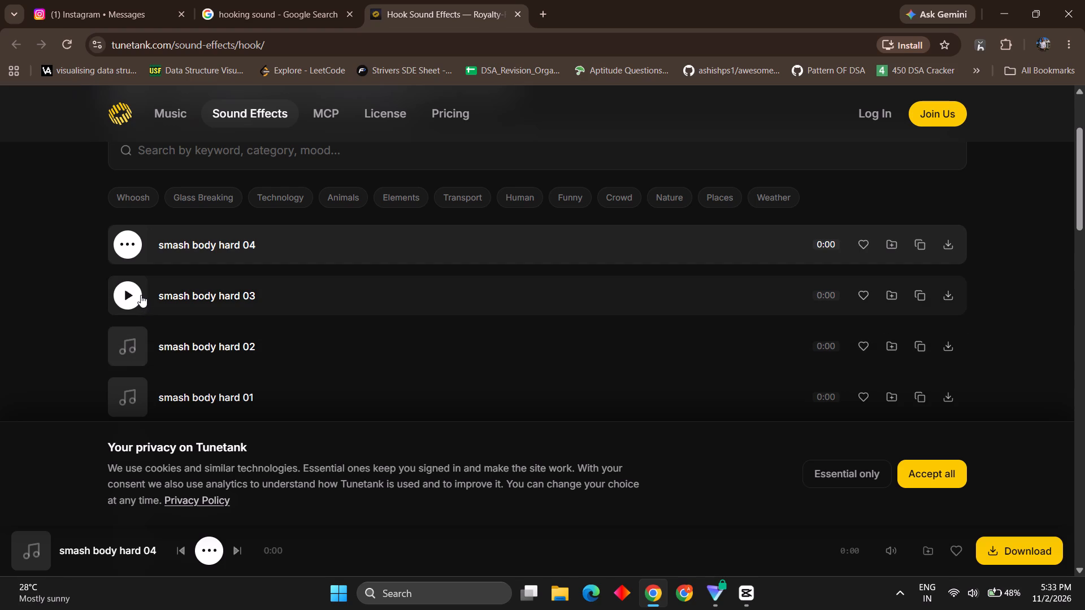
click(141, 295)
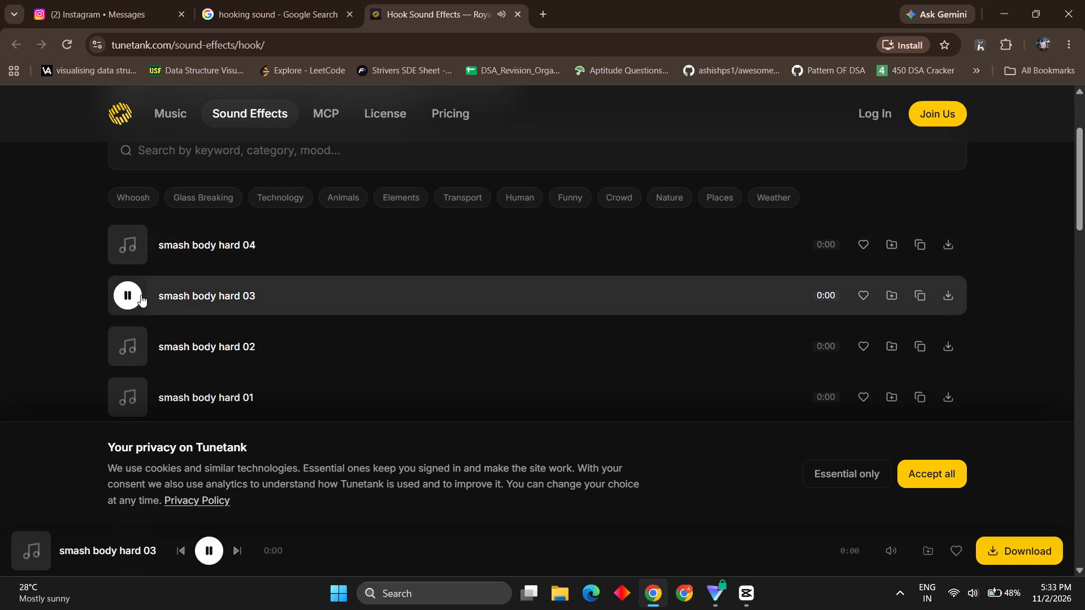
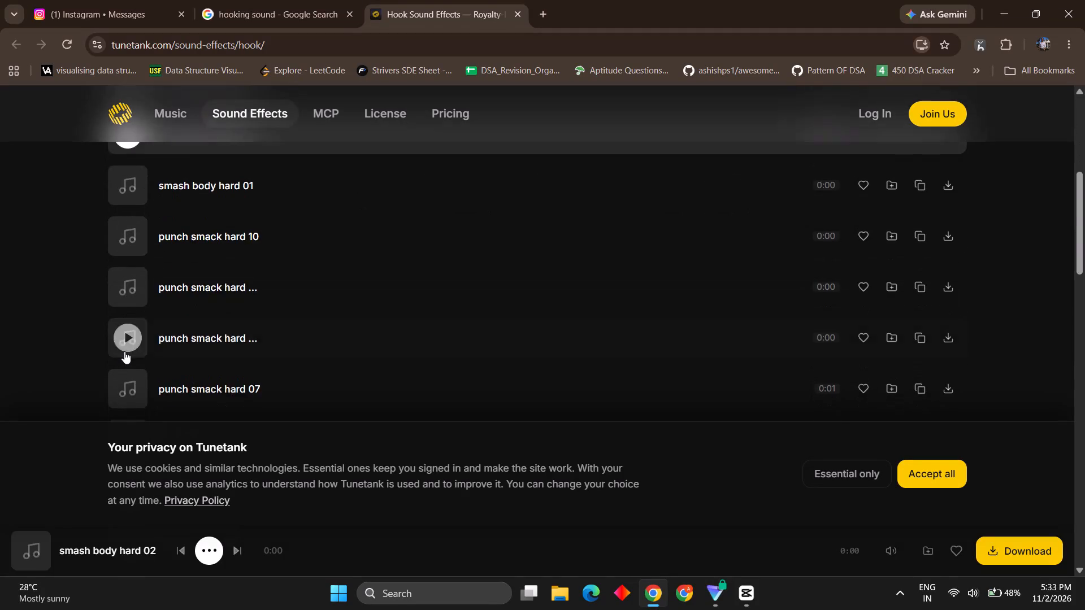
Skim more of Tunetank's hook sounds, then open Morphic's AI Hook SFX Generator result from the "hooking sound" search in the background.
scroll(124, 351, down, 3)
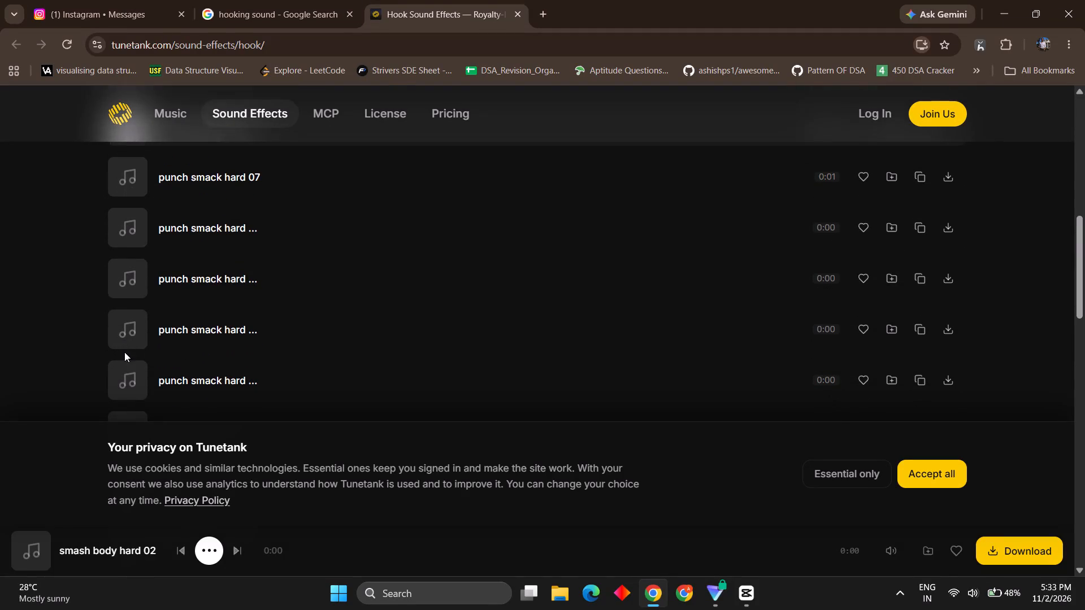
click(224, 0)
scroll(224, 23, down, 3)
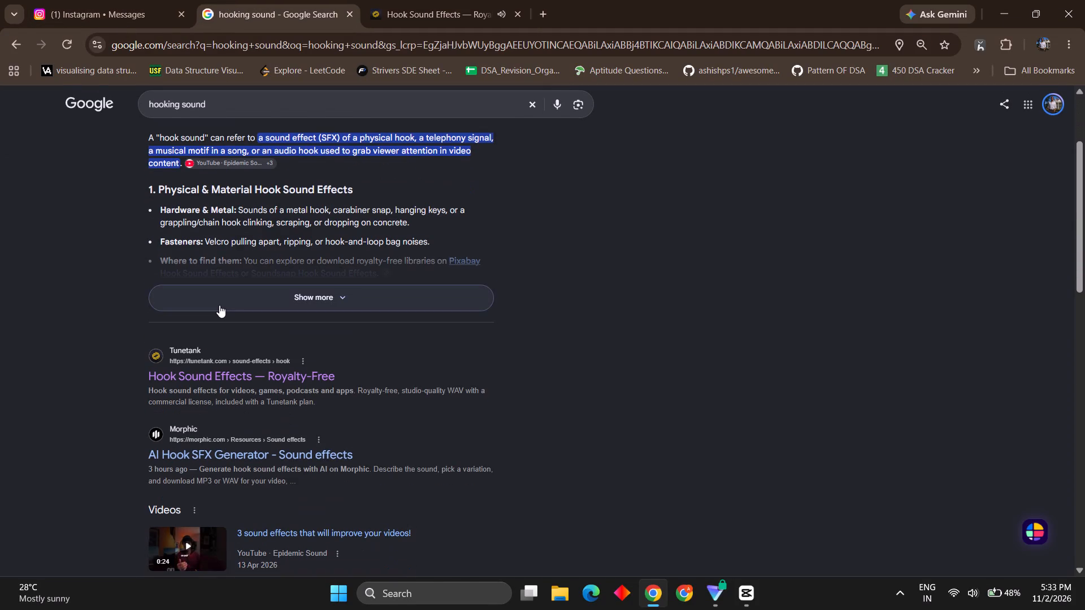
middle_click(248, 434)
Look further down the "hooking sound" search results for other sources of hook sound effects.
scroll(248, 434, down, 5)
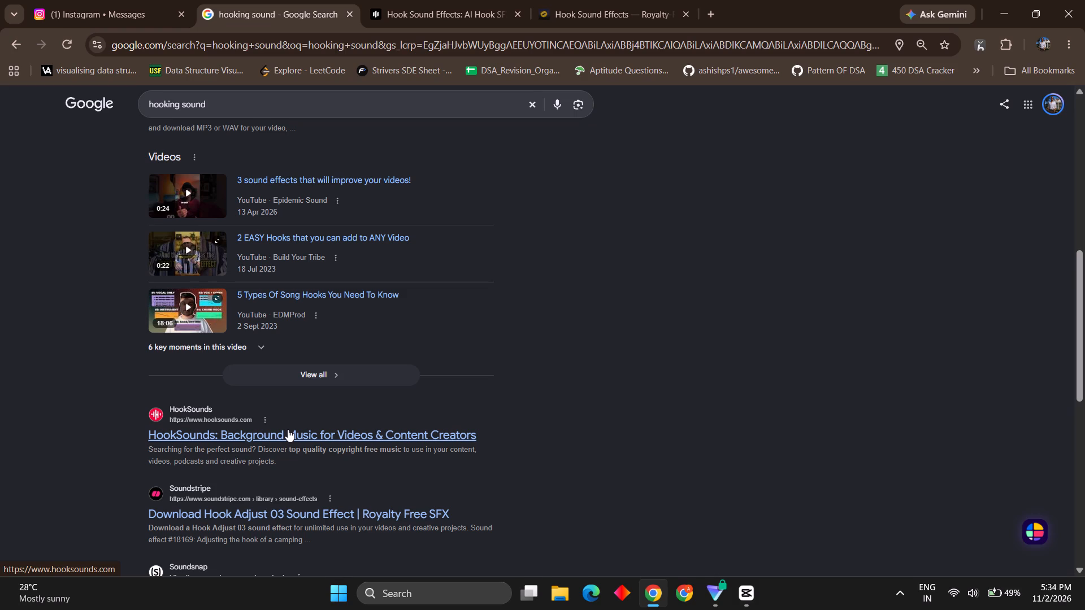
Listen to the Grappling hook throw and Setting the hook sound samples on the Morphic page.
click(513, 0)
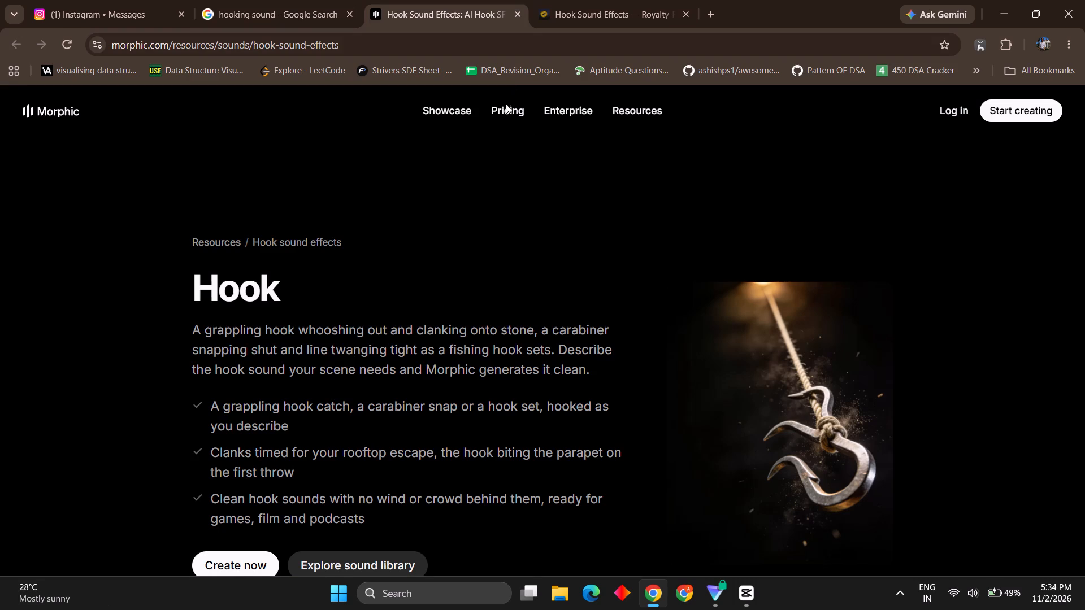
scroll(487, 178, down, 9)
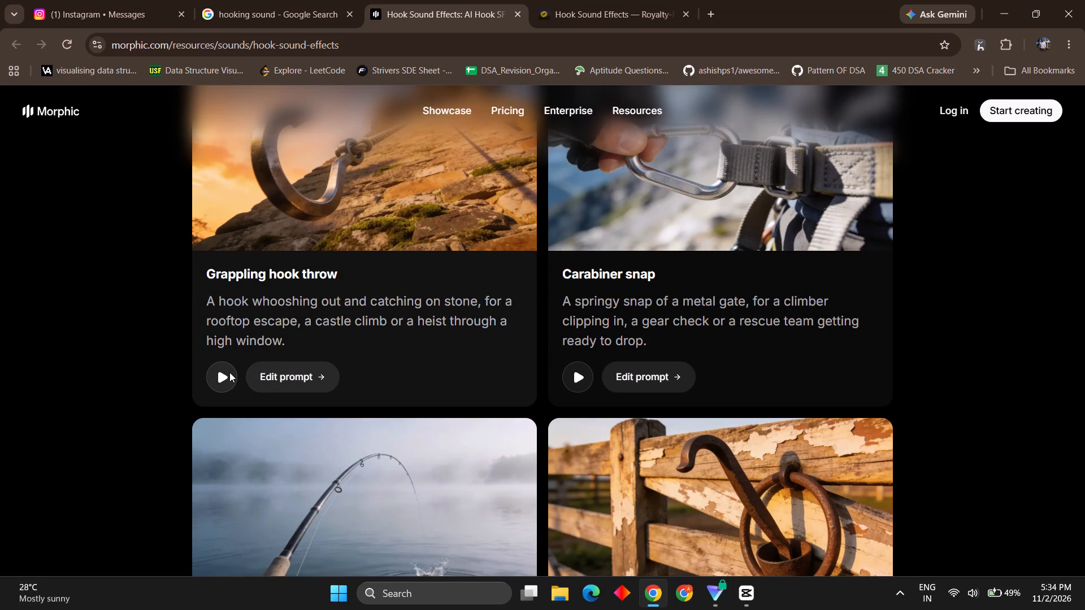
click(229, 372)
scroll(276, 359, up, 1)
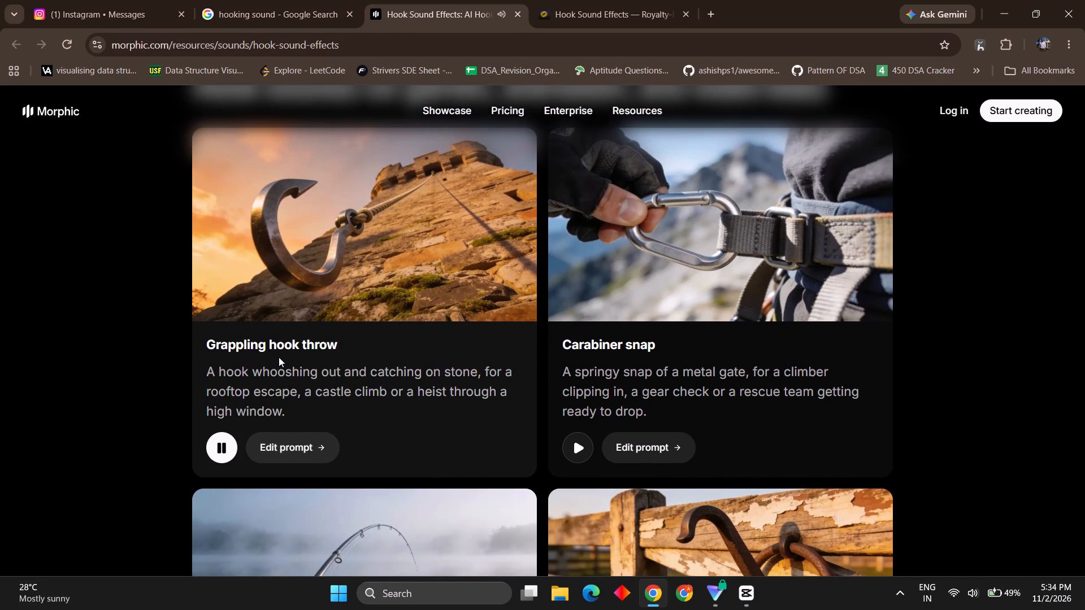
scroll(279, 357, up, 1)
scroll(279, 357, down, 5)
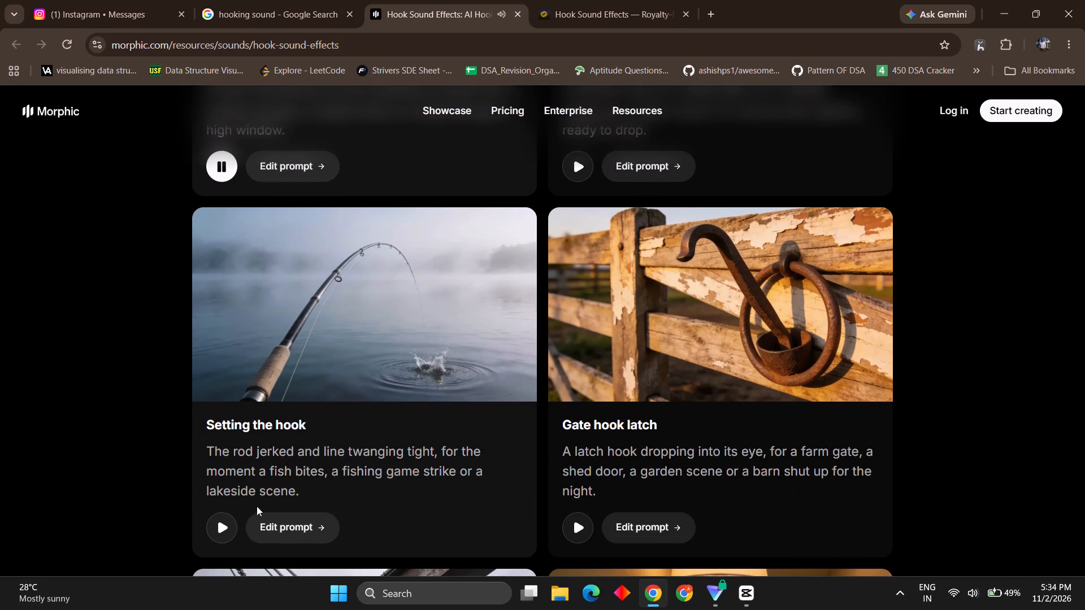
click(232, 531)
click(227, 530)
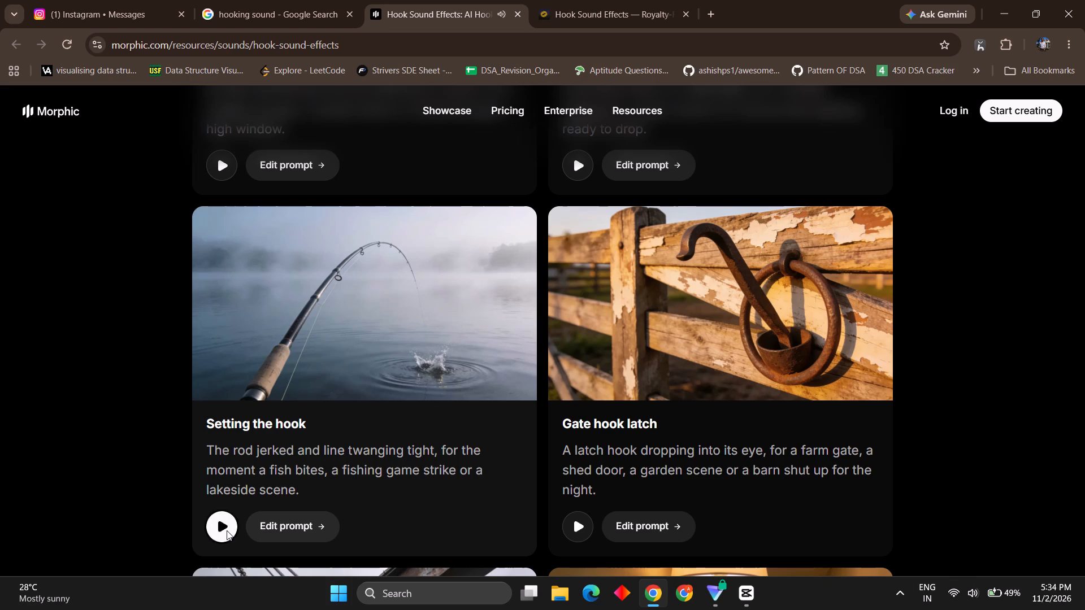
Open the HookSounds and Soundstripe results from the hooking sound search and listen to Soundstripe's Hook Adjust 03.
click(237, 0)
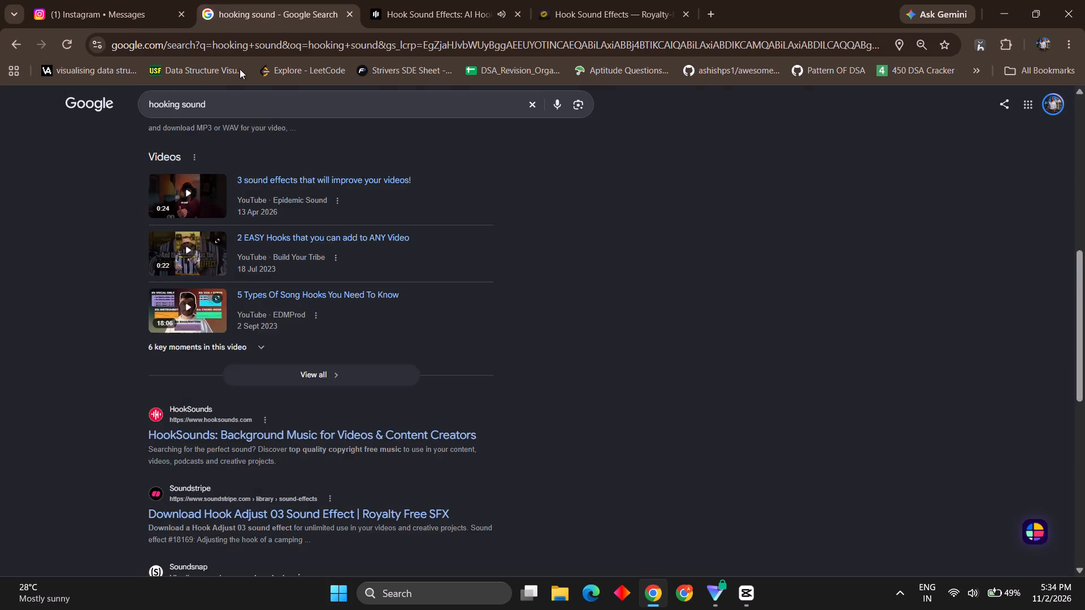
scroll(283, 317, down, 4)
middle_click(308, 151)
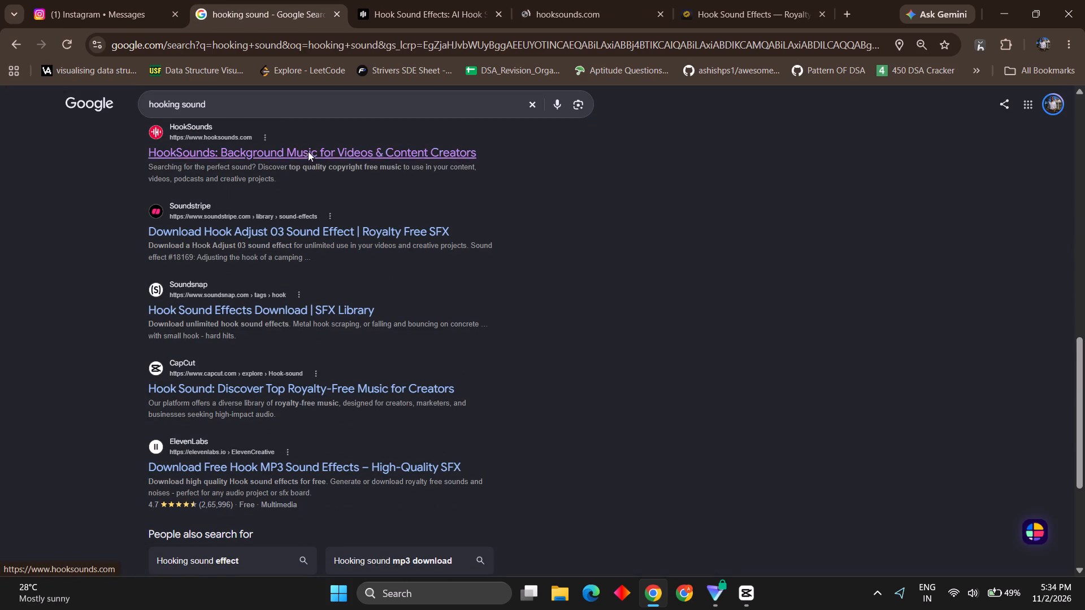
middle_click(302, 226)
drag(618, 0, 623, 0)
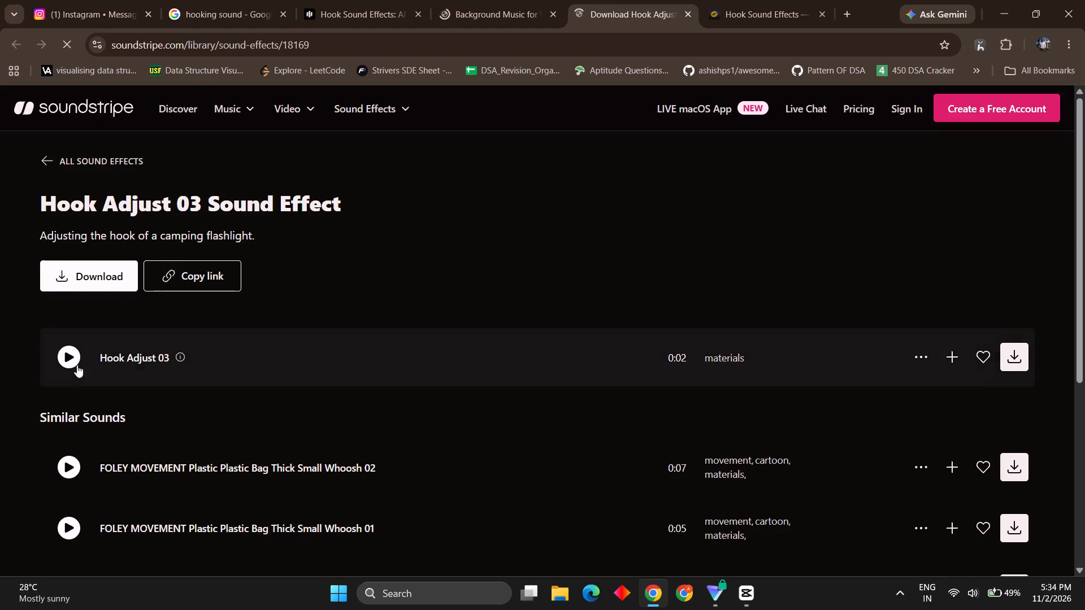
click(73, 371)
click(66, 360)
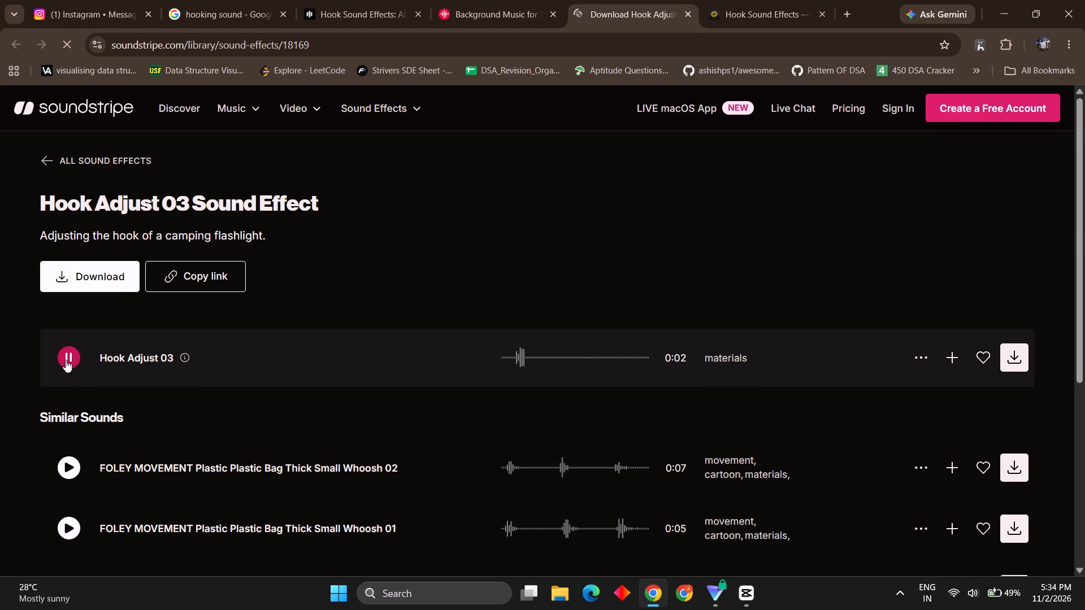
Open claude.ai in the other Chrome profile.
click(679, 584)
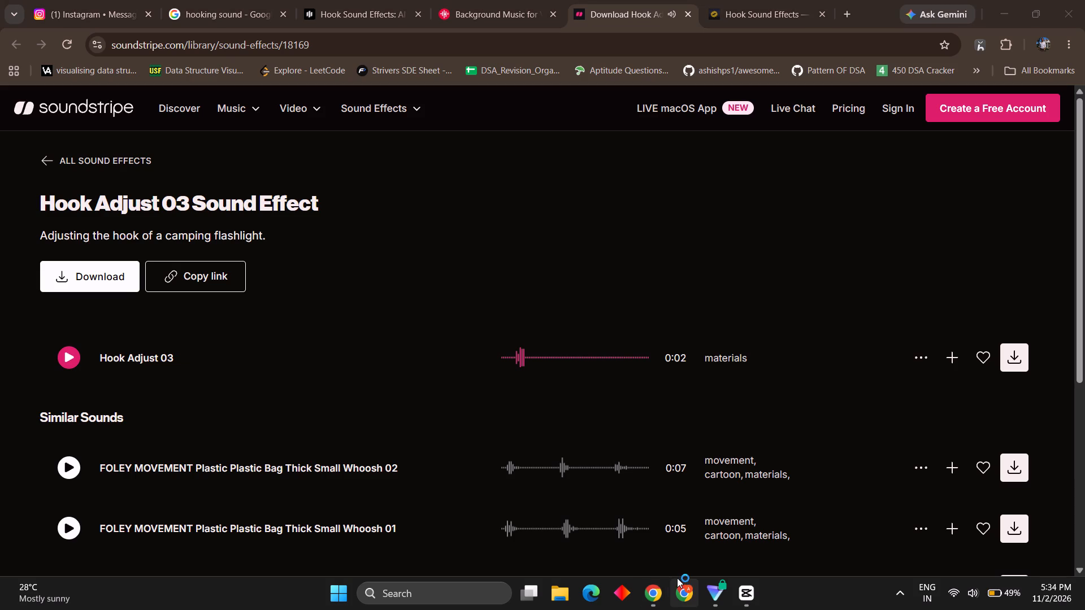
text(cla)
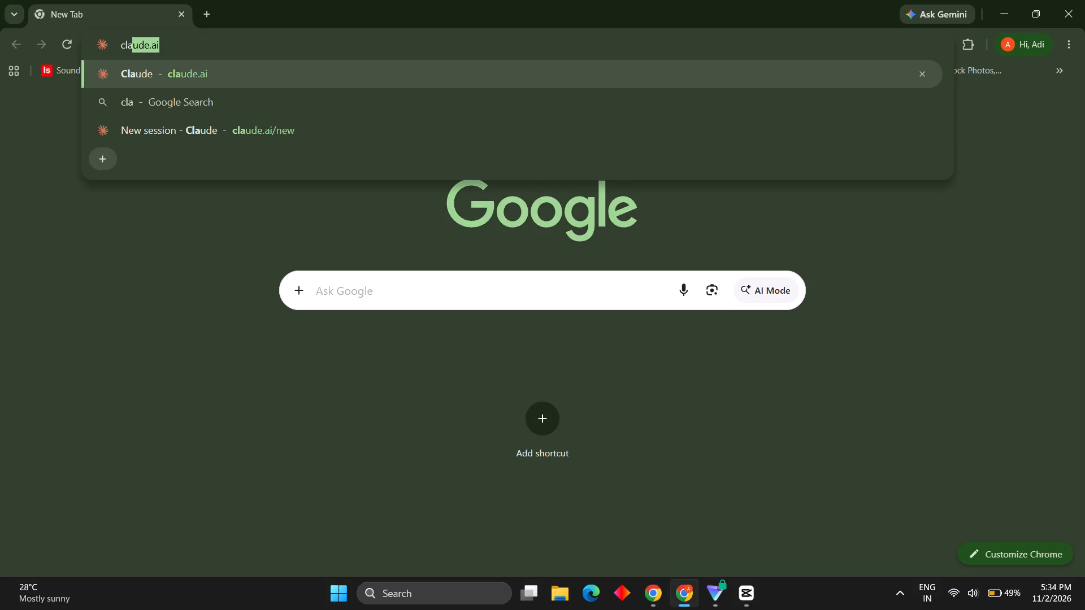
key(Right)
key(Return)
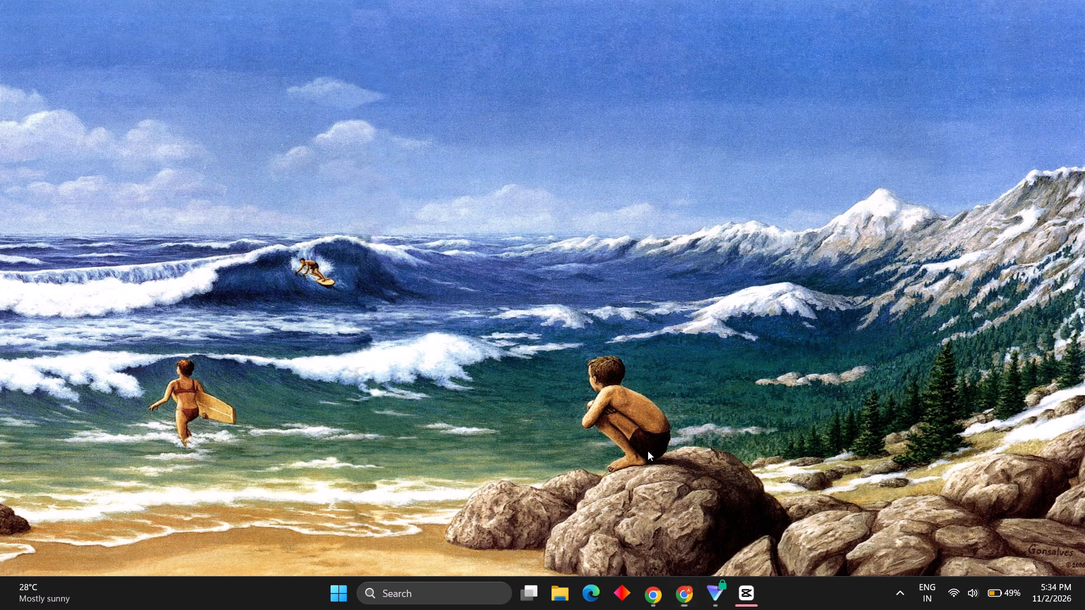
Turn on the display of desktop icons in Windows.
click(759, 596)
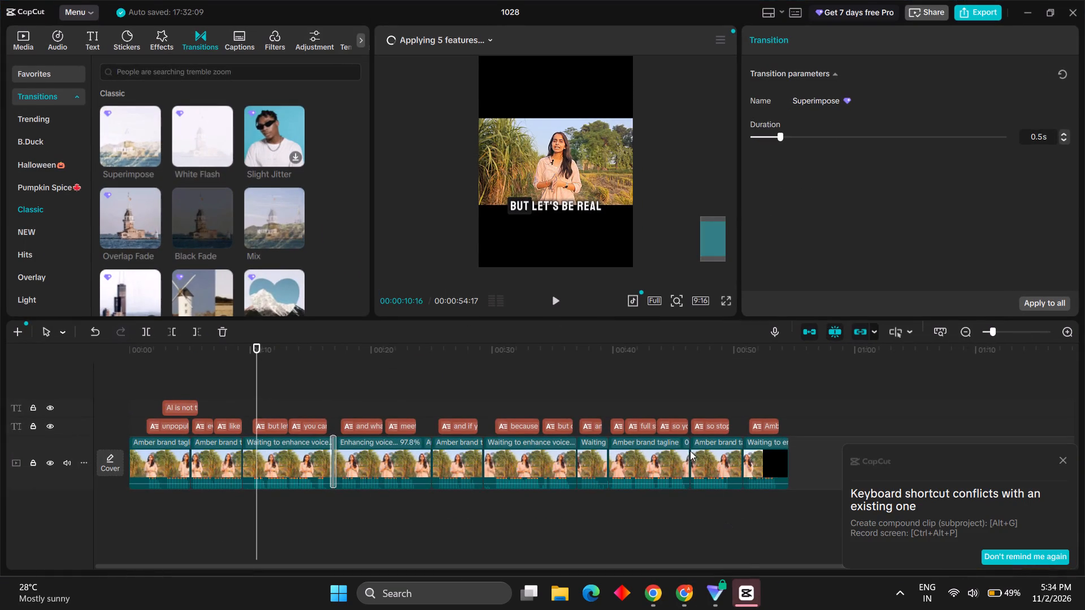
right_click(500, 325)
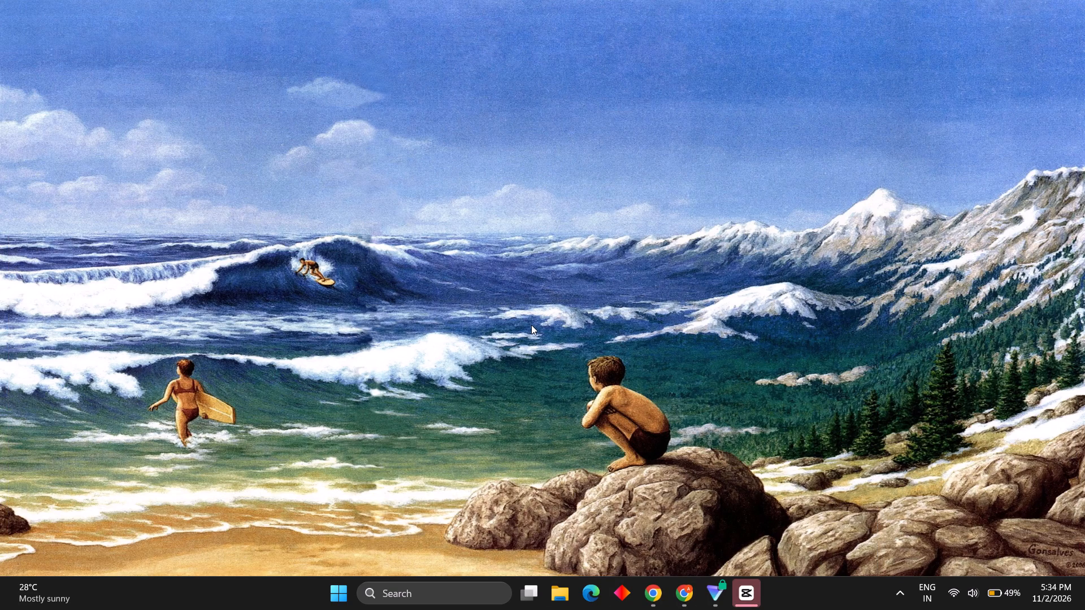
click(534, 317)
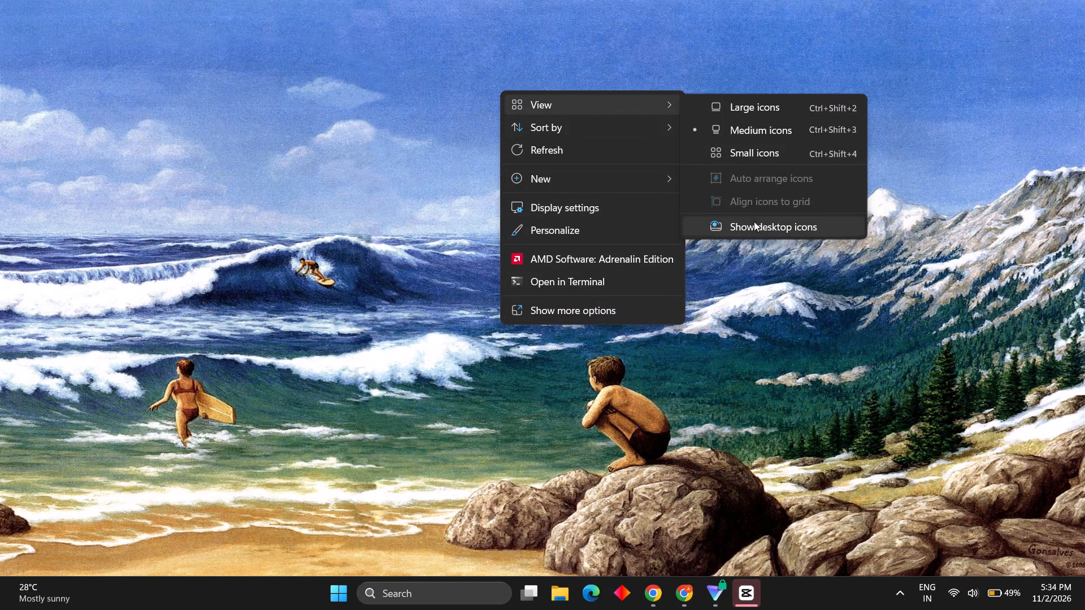
click(753, 224)
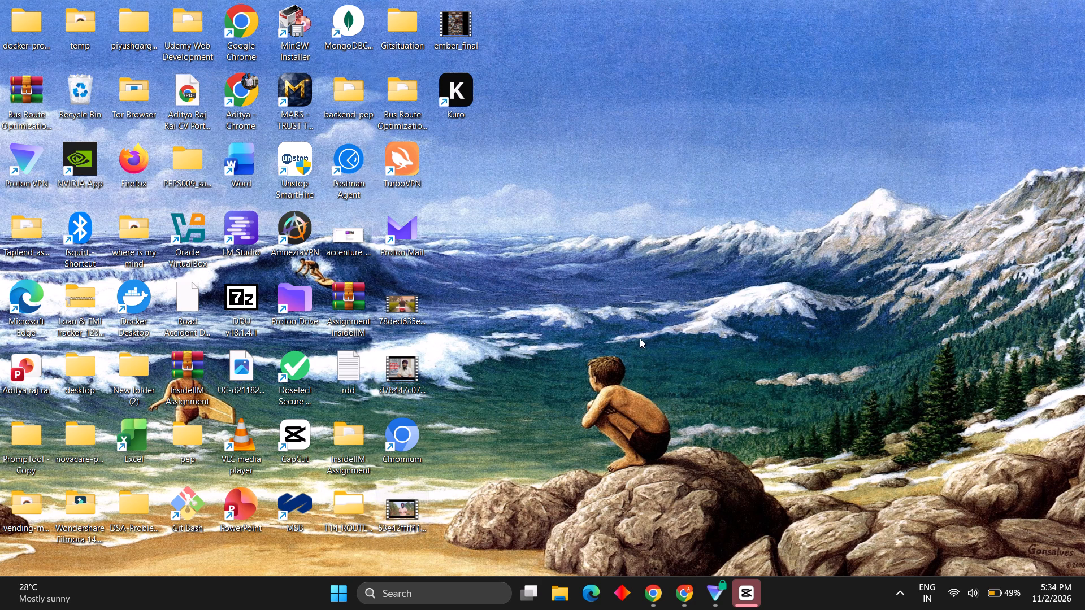
Switch back to CapCut and combine all video clips and captions on the timeline into one compound clip.
click(753, 594)
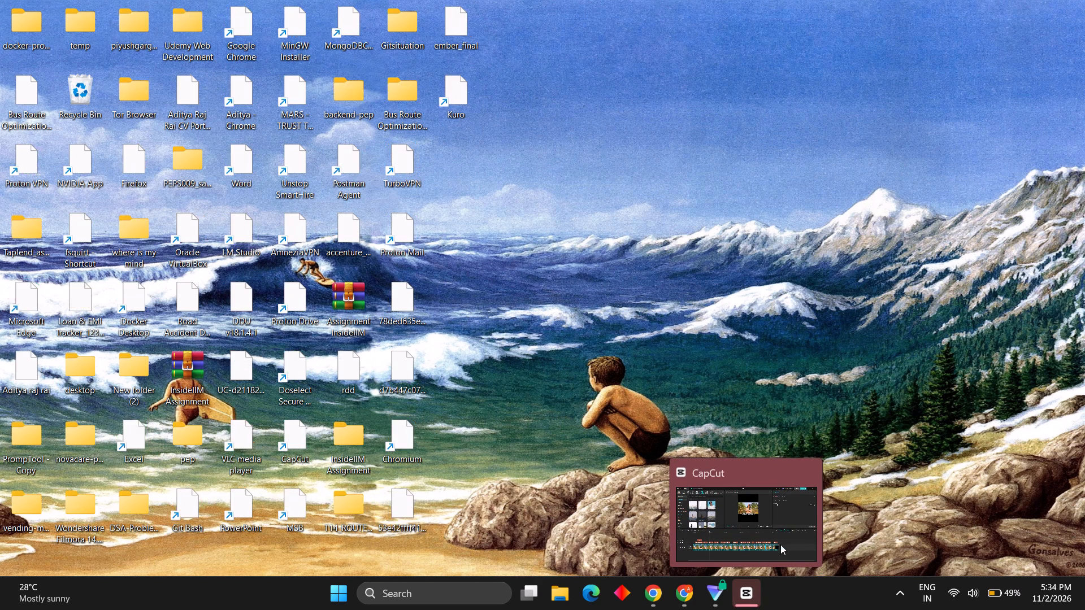
click(777, 524)
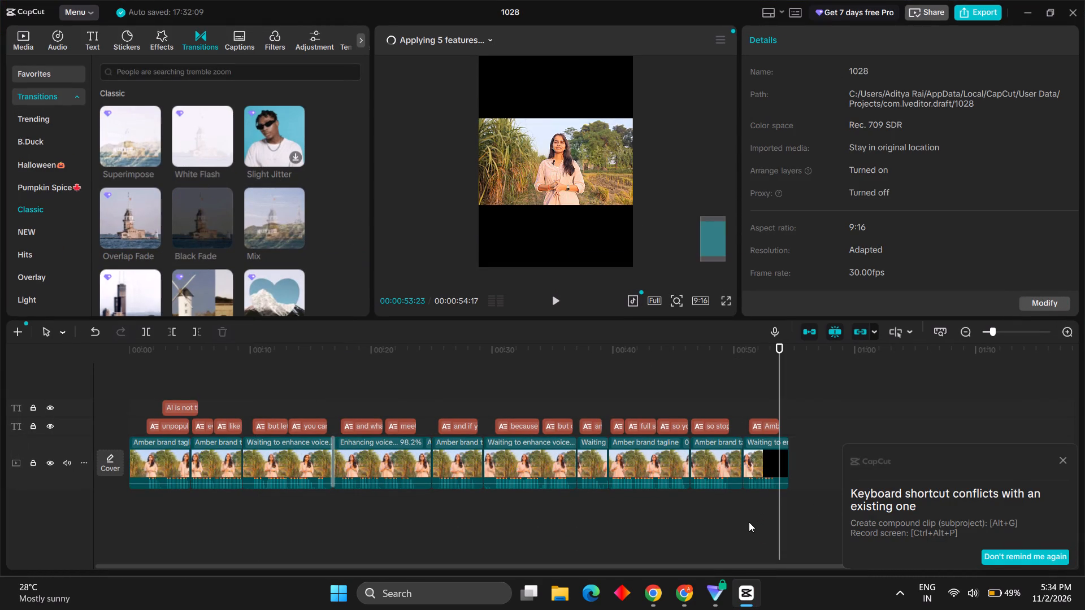
key(ctrl+a)
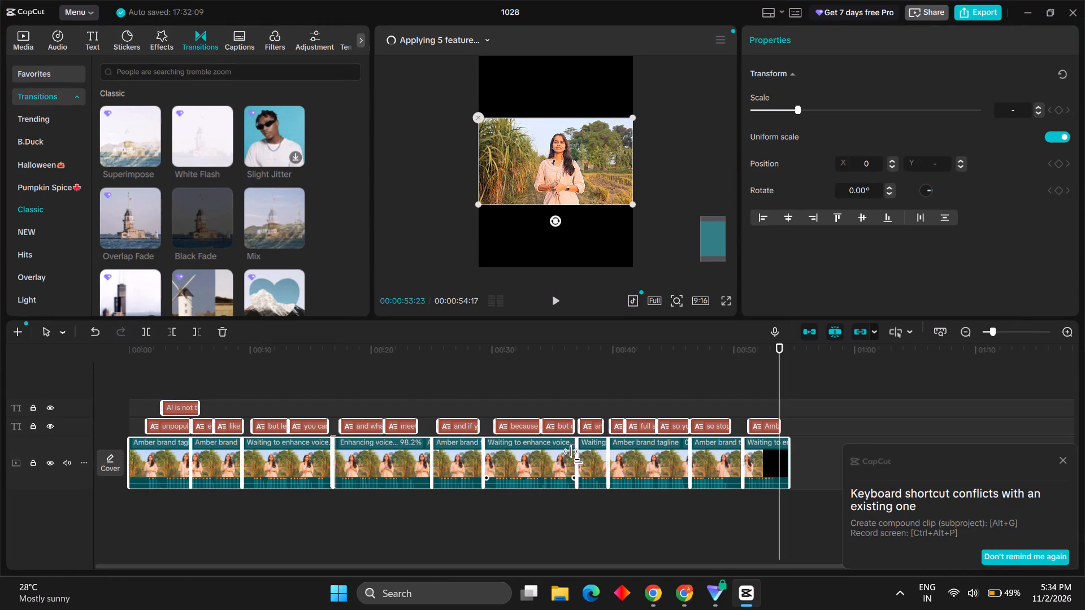
right_click(575, 456)
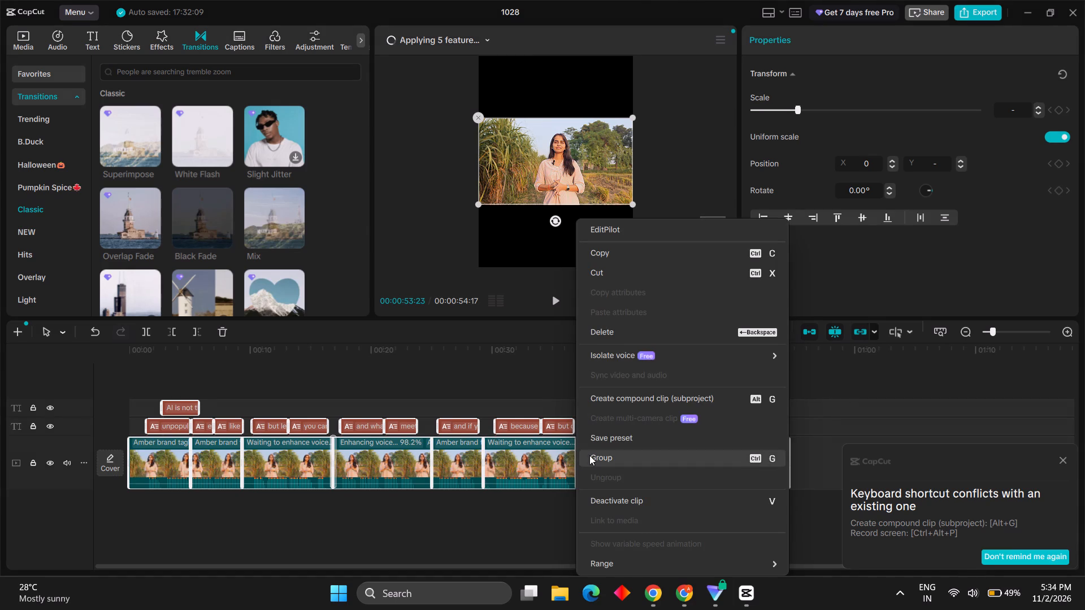
click(677, 400)
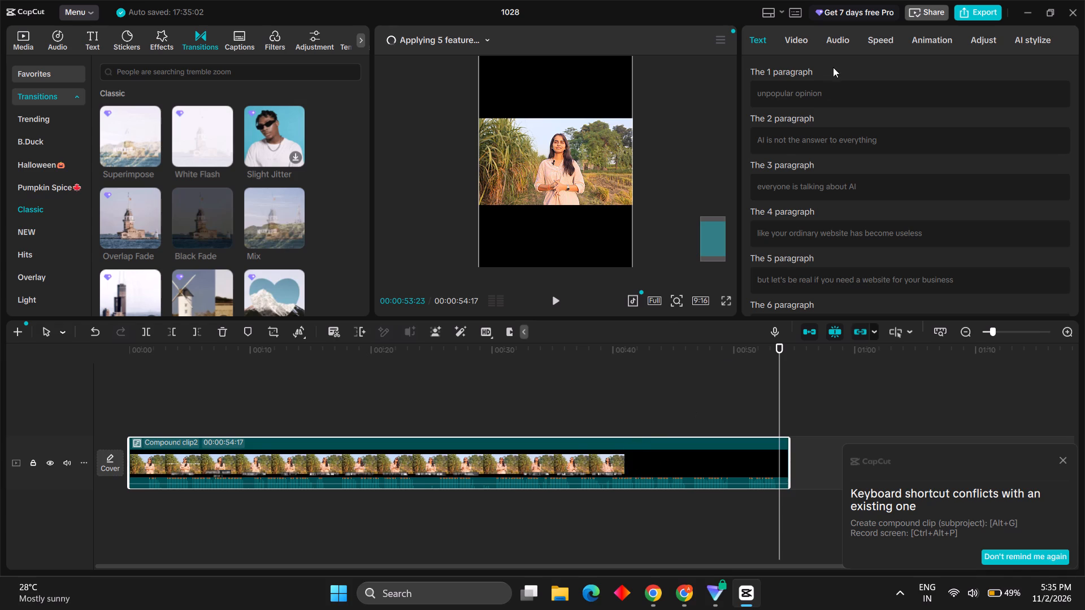
Enable Motion blur on the compound clip and set its Blur amount to 0.
click(808, 39)
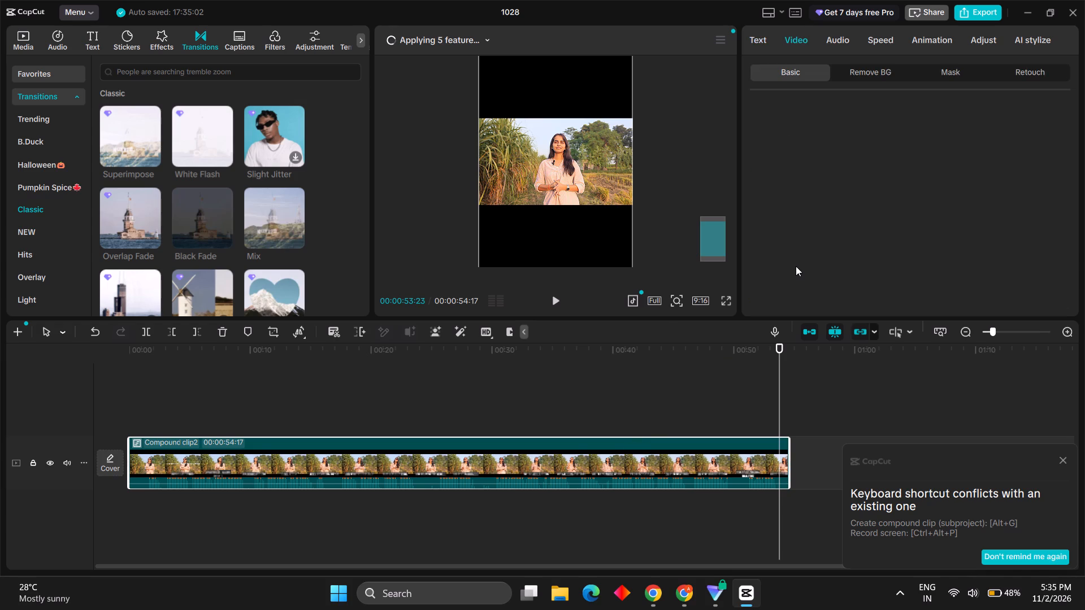
scroll(796, 266, down, 3)
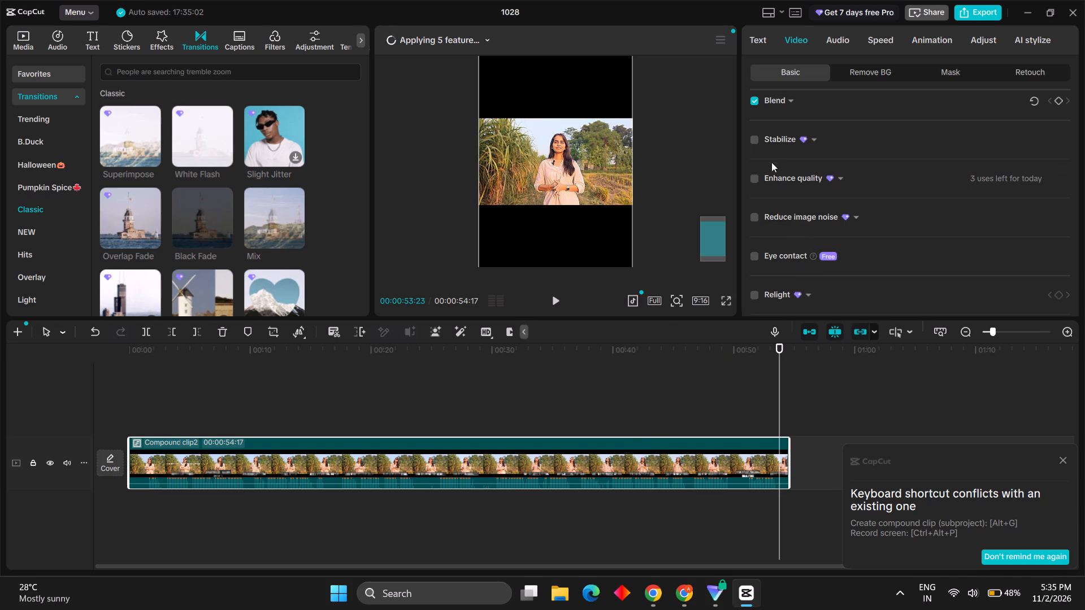
scroll(753, 194, up, 1)
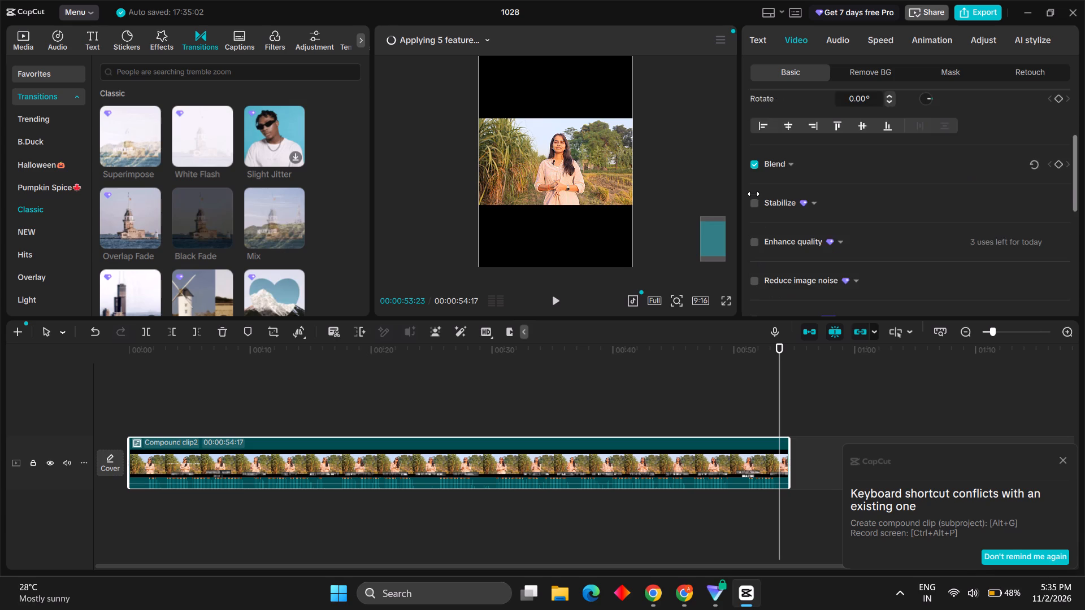
scroll(753, 194, down, 6)
scroll(766, 241, down, 3)
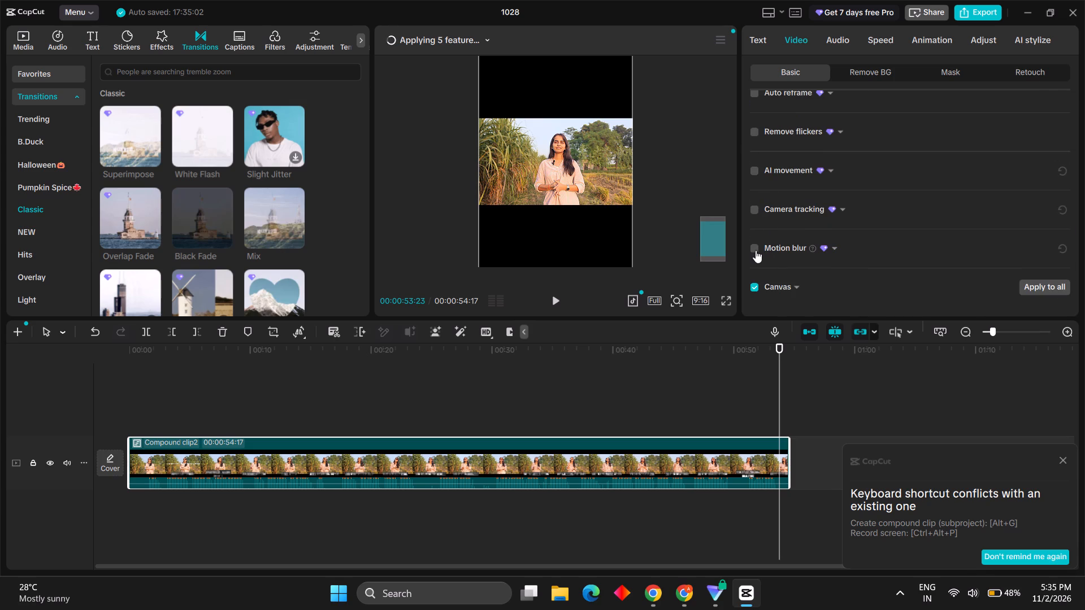
click(756, 250)
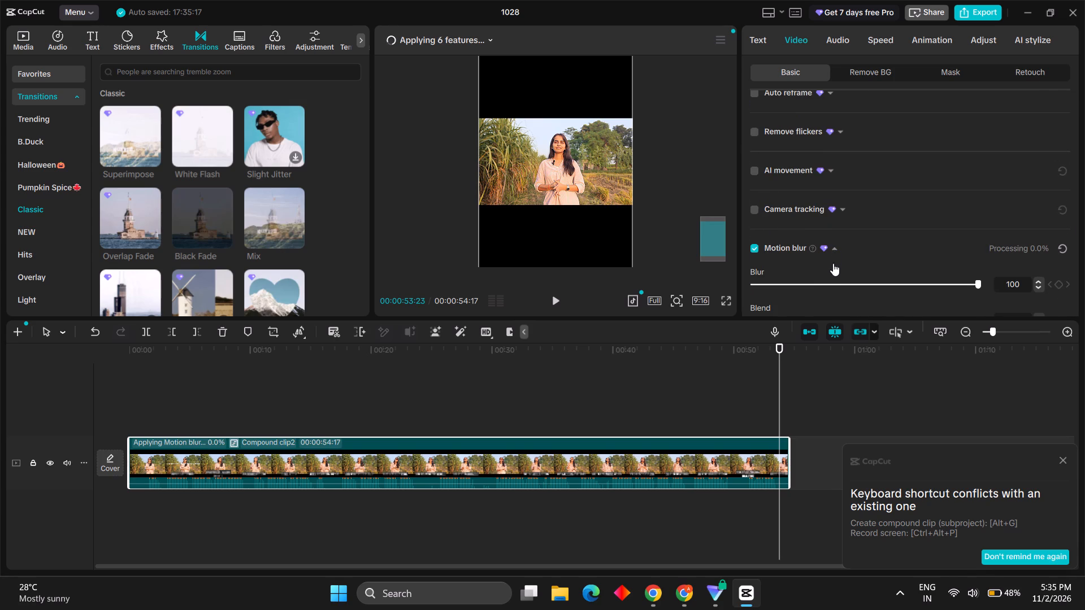
drag(822, 277, 739, 292)
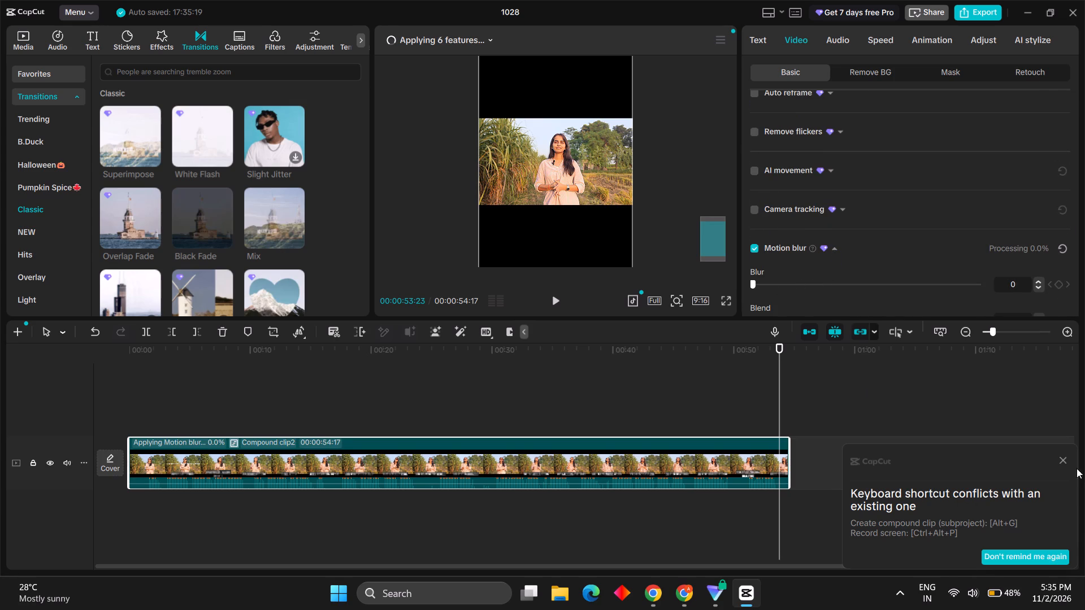
Dismiss the keyboard shortcut conflict notice.
click(1062, 462)
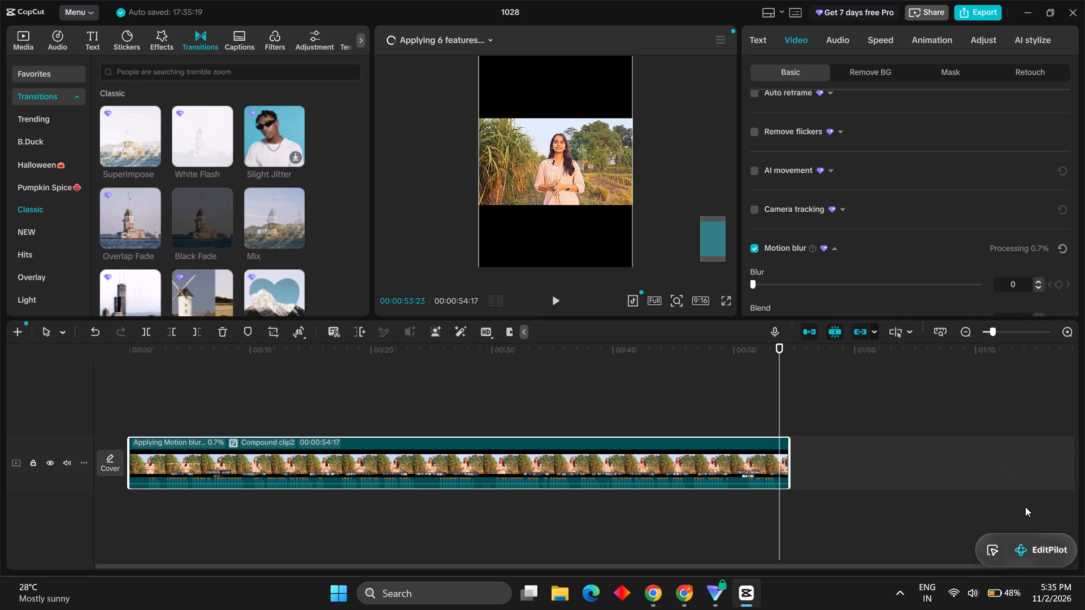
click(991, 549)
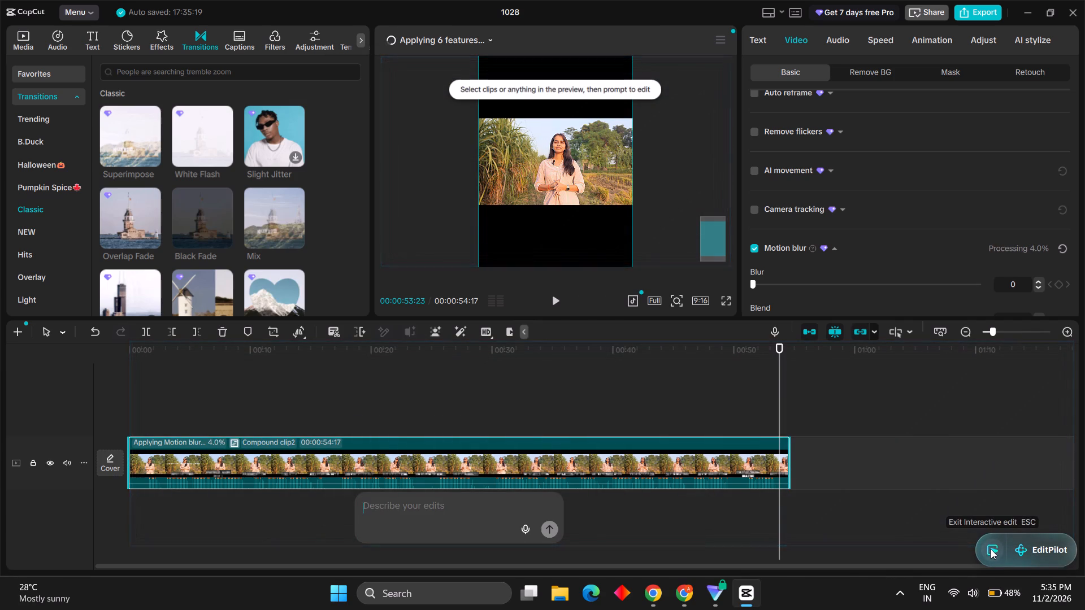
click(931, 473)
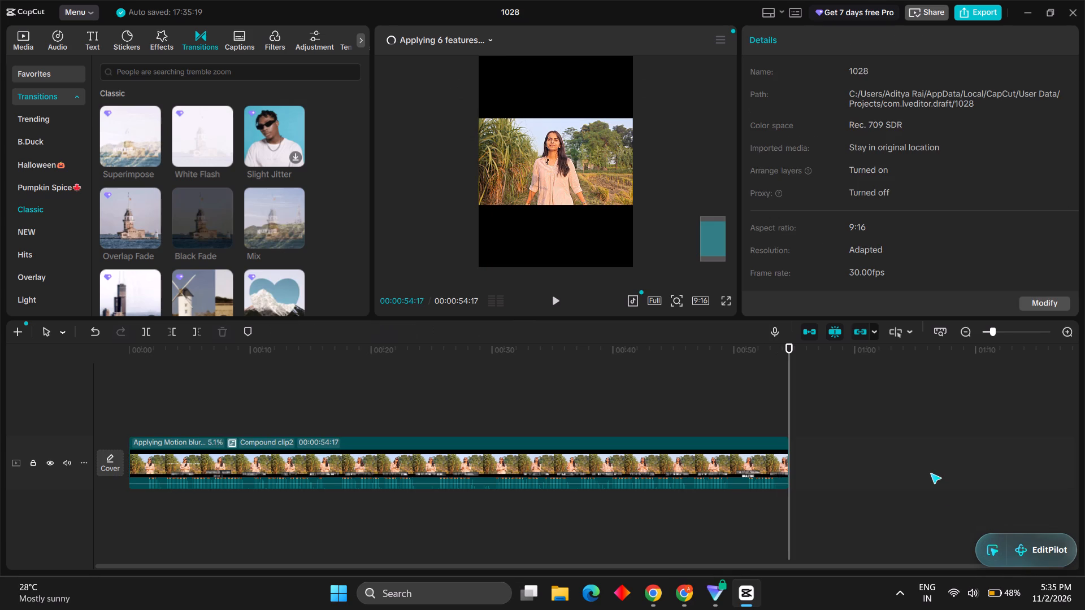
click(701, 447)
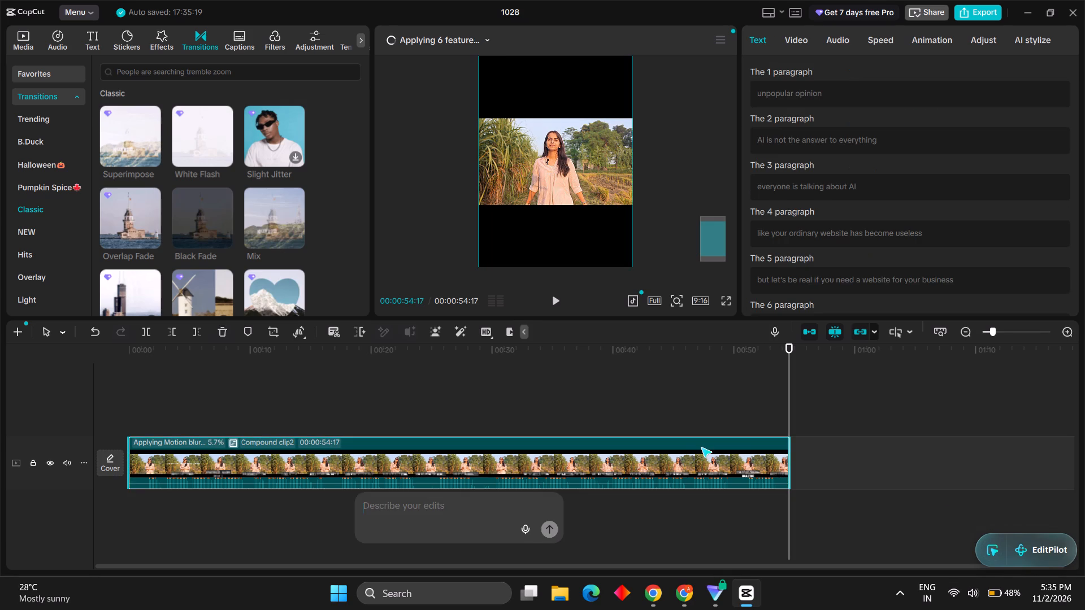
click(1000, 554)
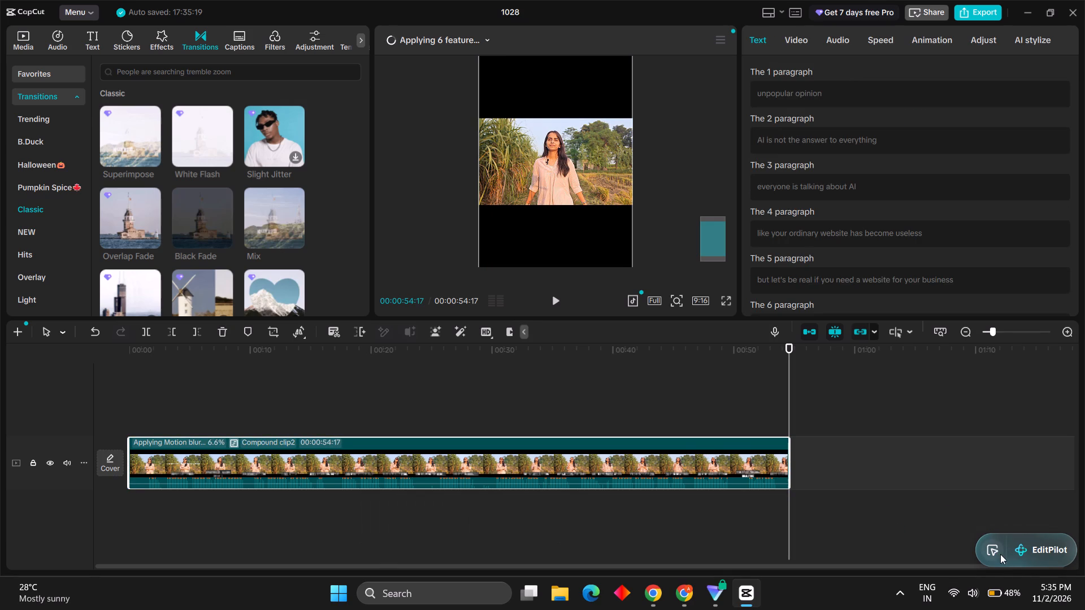
Check the compound clip's Motion blur settings.
click(802, 40)
scroll(901, 240, down, 5)
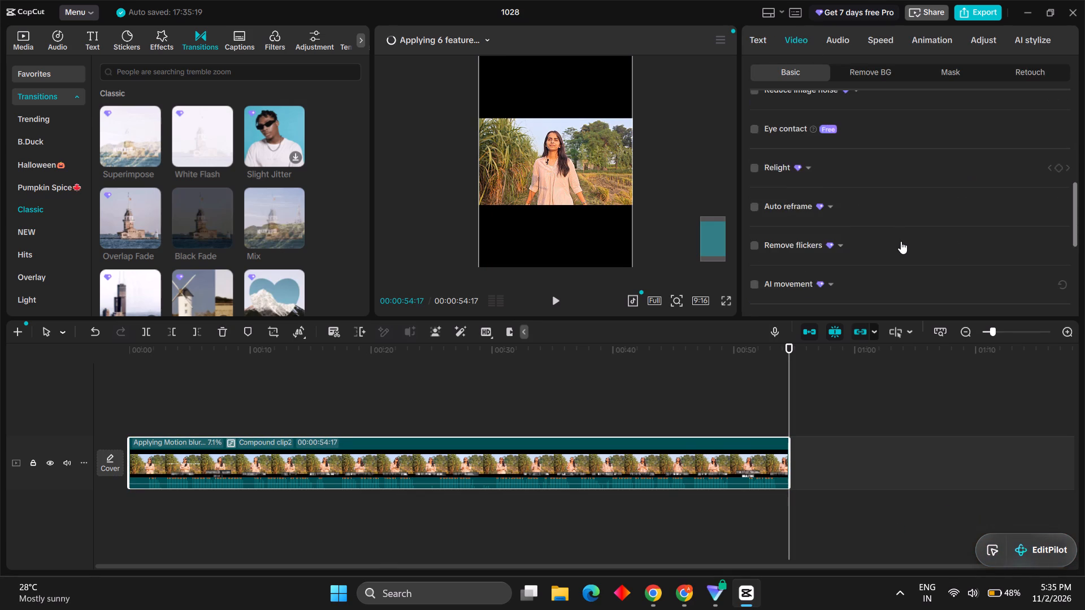
scroll(901, 241, down, 3)
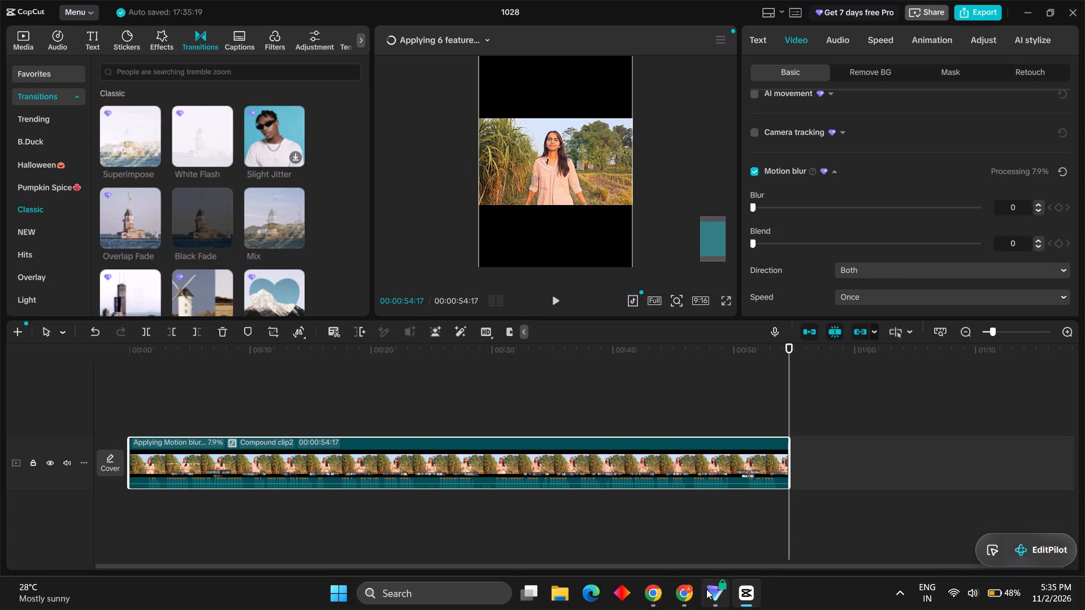
Switch to the Chrome window with Soundstripe and preview the FOLEY MOVEMENT Plastic Plastic Bag Thick Small Whoosh 02 and 01 sounds.
click(688, 590)
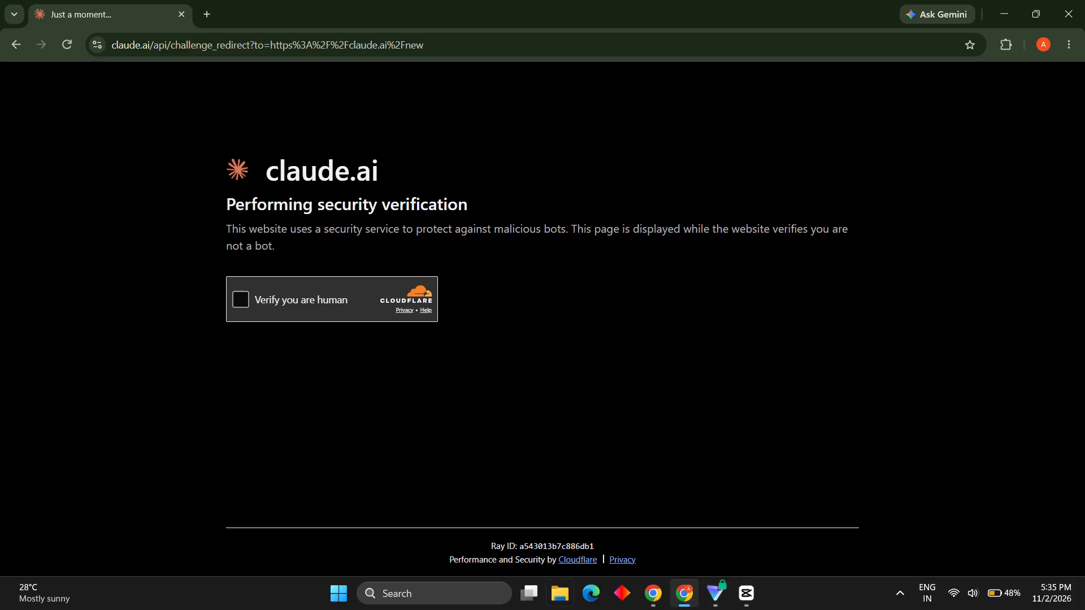
click(649, 583)
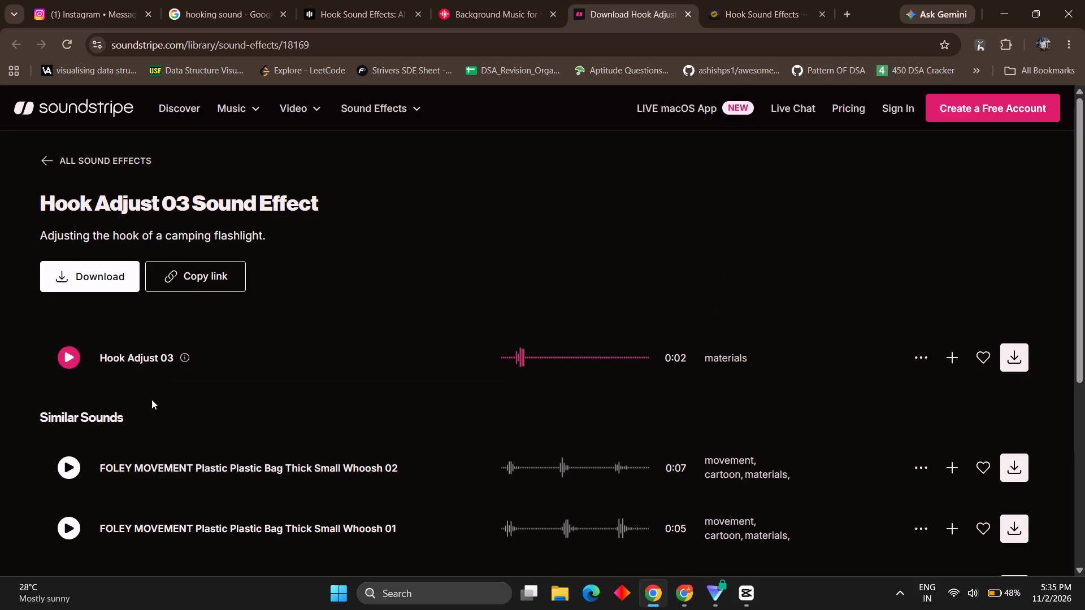
click(47, 461)
click(61, 468)
scroll(116, 464, down, 1)
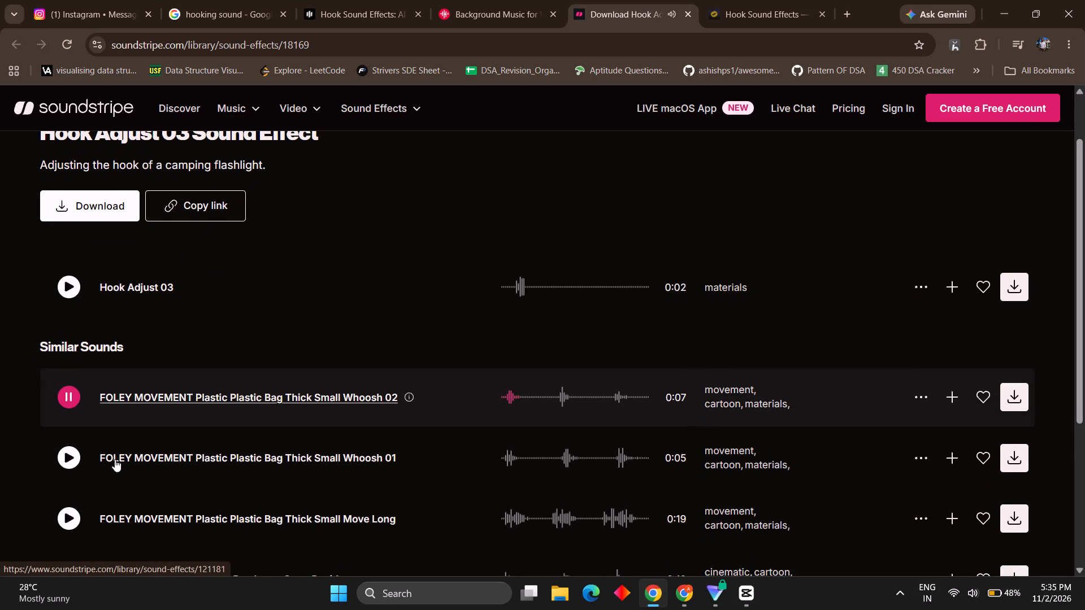
click(69, 461)
scroll(69, 461, down, 5)
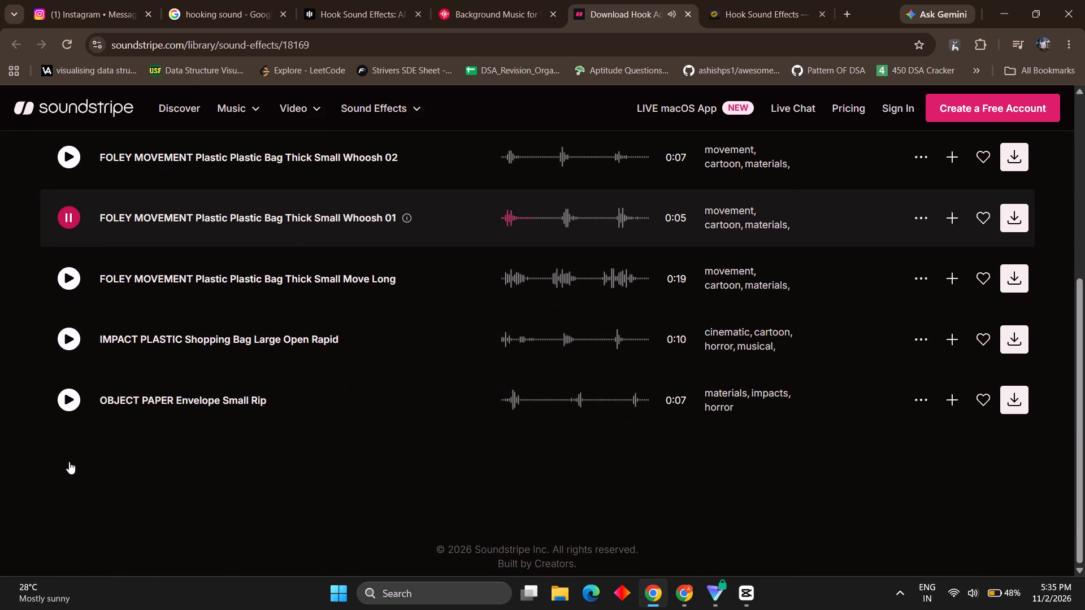
Preview the featured tracks I Adore My C64, Guiding Stars and Golden Tape on the HookSounds home page.
click(465, 0)
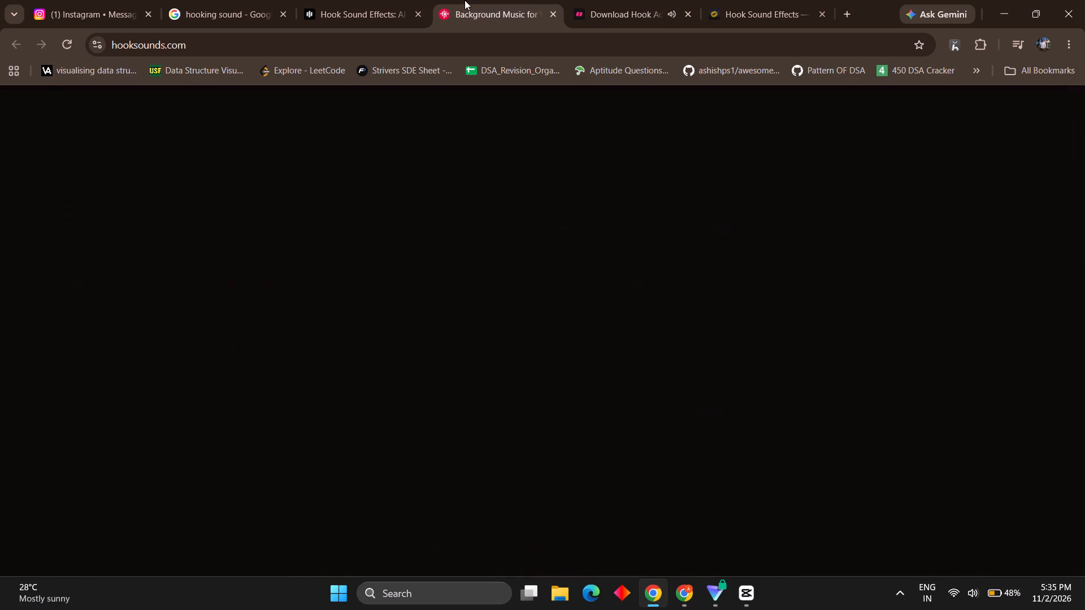
scroll(536, 421, down, 6)
scroll(536, 426, up, 1)
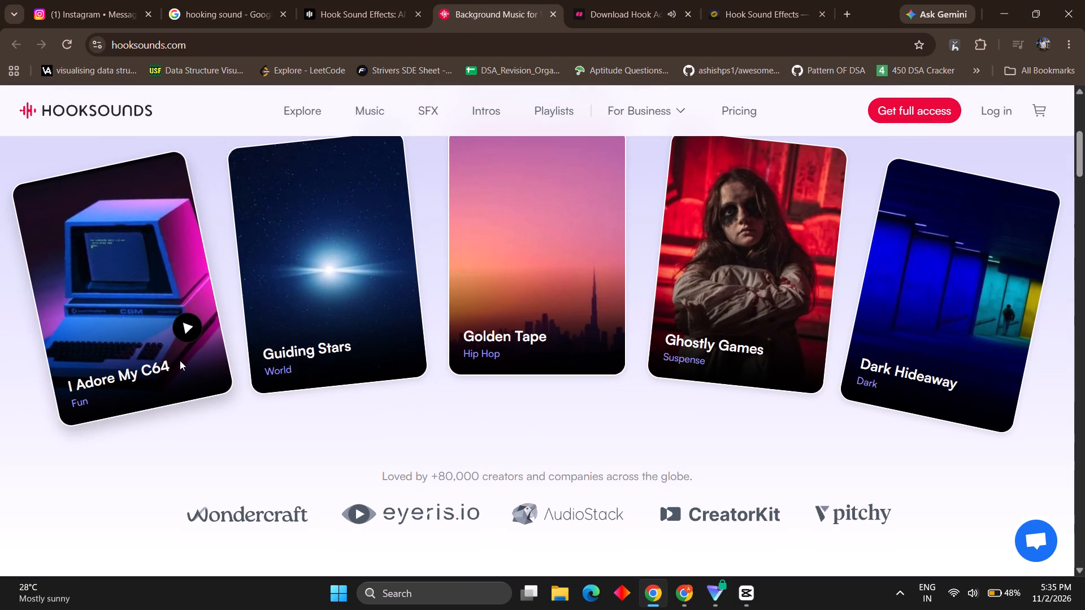
click(180, 360)
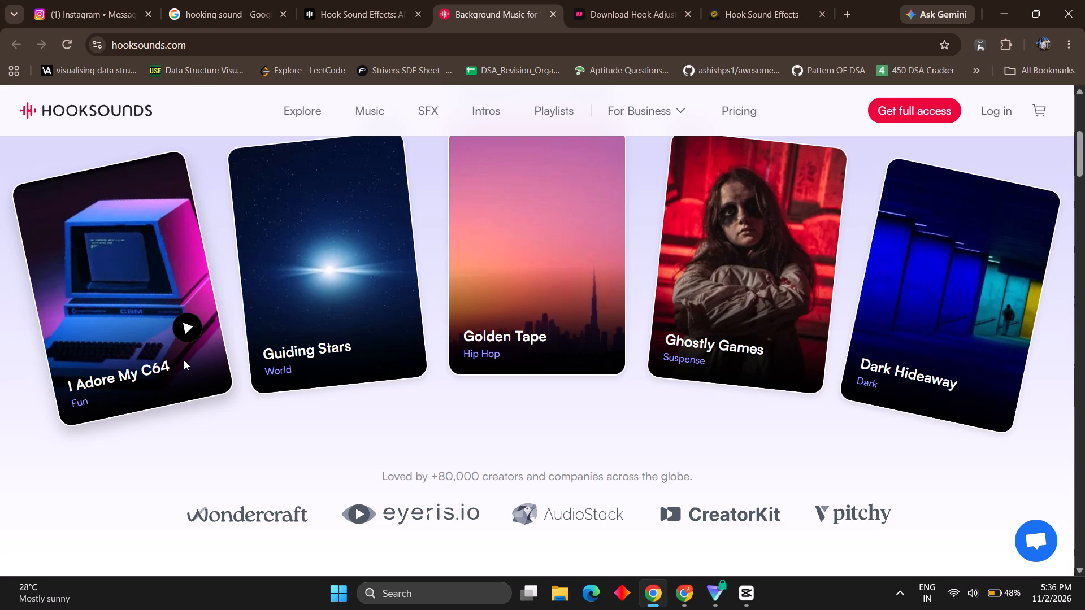
click(183, 319)
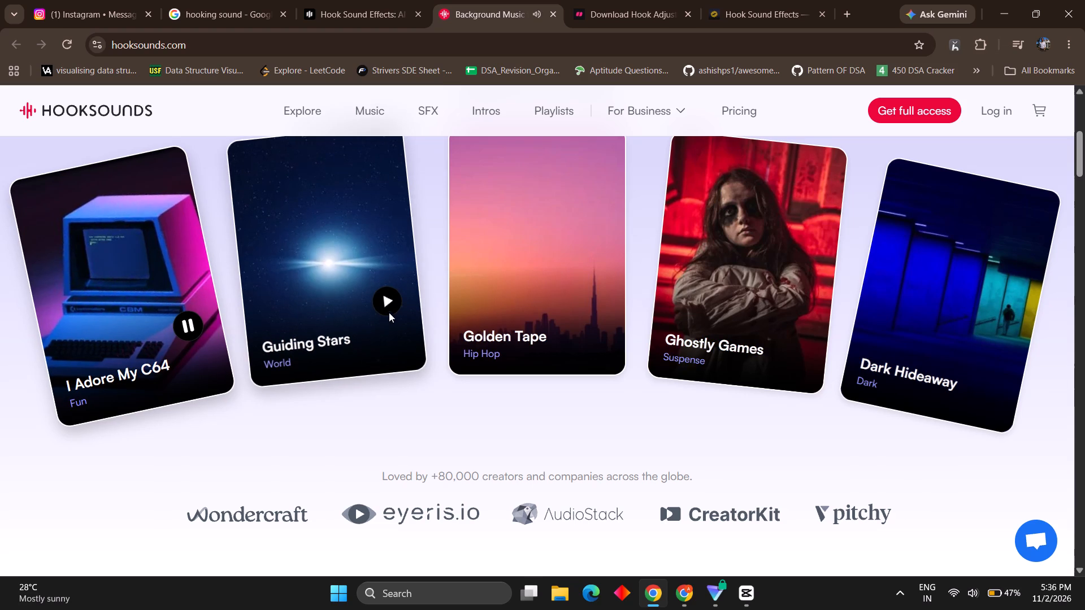
click(393, 306)
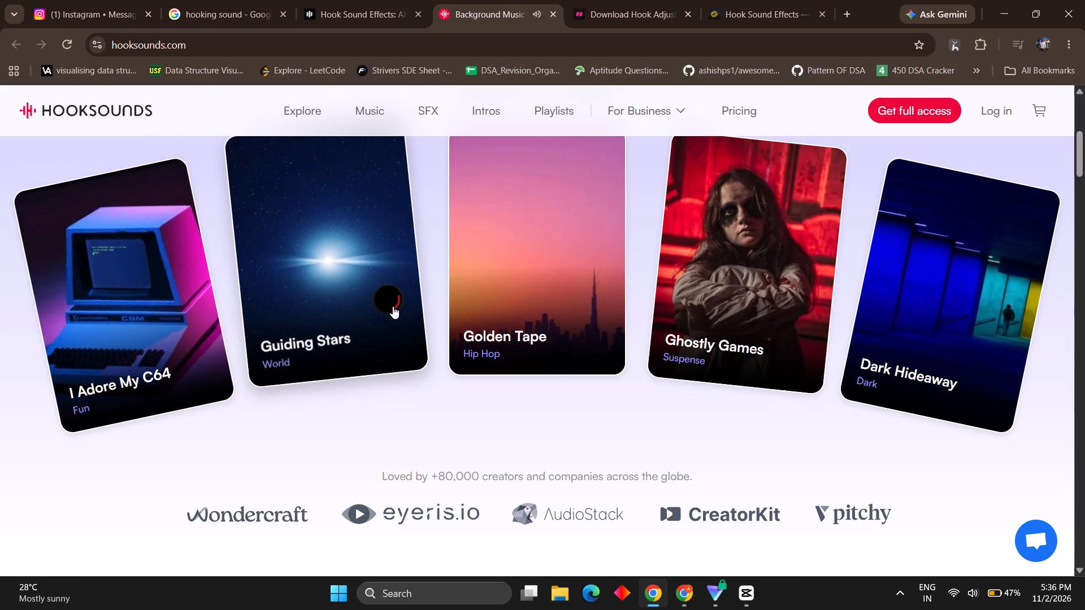
scroll(395, 311, down, 5)
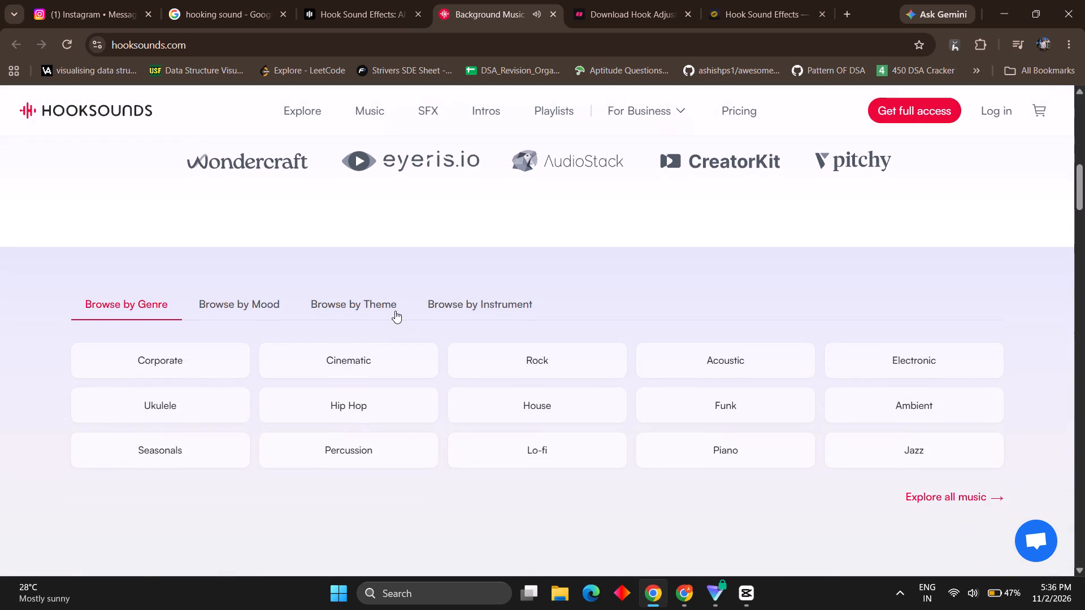
scroll(395, 311, up, 4)
click(597, 233)
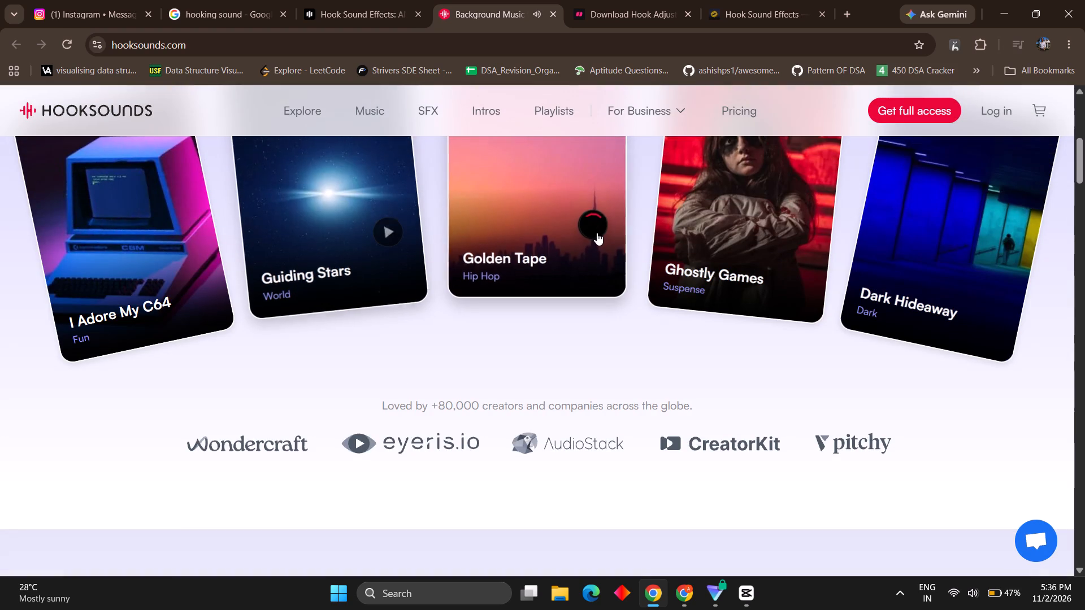
scroll(567, 343, up, 1)
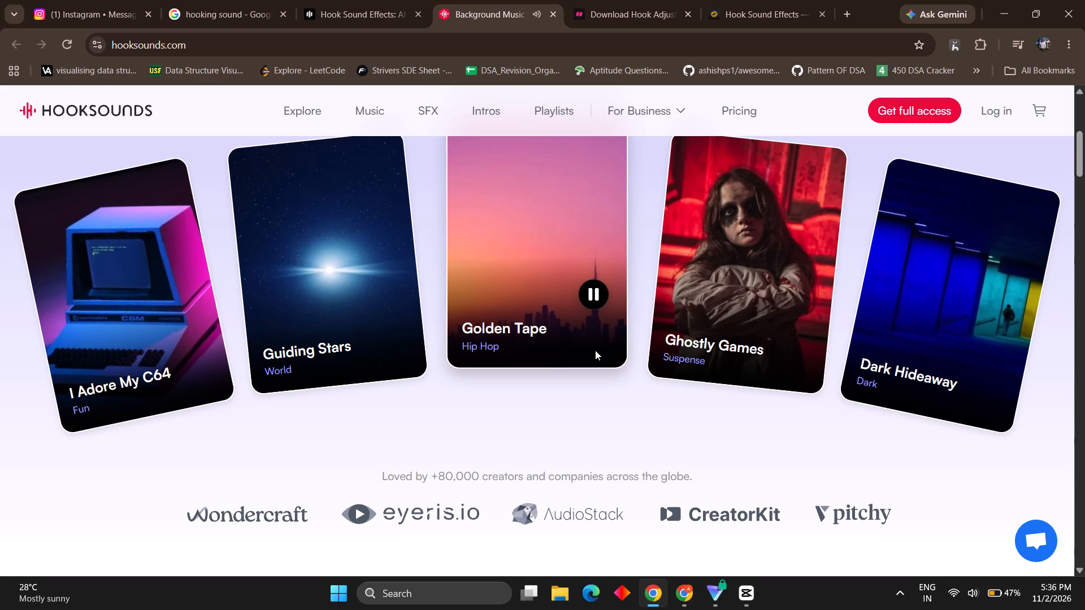
click(549, 332)
click(524, 291)
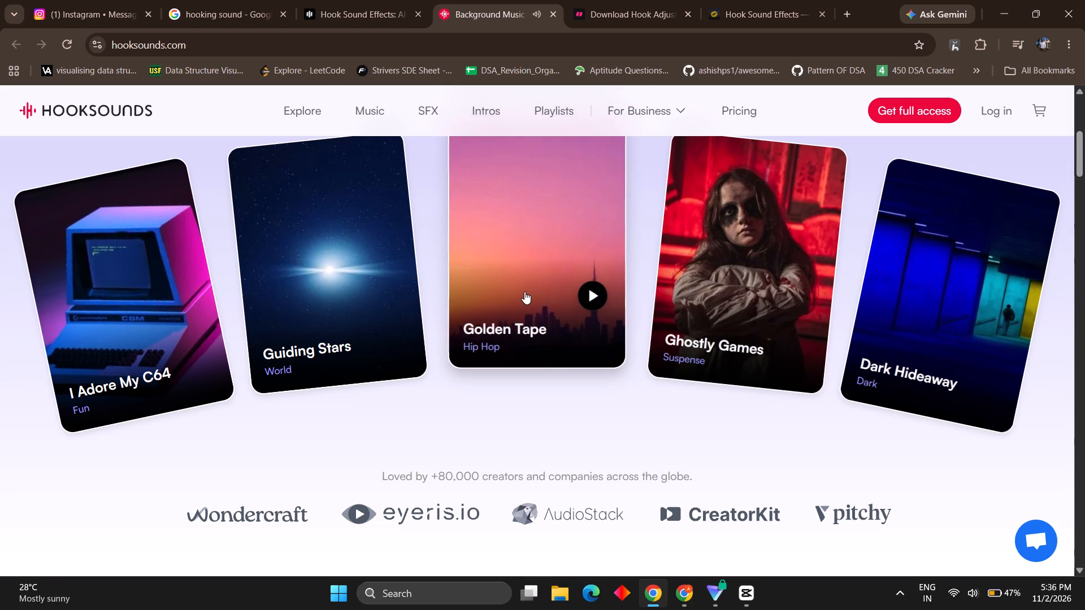
middle_click(524, 291)
middle_click(524, 291)
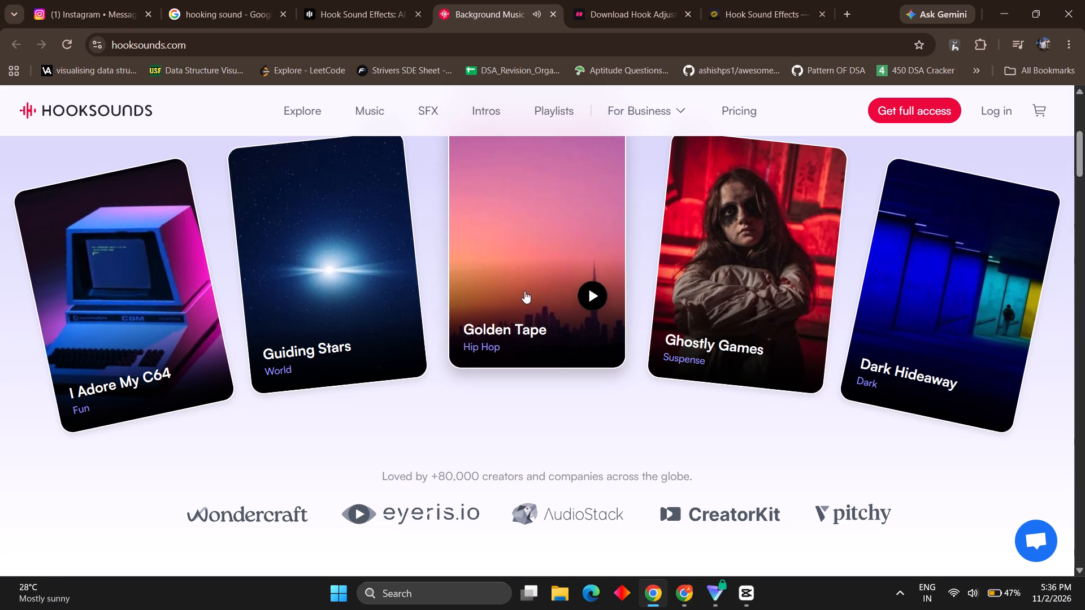
click(524, 289)
Open the Hip Hop genre of the HookSounds music library.
scroll(524, 289, down, 8)
scroll(524, 289, up, 1)
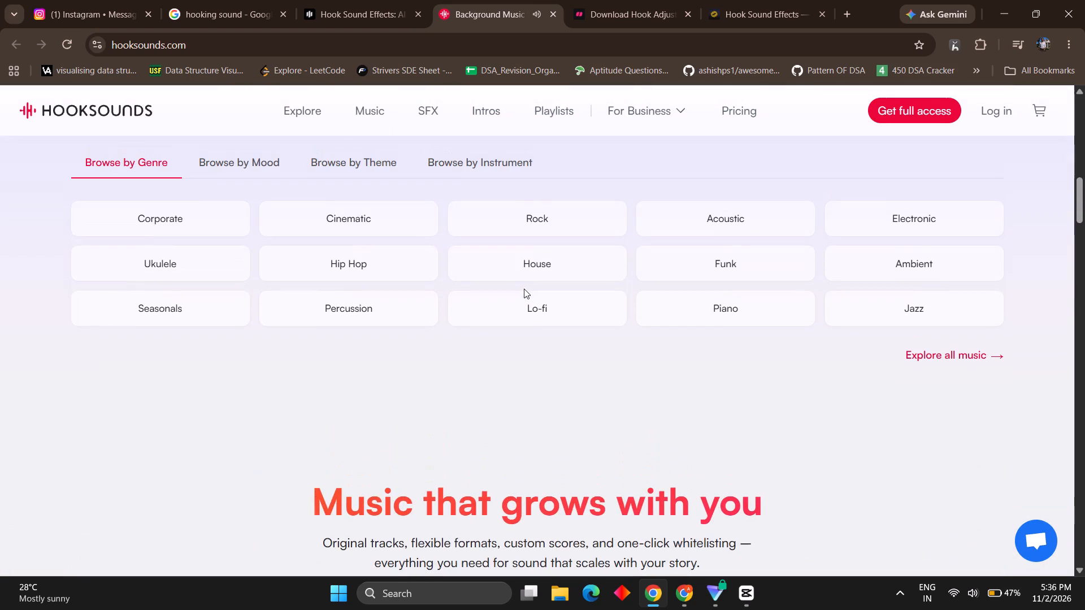
click(387, 264)
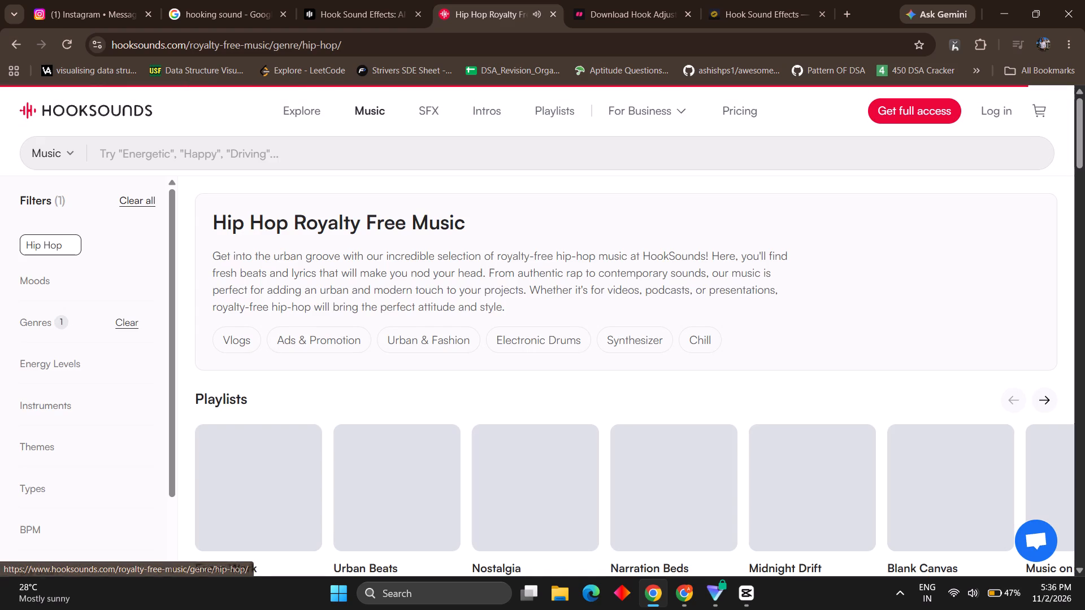
Preview the hip hop tracks Rewind, Days Like These, Love Glance and Sundown Sessions.
scroll(400, 276, down, 2)
scroll(334, 444, down, 1)
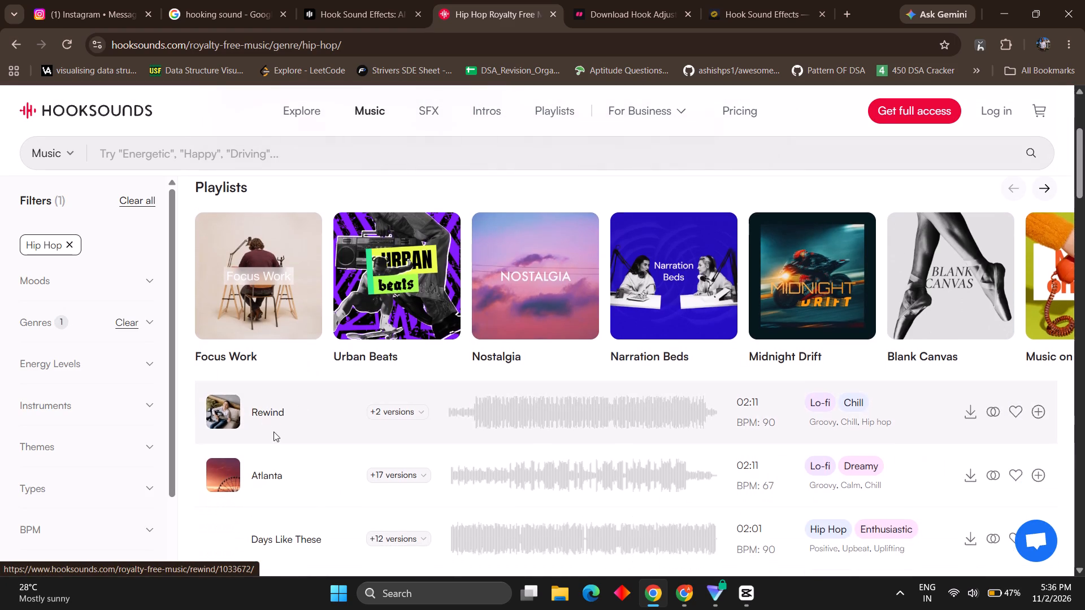
click(219, 410)
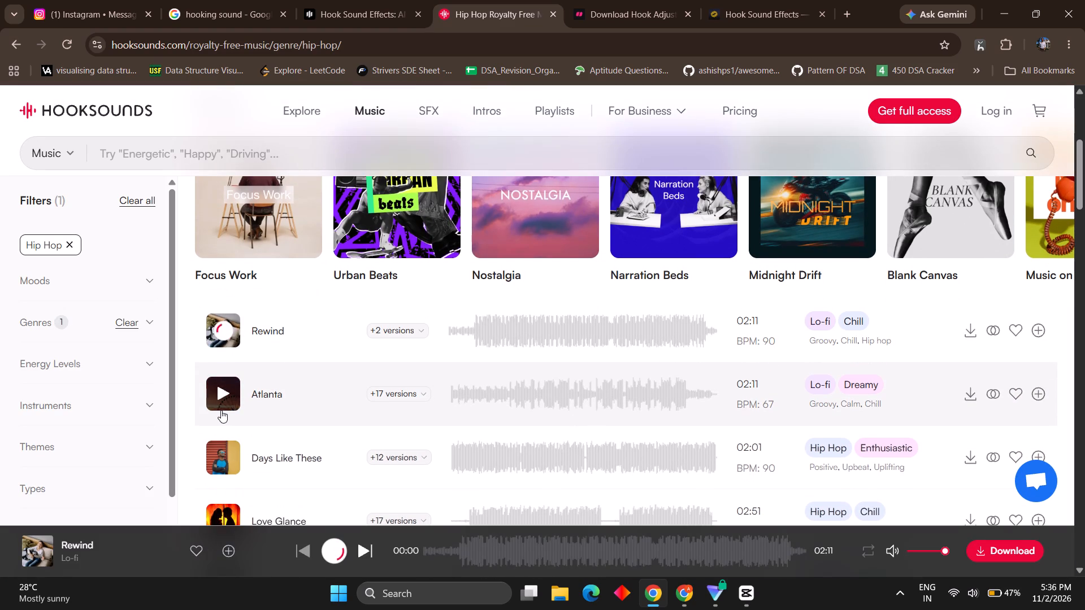
scroll(261, 399, down, 3)
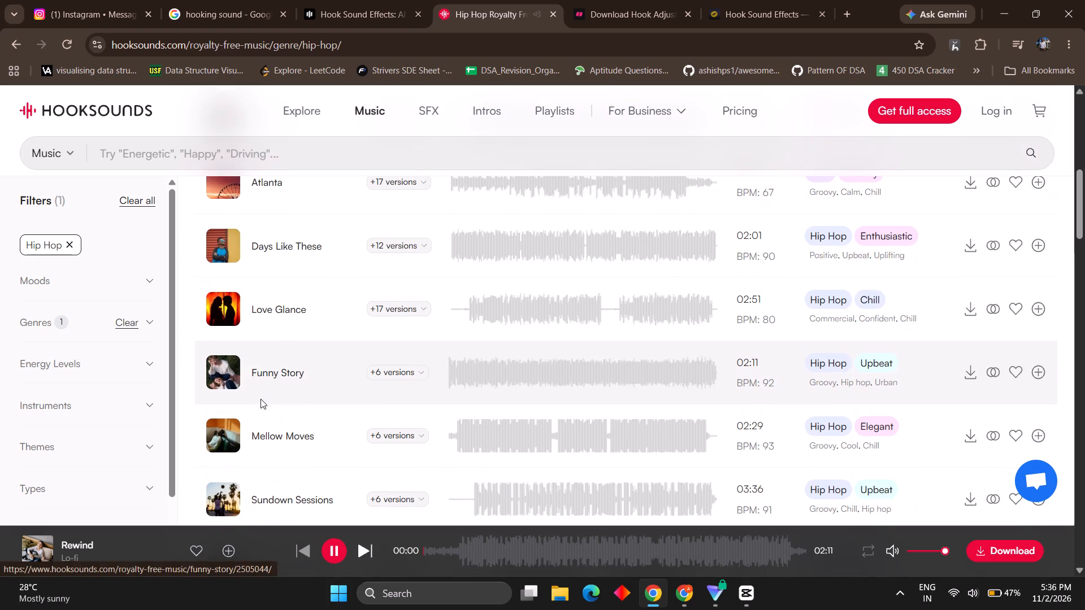
click(214, 246)
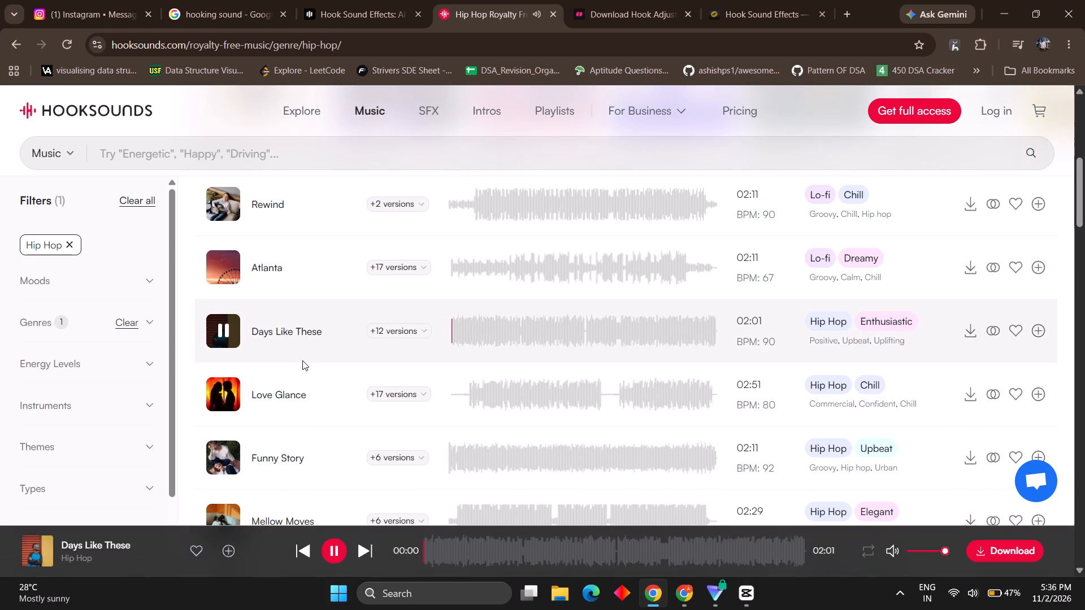
click(225, 399)
scroll(225, 399, down, 1)
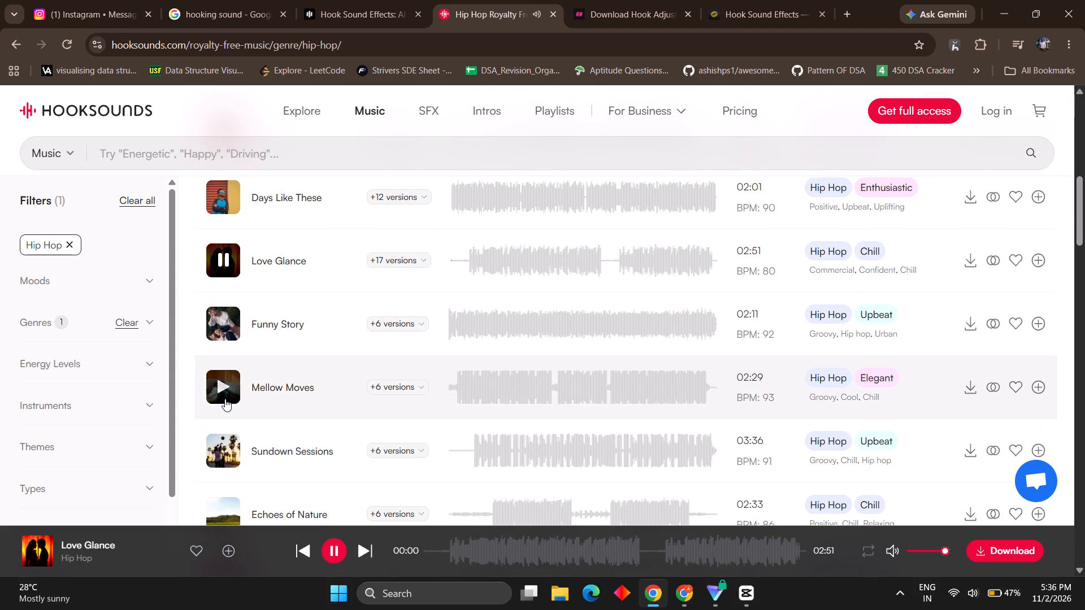
click(223, 453)
scroll(223, 453, down, 2)
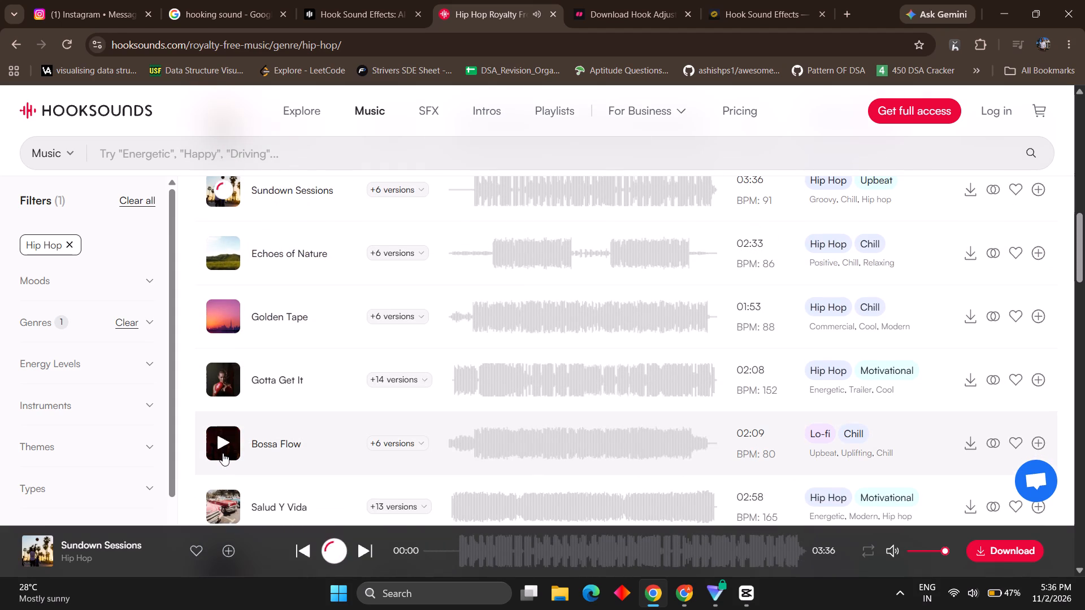
Preview the hip hop tracks Urban Triumph and Time Goes By further down the list.
scroll(227, 437, down, 1)
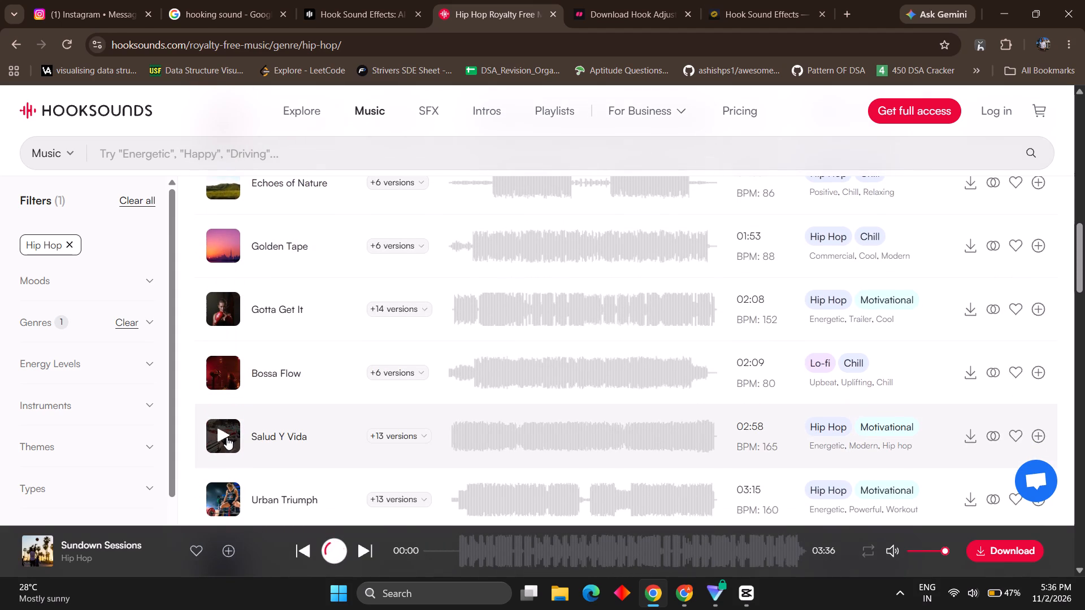
scroll(227, 437, down, 1)
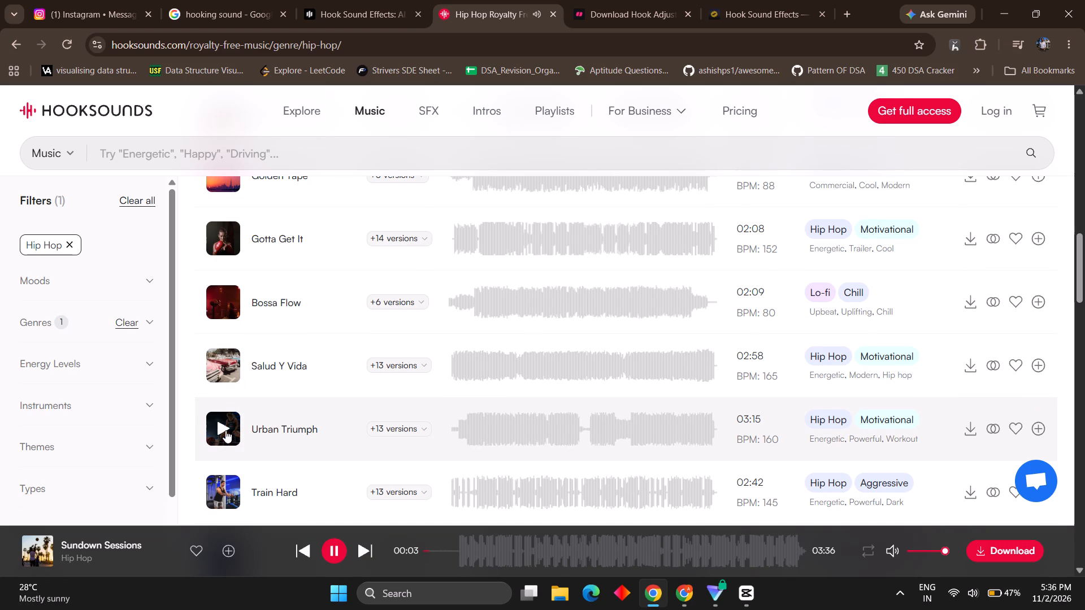
click(225, 430)
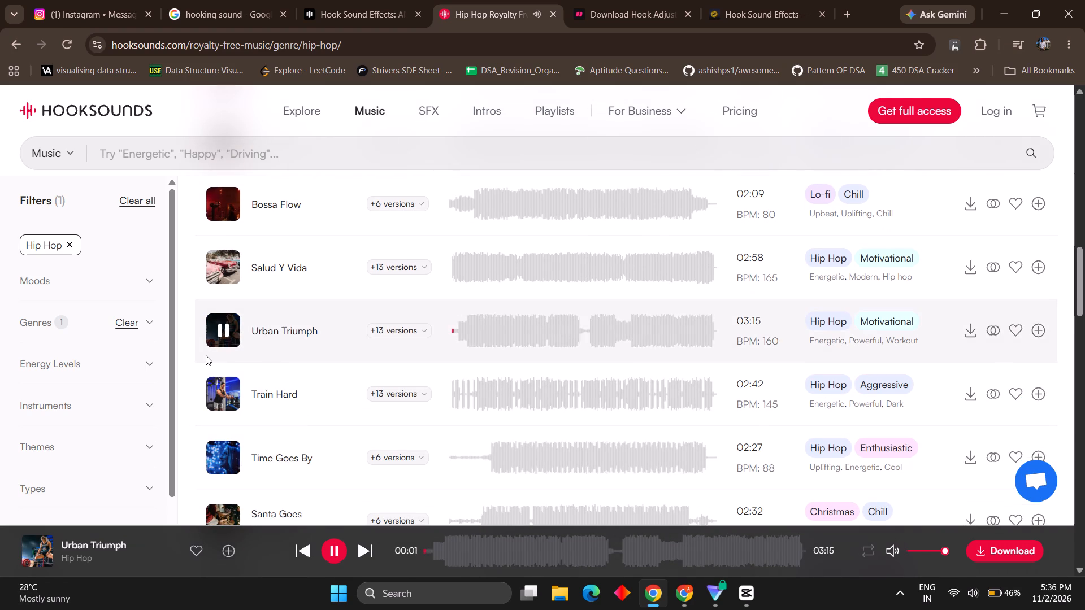
click(216, 383)
click(216, 383)
Switch to the Hook Sound Effects browser tab next to the hooking sound Google search.
click(336, 0)
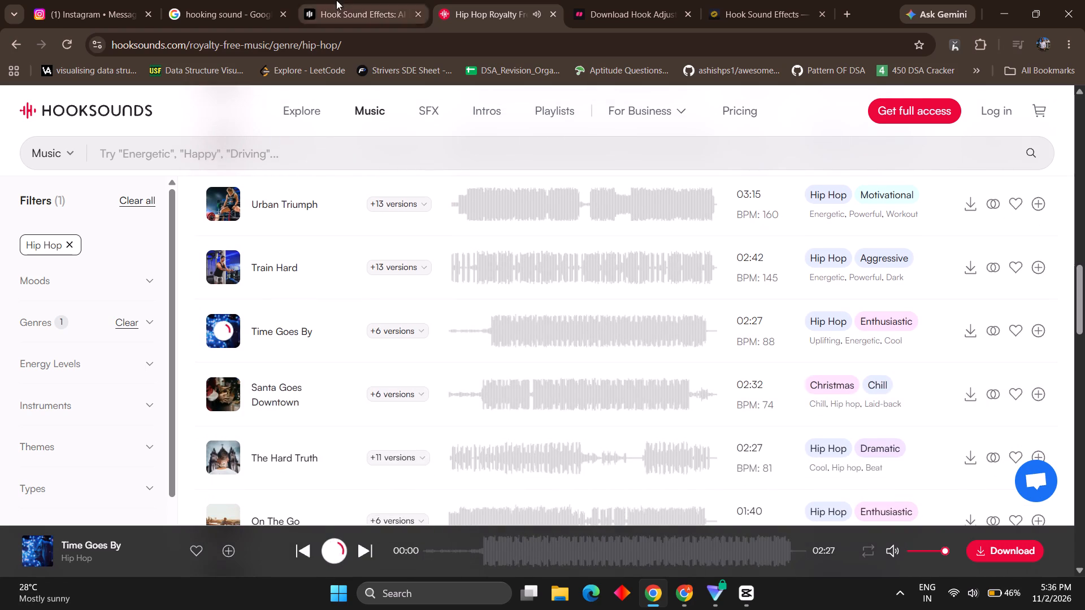
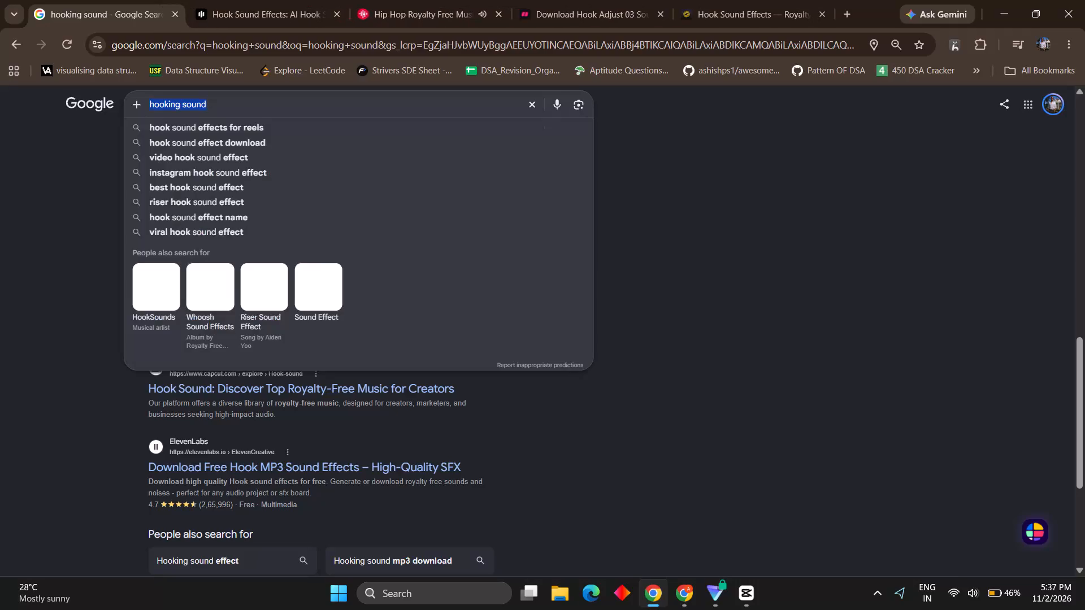
Search Google for "best sfx for video editing", replacing the hooking sound query.
key(ctrl+a)
key(v)
key(BackSpace)
key(BackSpace)
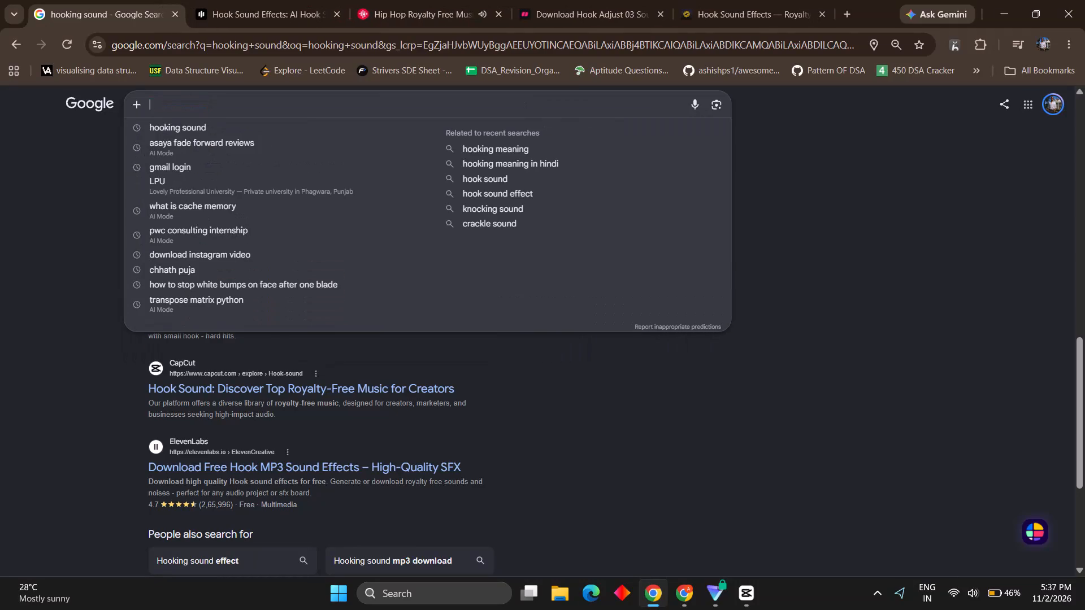
text(bes)
key(space)
key(BackSpace)
text(t sfx for)
key(space)
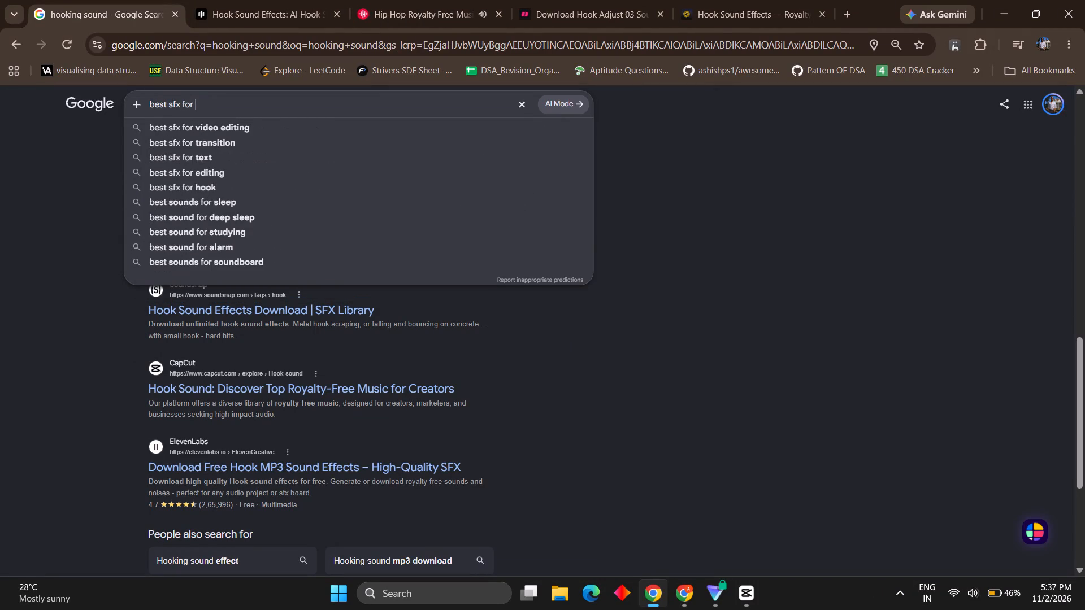
key(Down)
key(Return)
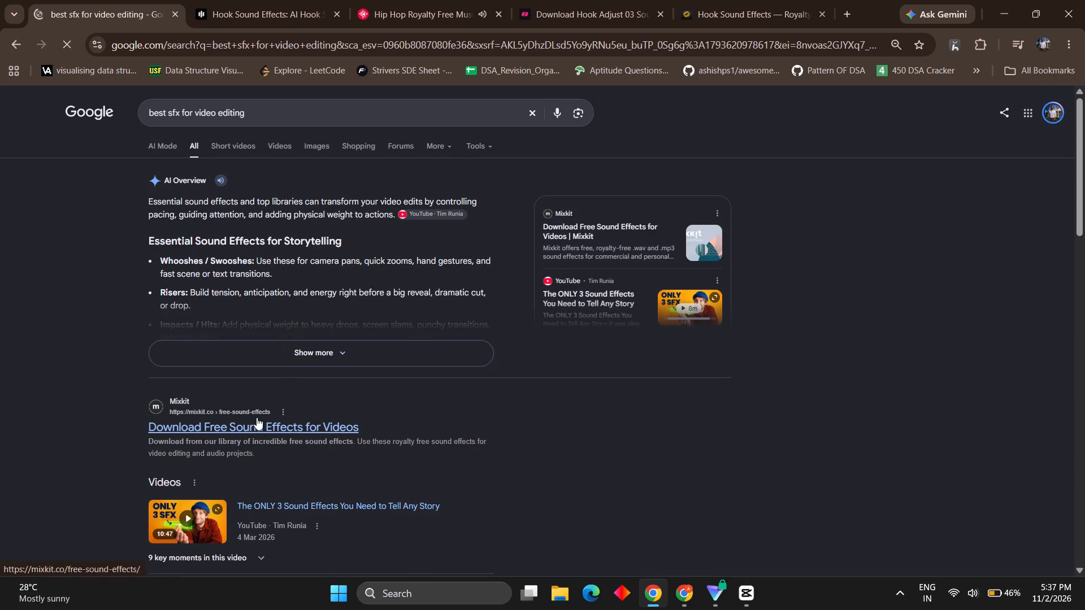
Expand the AI Overview and read its recommended sound effect types and free libraries.
click(264, 363)
scroll(259, 377, down, 2)
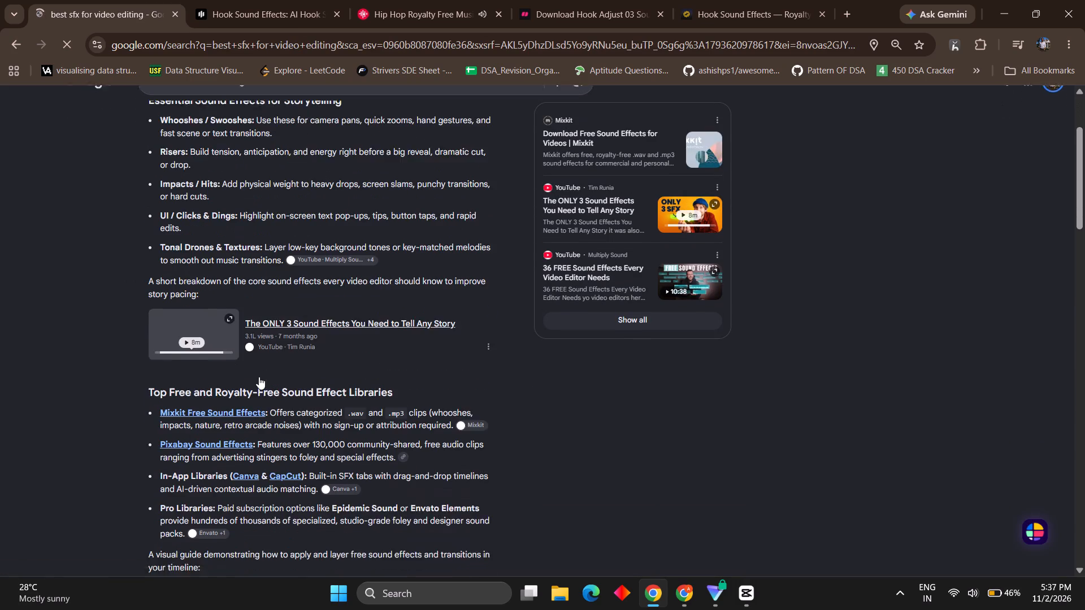
scroll(259, 377, down, 3)
scroll(260, 436, down, 2)
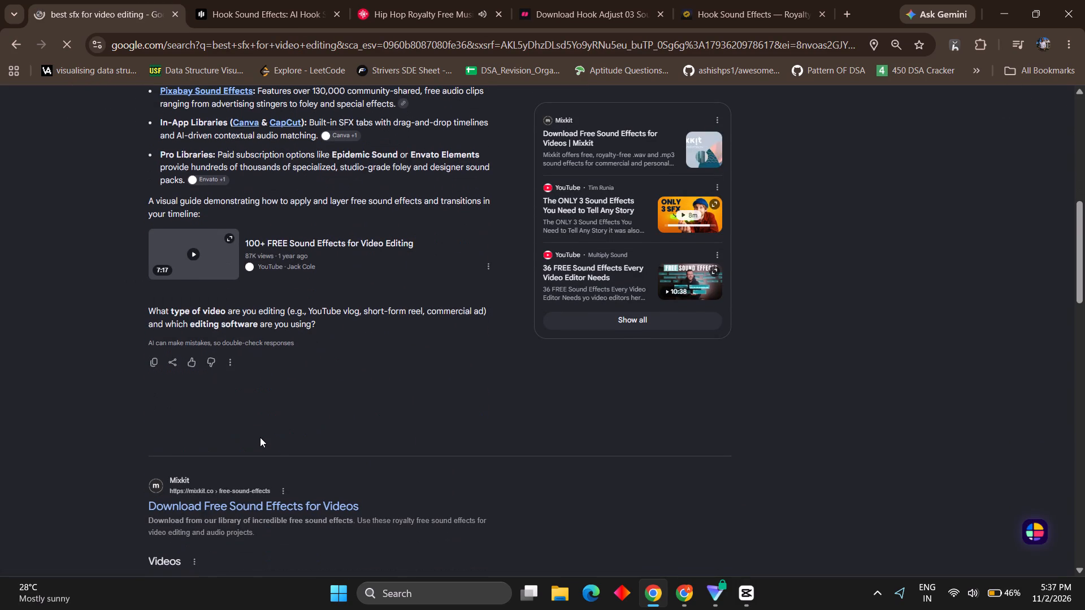
scroll(263, 433, down, 6)
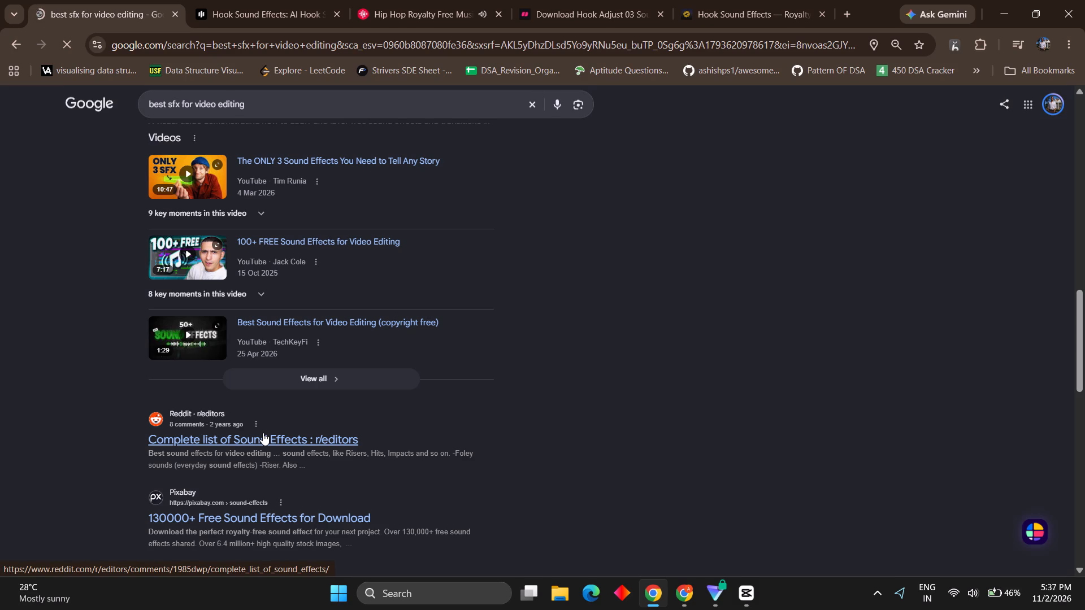
Open the r/SmallYTChannel "Where to find sound effects for edits?" thread and the artlist.io SFX catalog in background tabs.
scroll(263, 433, down, 2)
scroll(250, 377, down, 1)
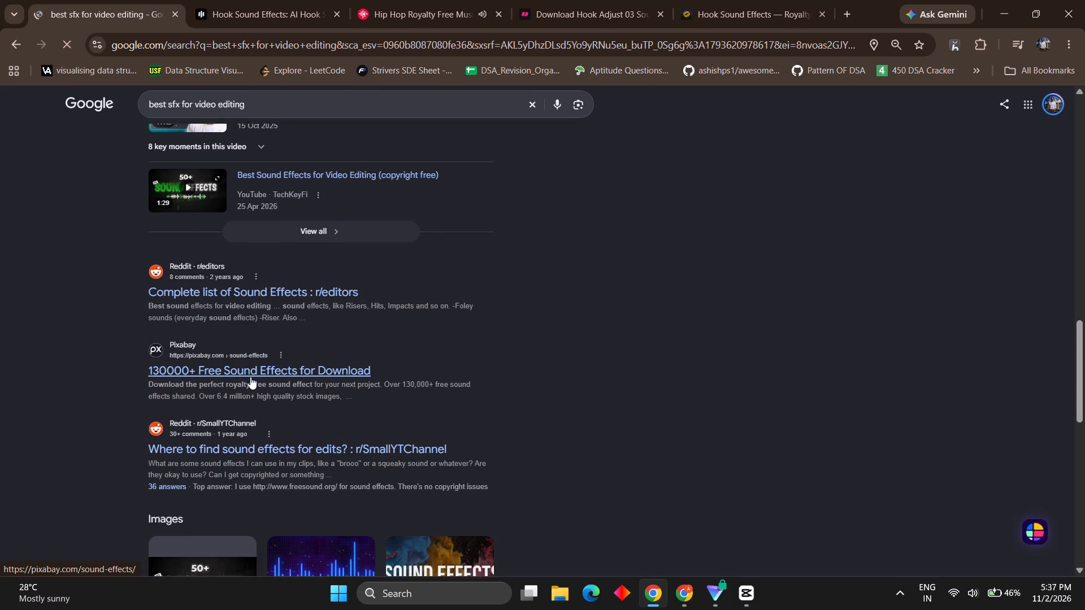
scroll(250, 377, down, 2)
scroll(284, 241, up, 2)
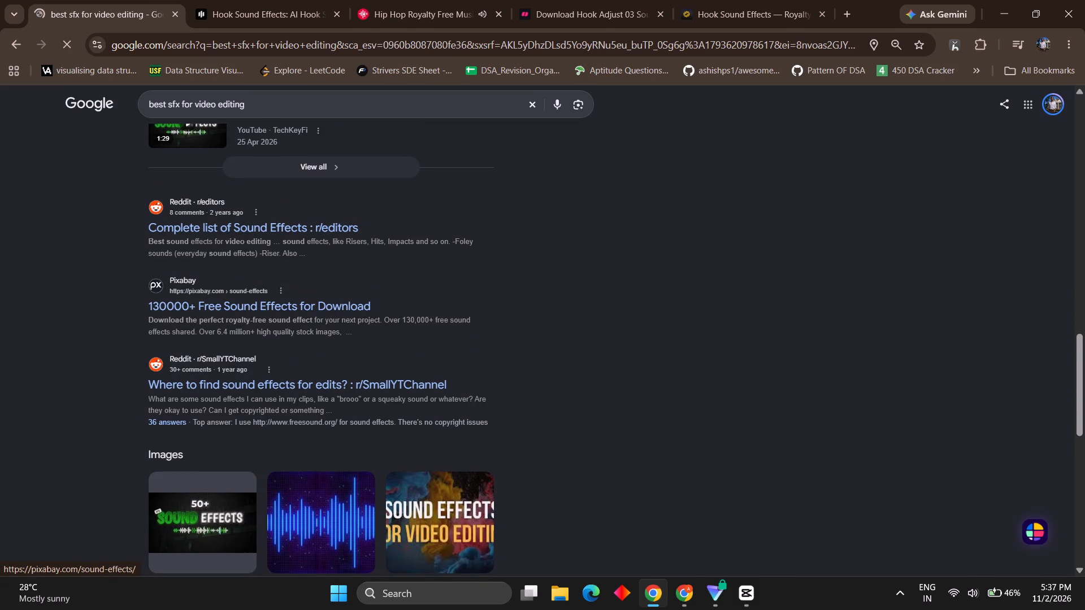
middle_click(284, 380)
scroll(284, 380, down, 5)
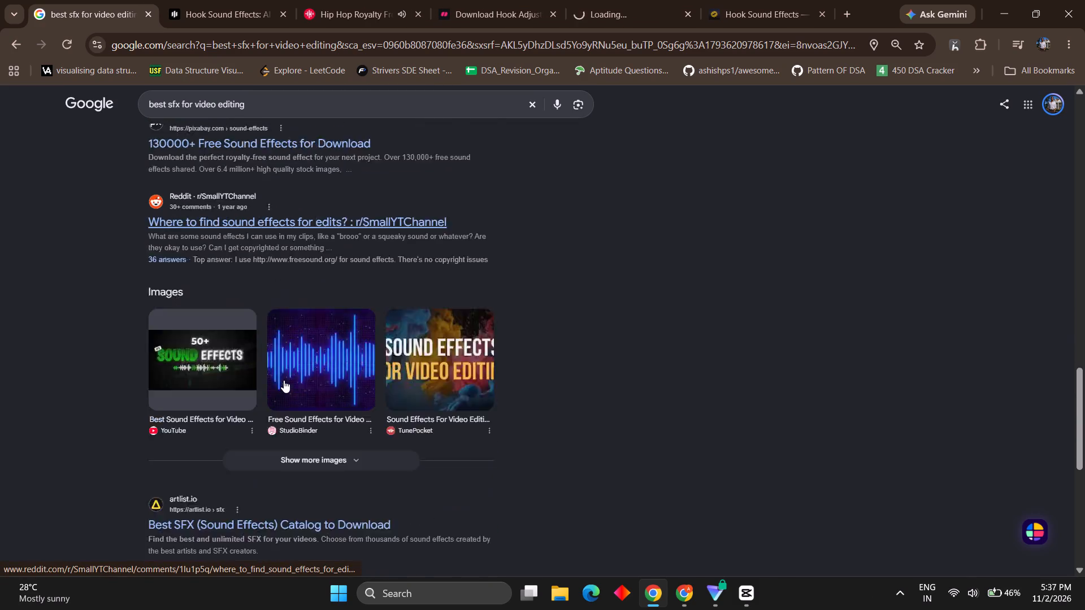
middle_click(265, 333)
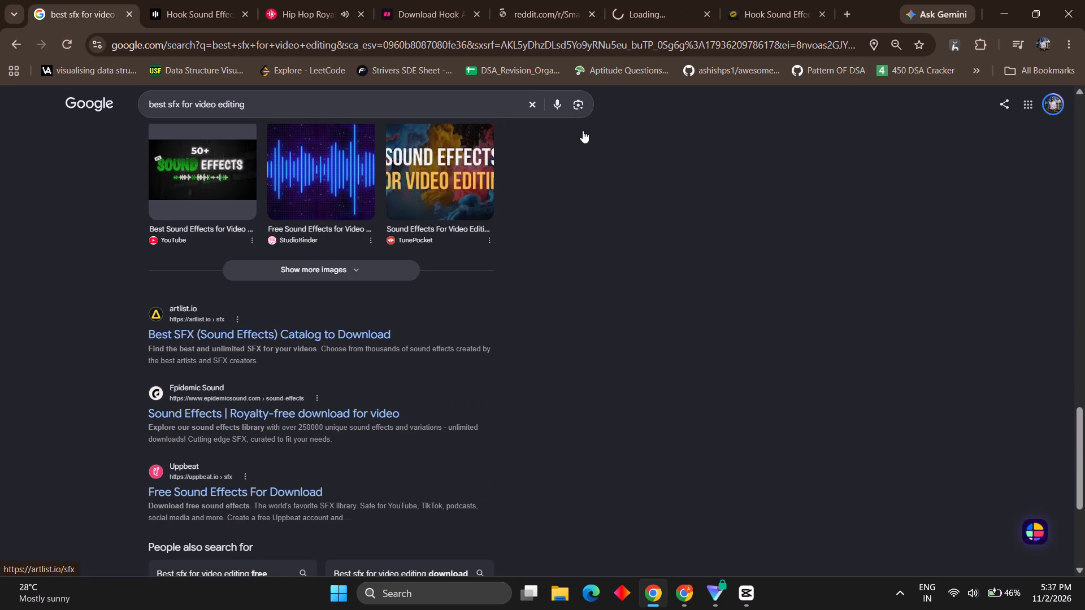
Pause the Time Goes By track on the HookSounds hip hop page.
click(329, 0)
click(231, 327)
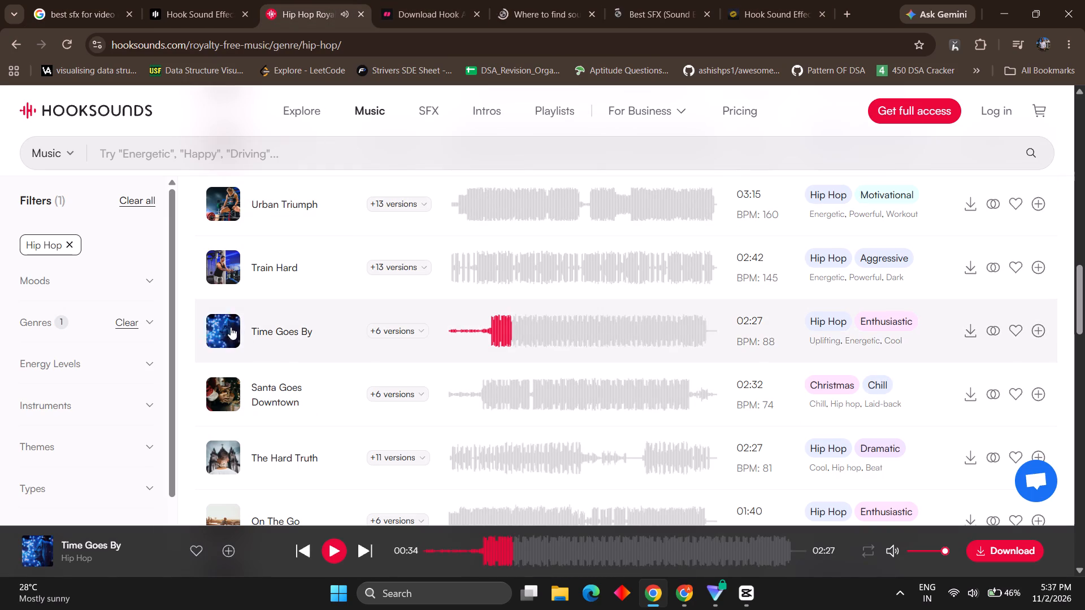
From the Reddit thread on finding sound effects, open the recommended freesound.org link in its own tab and switch to it.
click(444, 0)
click(523, 0)
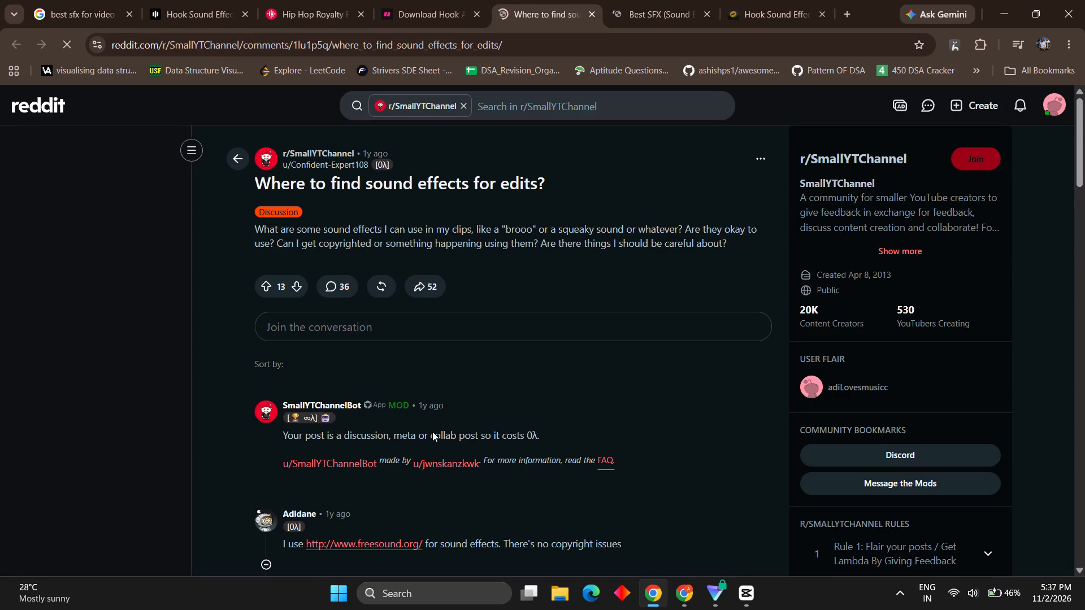
middle_click(396, 537)
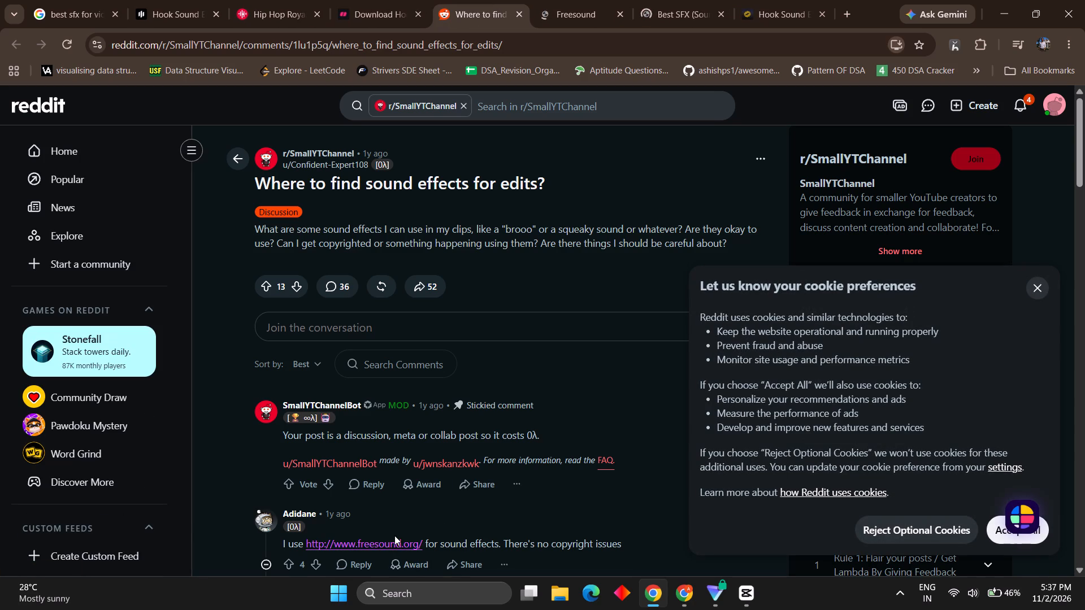
click(575, 0)
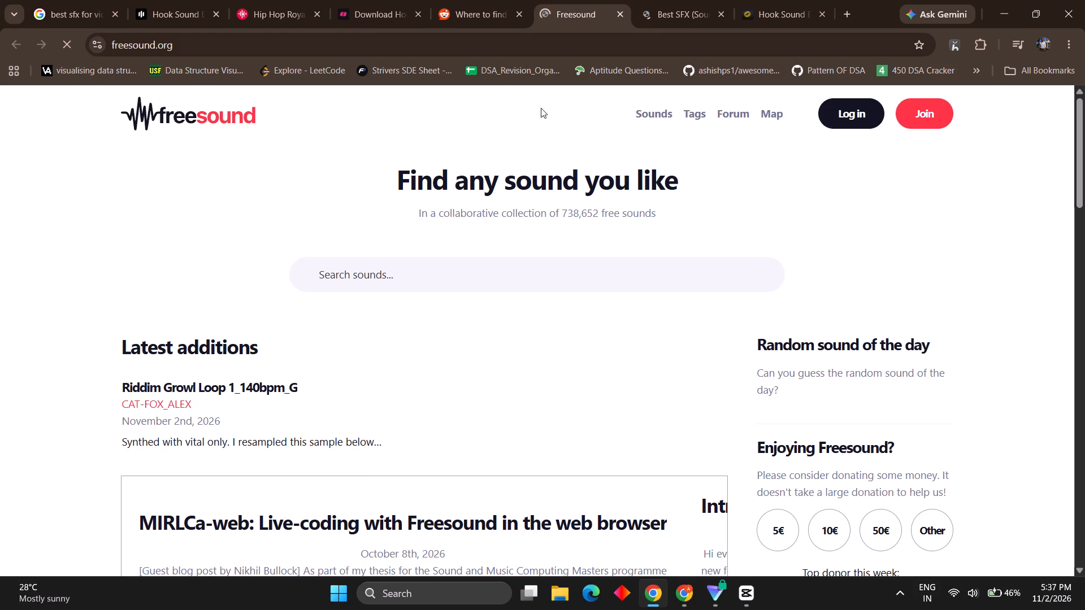
Preview Schoolyard Helicopter Flyover and the ruler long stick whooshes on the Freesound home page, then pause the helicopter sound.
scroll(398, 288, down, 7)
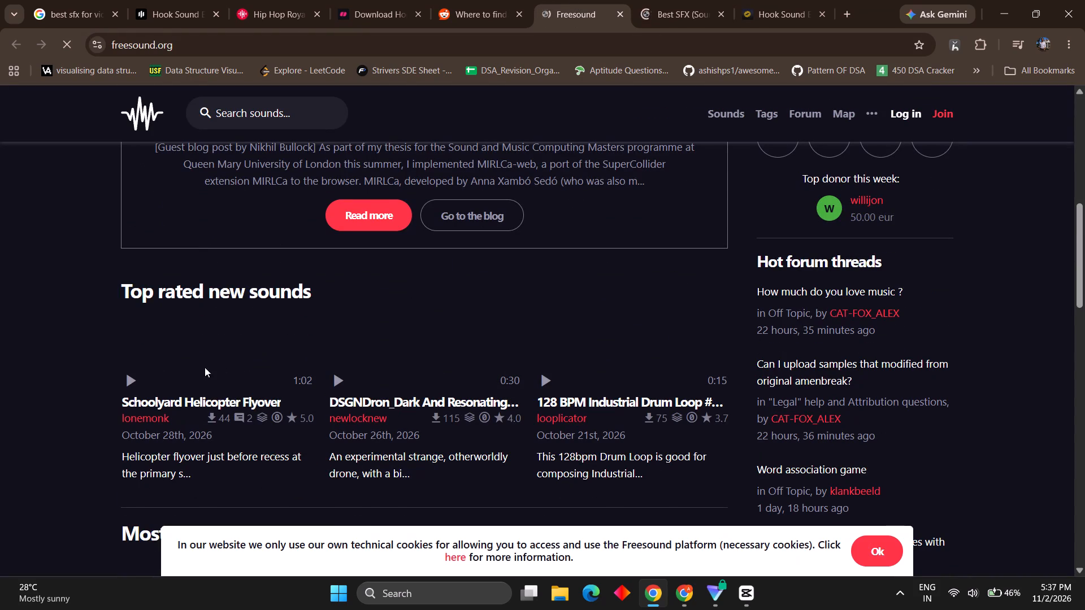
click(129, 382)
scroll(134, 384, down, 3)
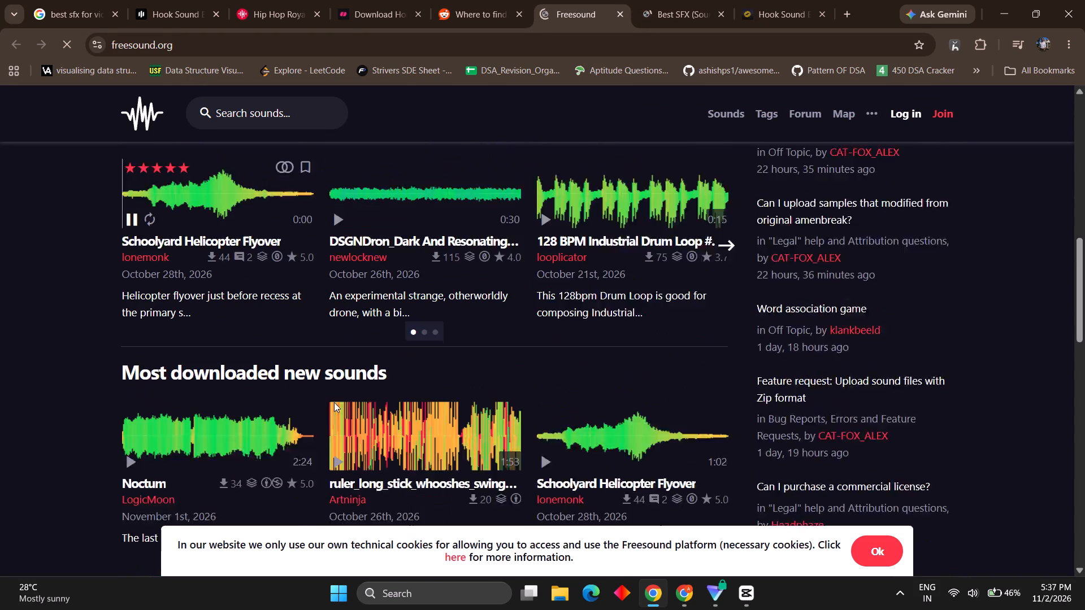
scroll(385, 416, down, 1)
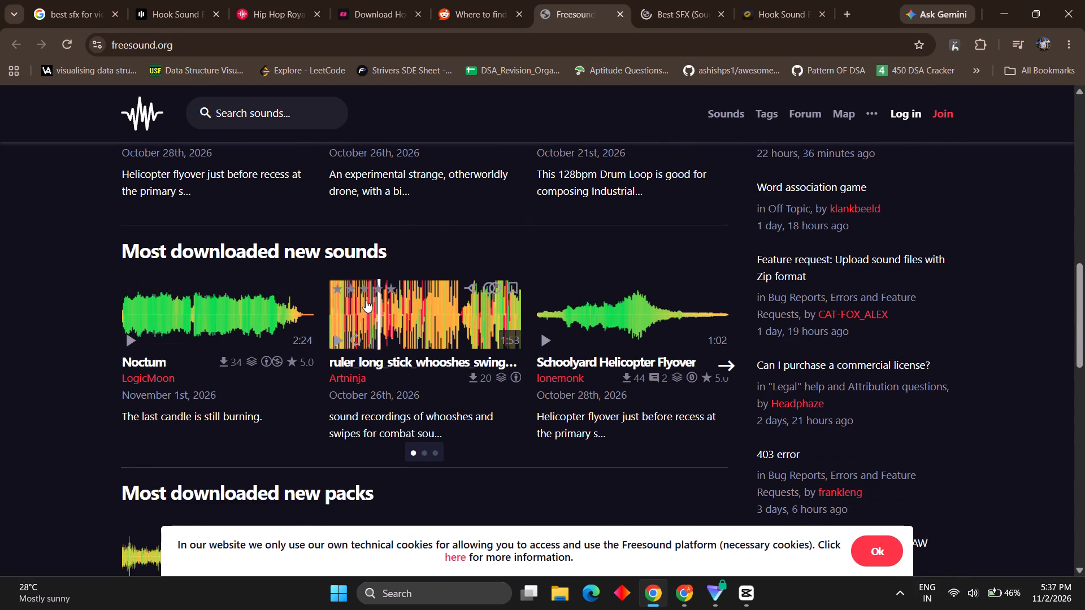
click(342, 340)
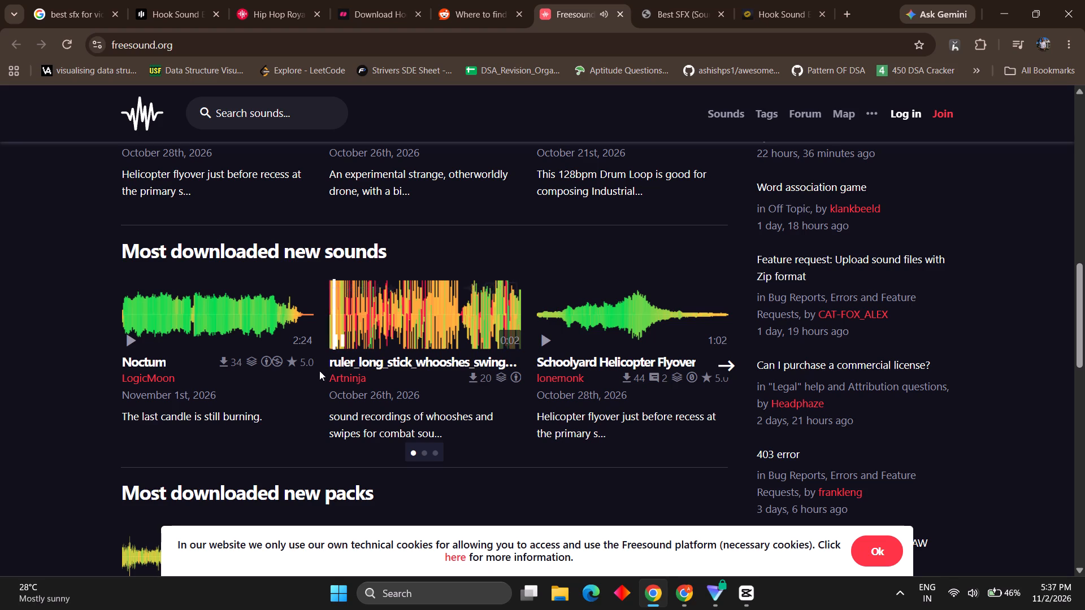
scroll(550, 346, down, 5)
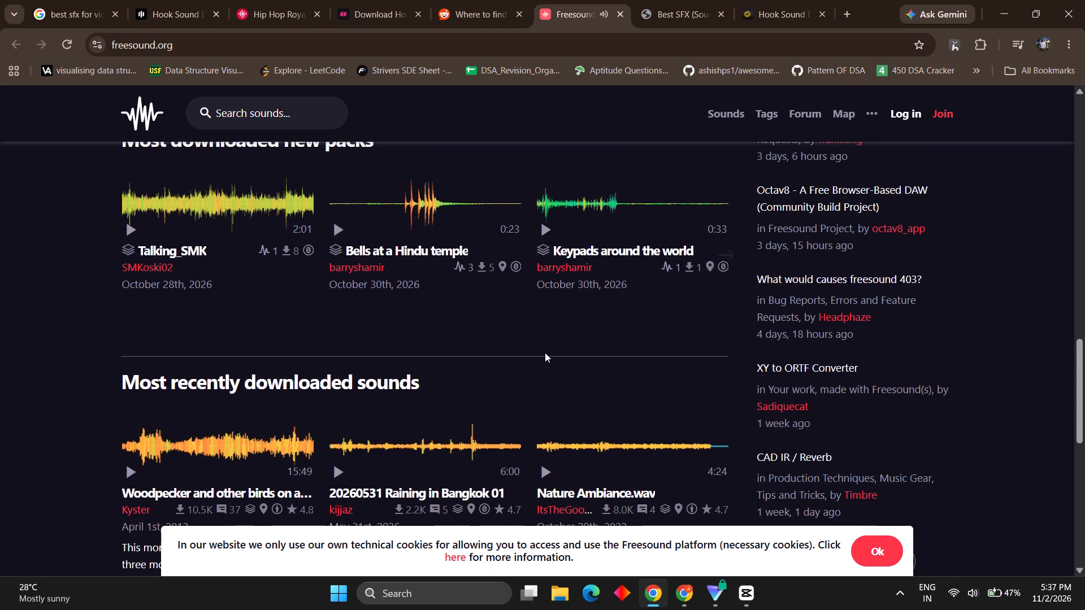
scroll(545, 352, up, 6)
scroll(296, 351, up, 1)
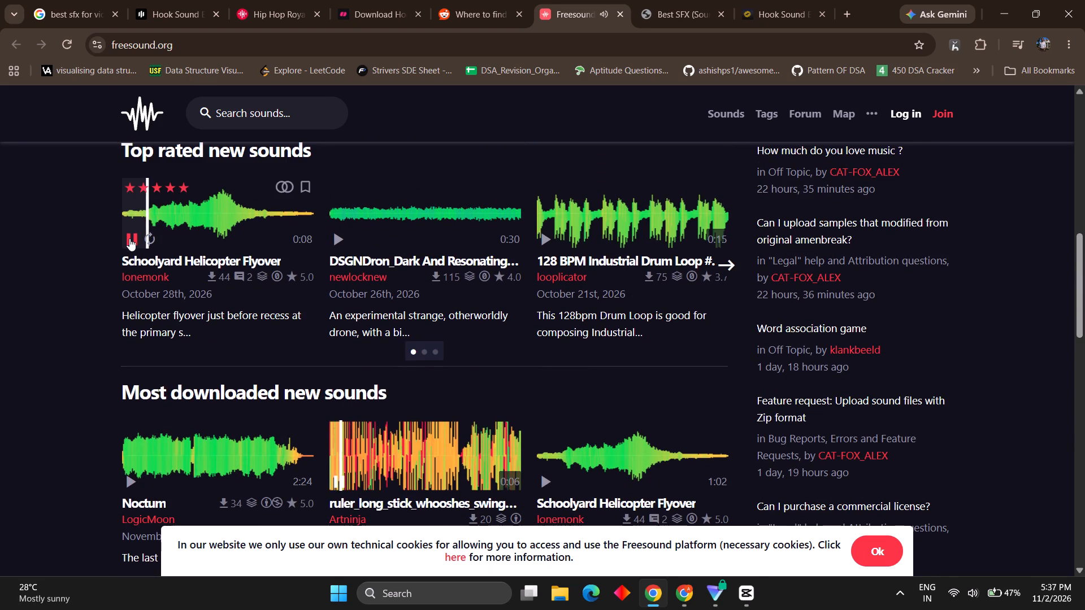
click(130, 238)
Preview the Bells at a Hindu temple pack, pause the ruler whooshes and dismiss the Live Caption box.
scroll(191, 298, down, 6)
scroll(211, 315, up, 1)
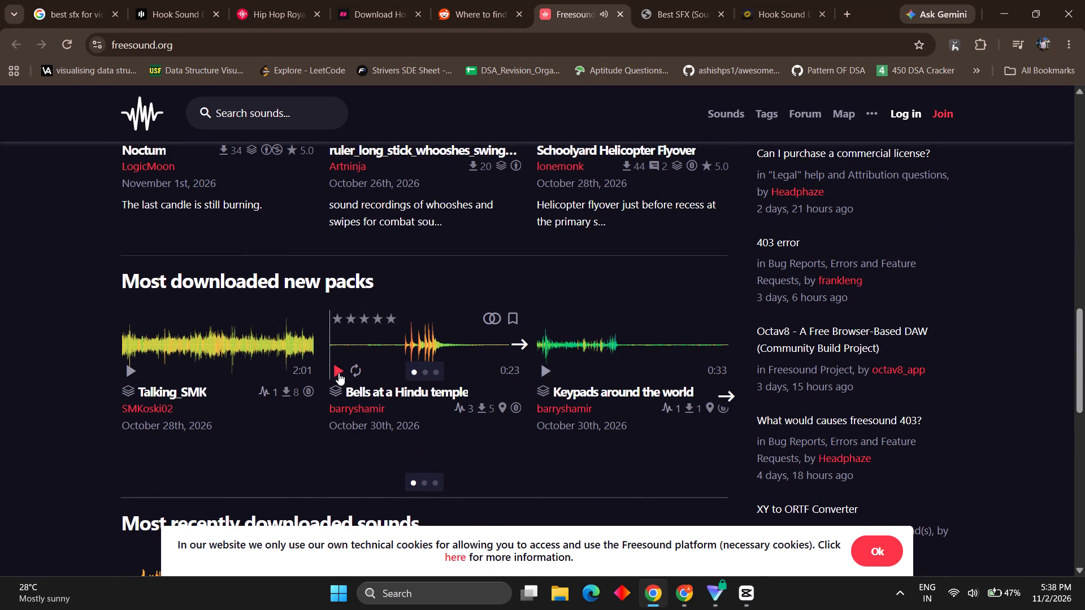
click(340, 372)
scroll(340, 372, up, 2)
click(337, 273)
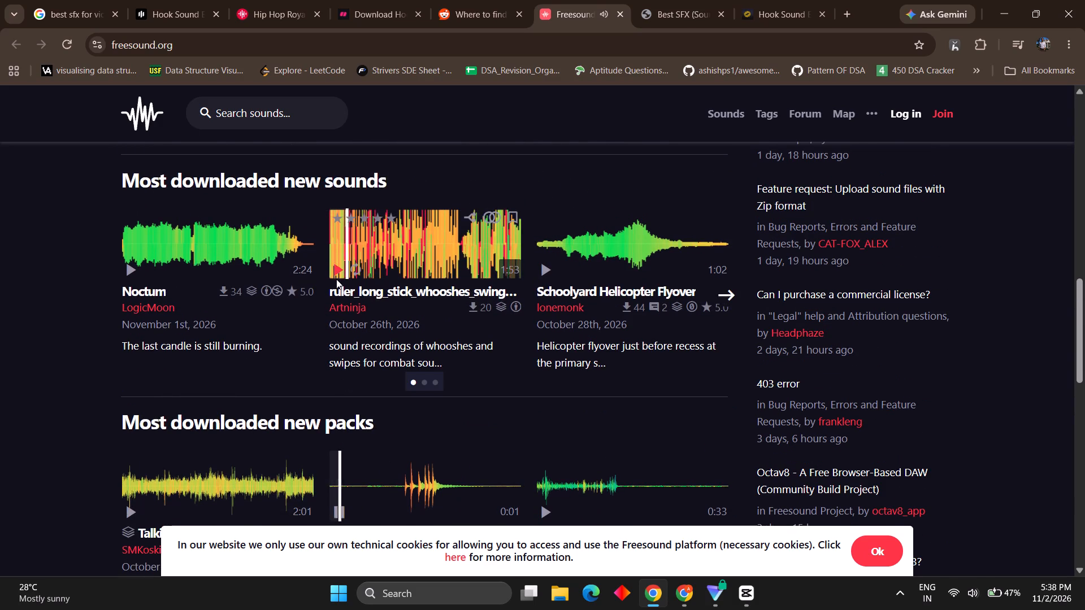
scroll(336, 283, down, 2)
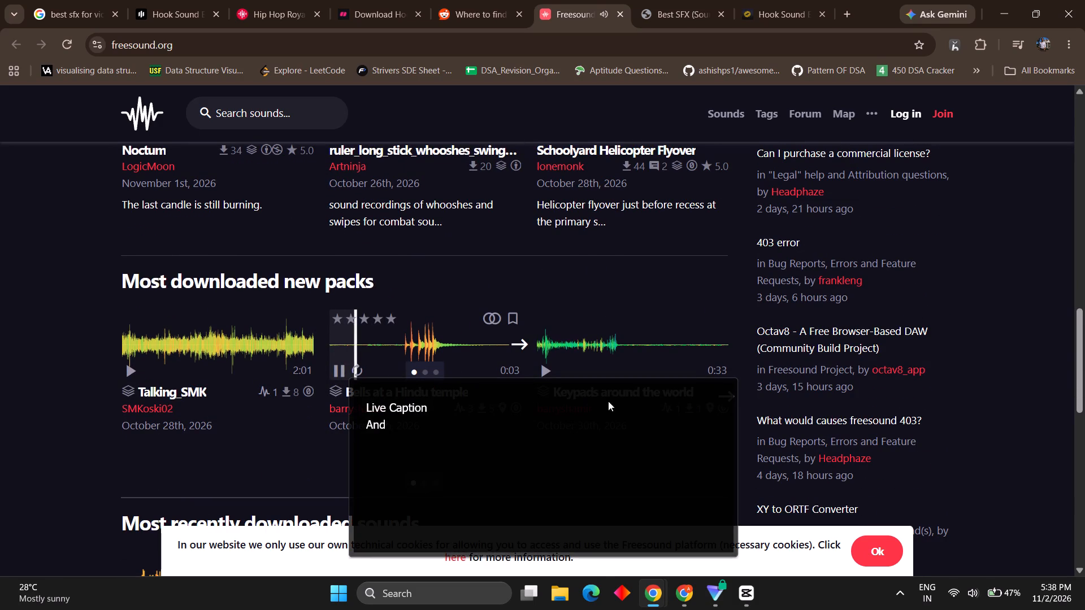
click(719, 390)
Look over the remaining Freesound home page sections and open the full Sounds listing.
scroll(494, 359, down, 3)
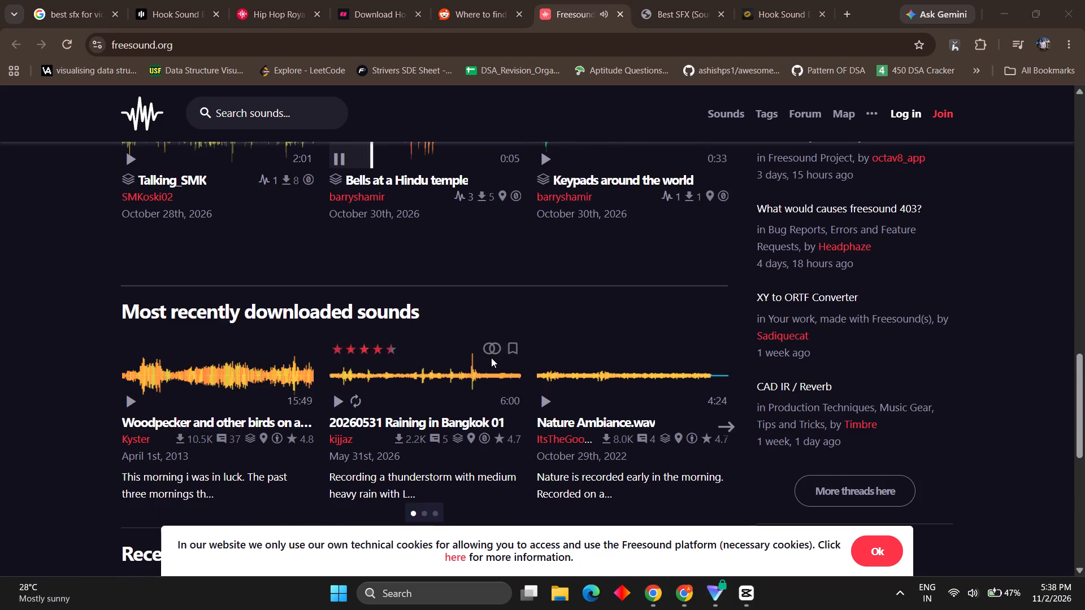
scroll(491, 358, down, 1)
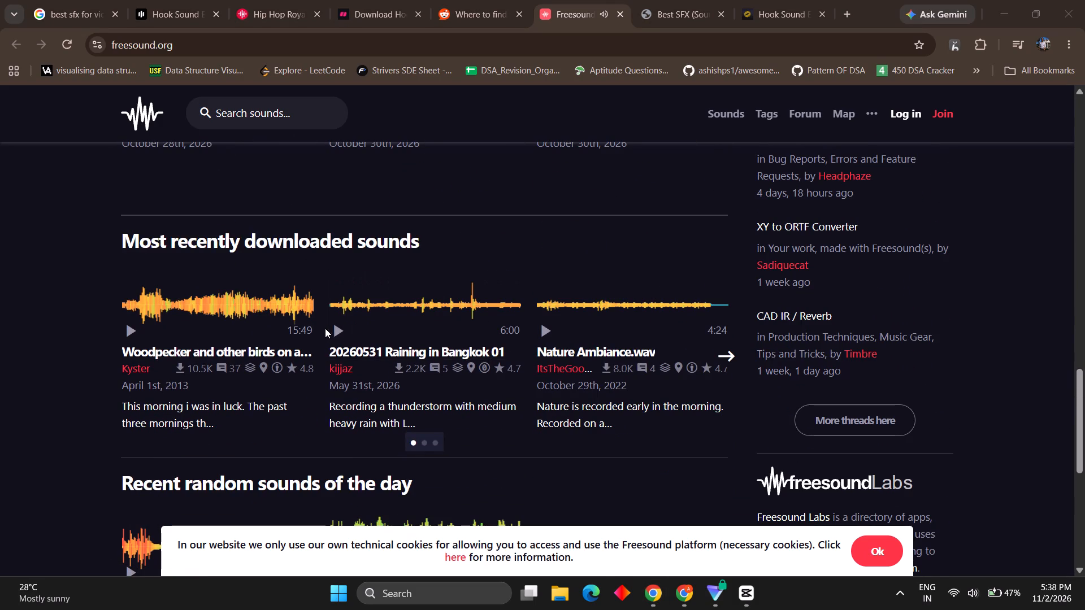
scroll(325, 328, up, 16)
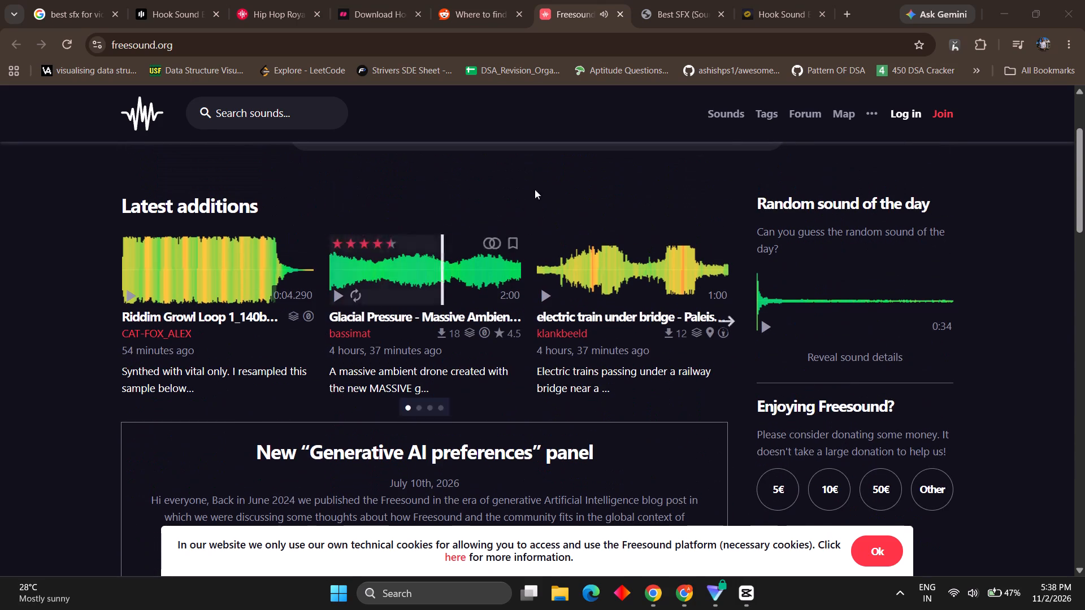
click(765, 113)
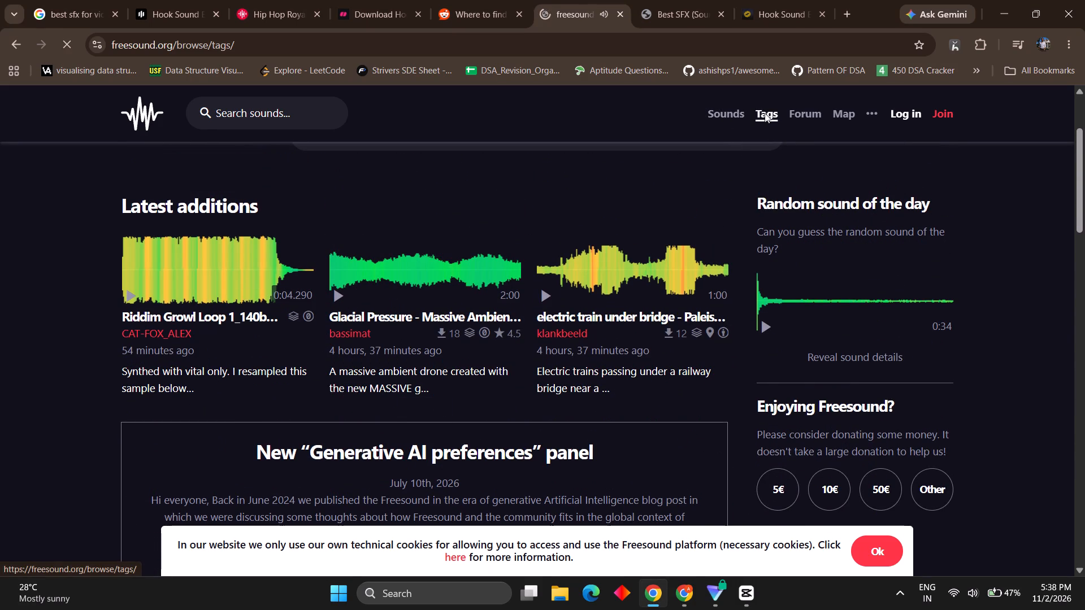
click(723, 118)
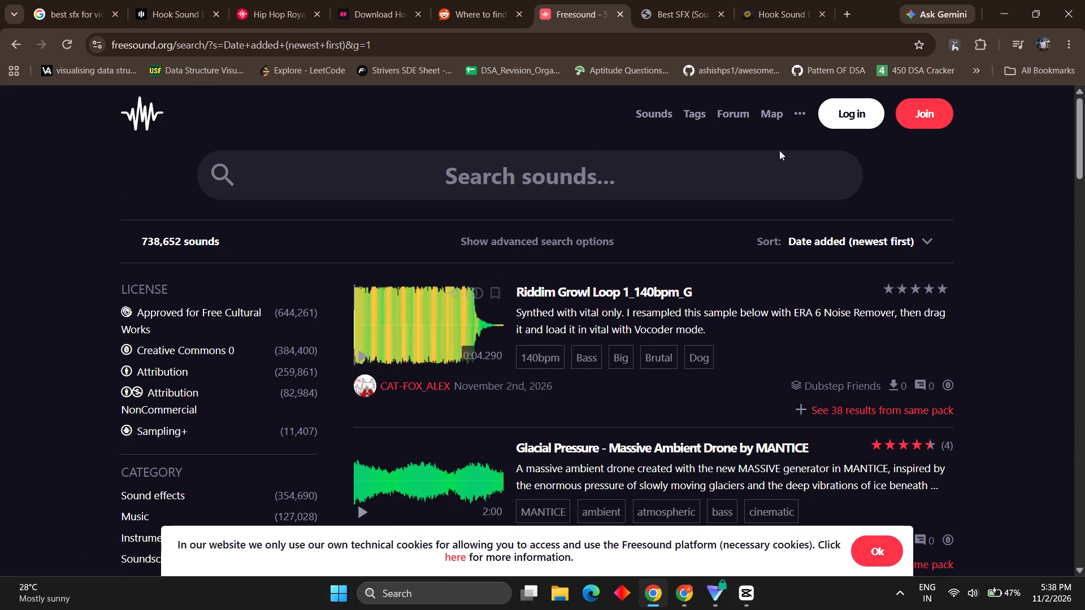
Filter the Freesound listing to the Sound effects category.
drag(791, 114, 791, 108)
click(798, 115)
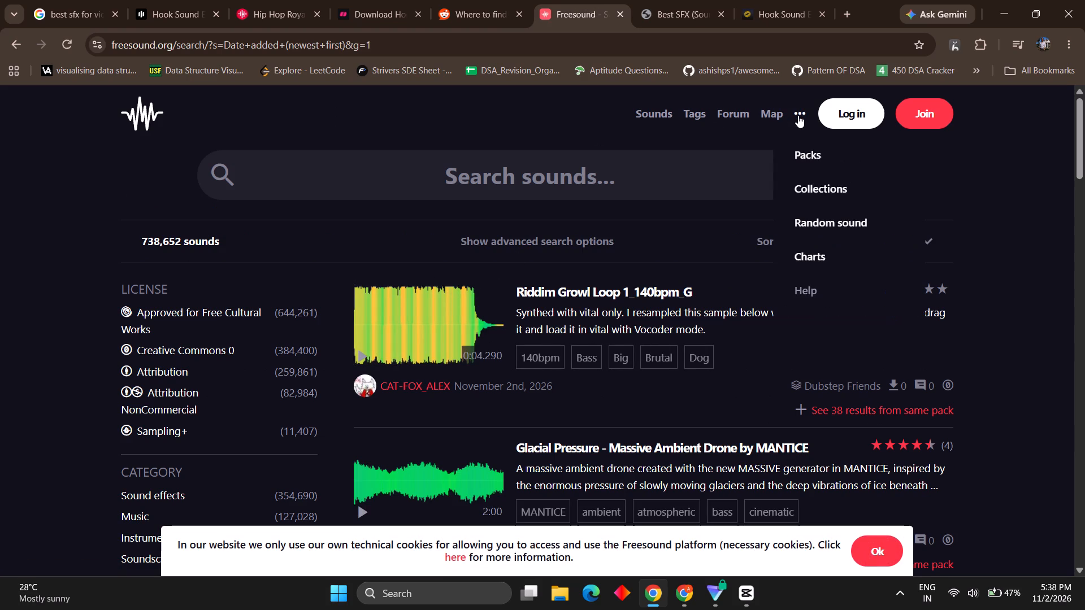
scroll(835, 265, down, 2)
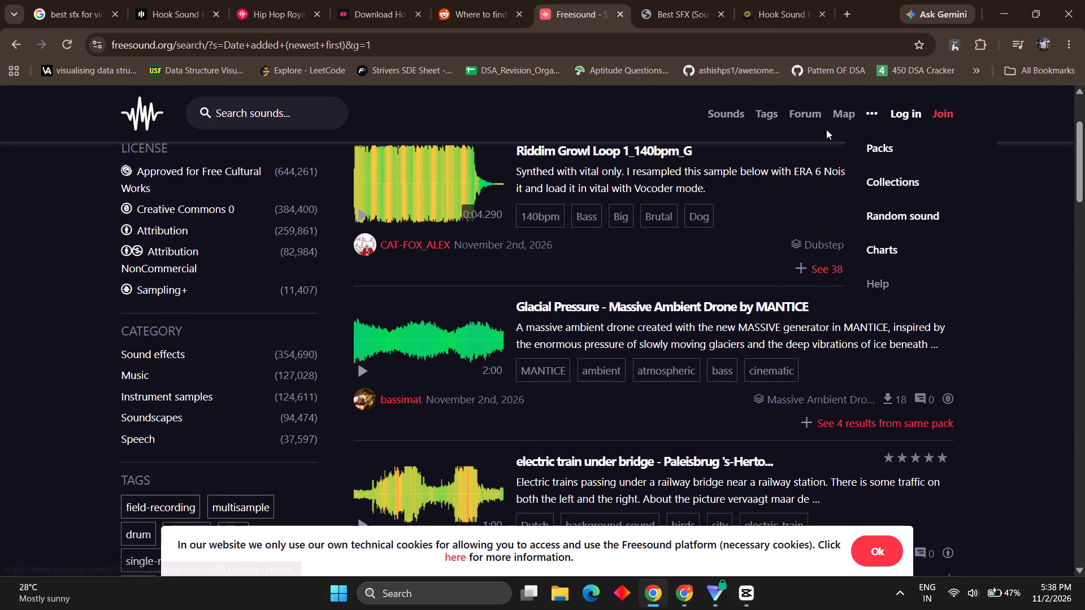
scroll(196, 281, down, 2)
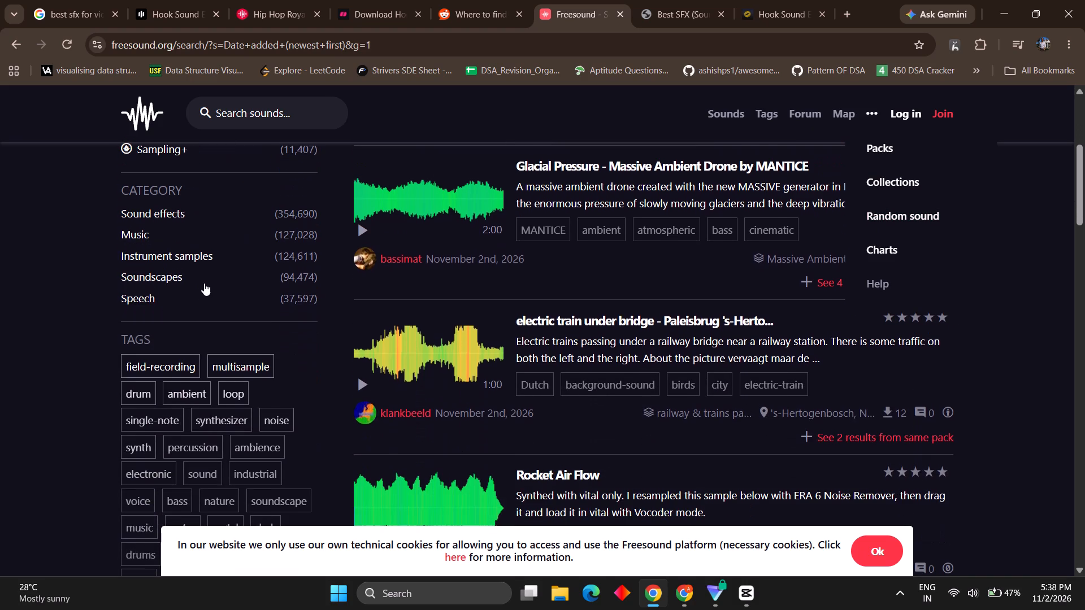
click(160, 215)
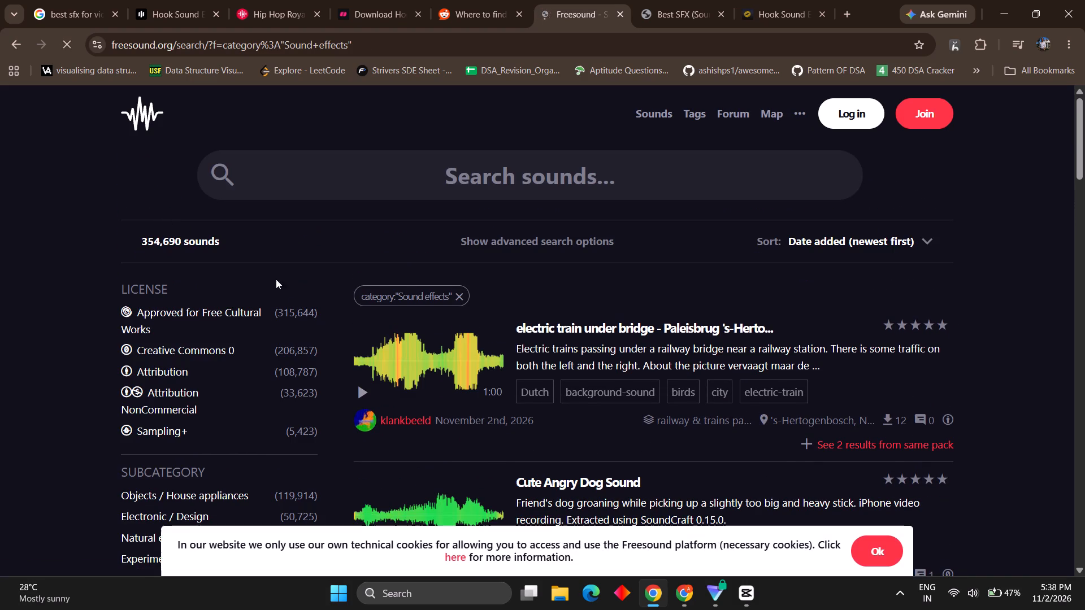
Preview the "electric train under bridge" sound in the filtered results.
scroll(360, 343, down, 1)
click(359, 323)
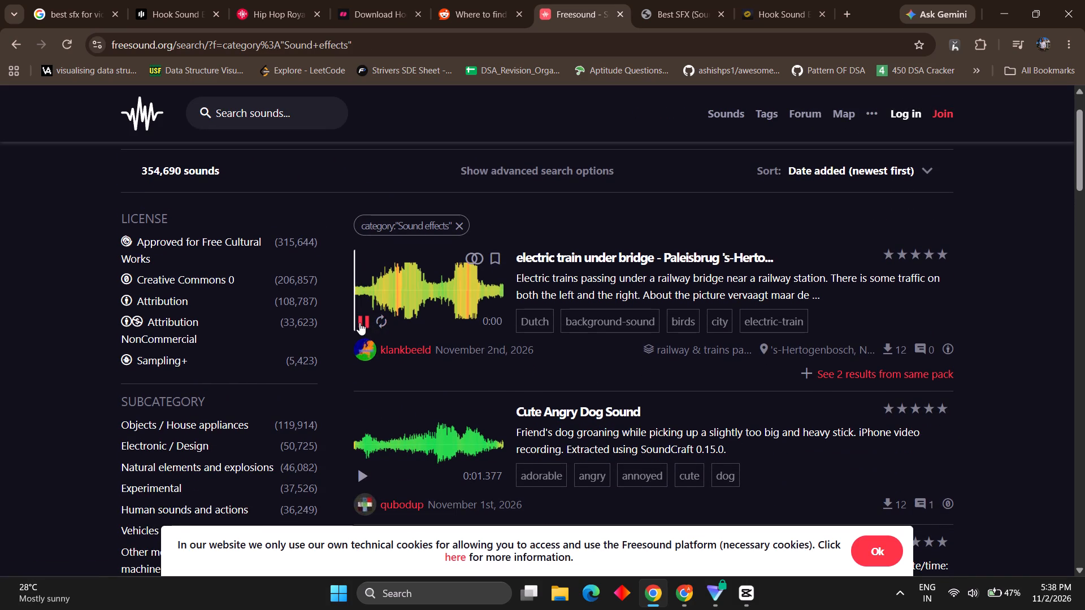
Search Freesound's Sound effects category for "shutter".
scroll(359, 323, down, 1)
click(273, 120)
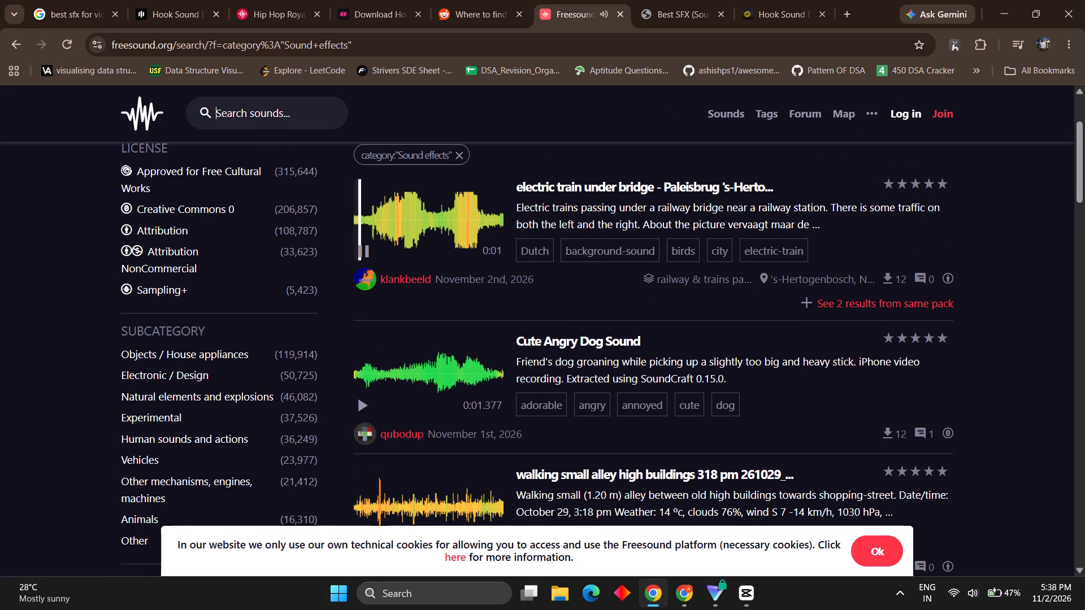
text(shutter\)
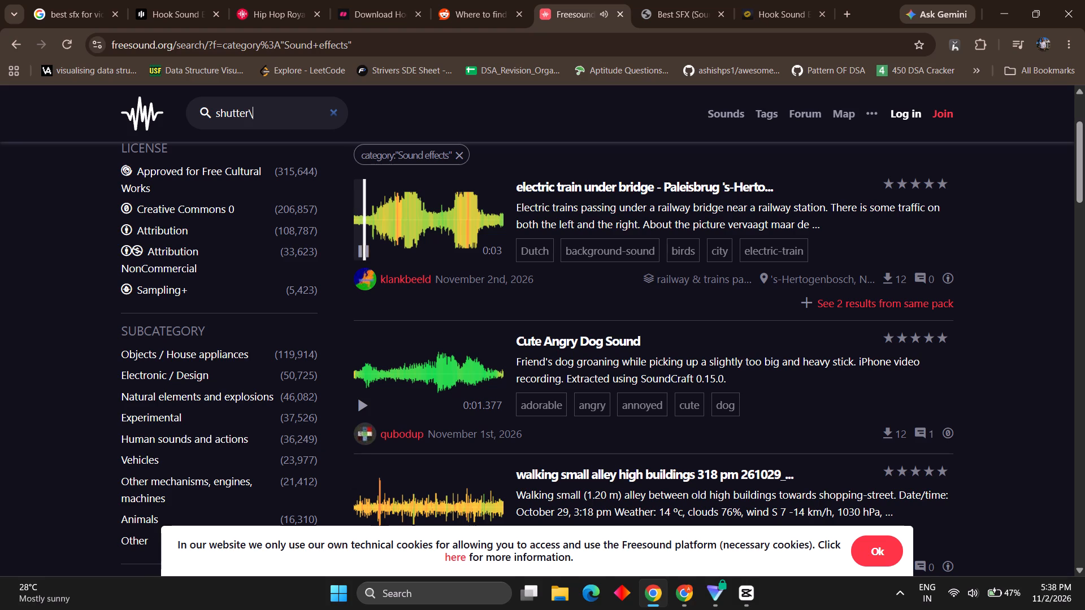
key(BackSpace)
key(Return)
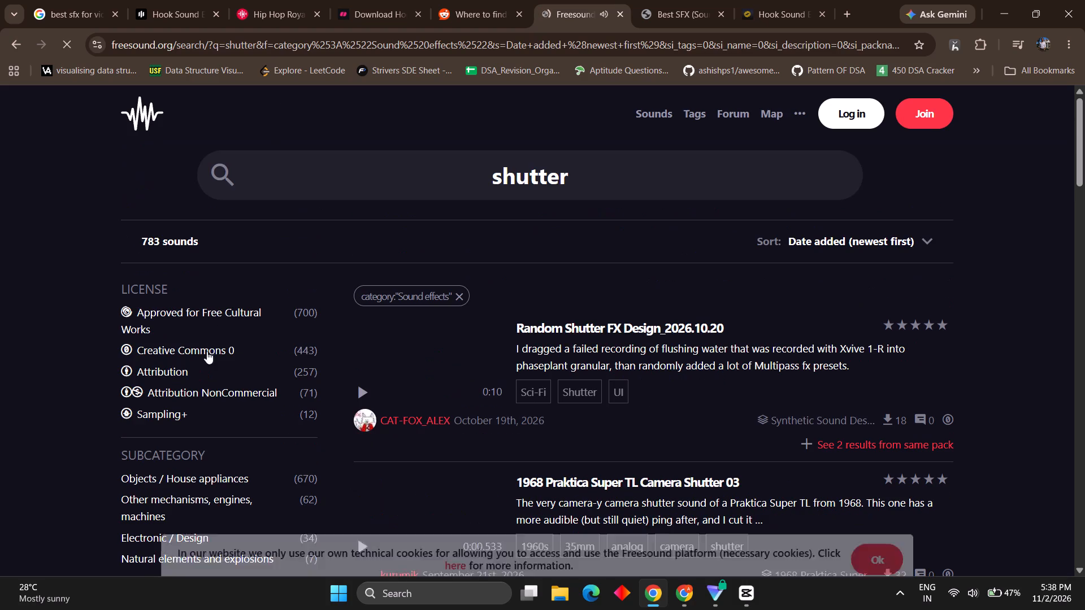
Preview the "Random Shutter FX Design_2026.10.20" and "1968 Praktica Super TL Camera Shutter 03" sounds, pausing the first before playing the second.
click(364, 384)
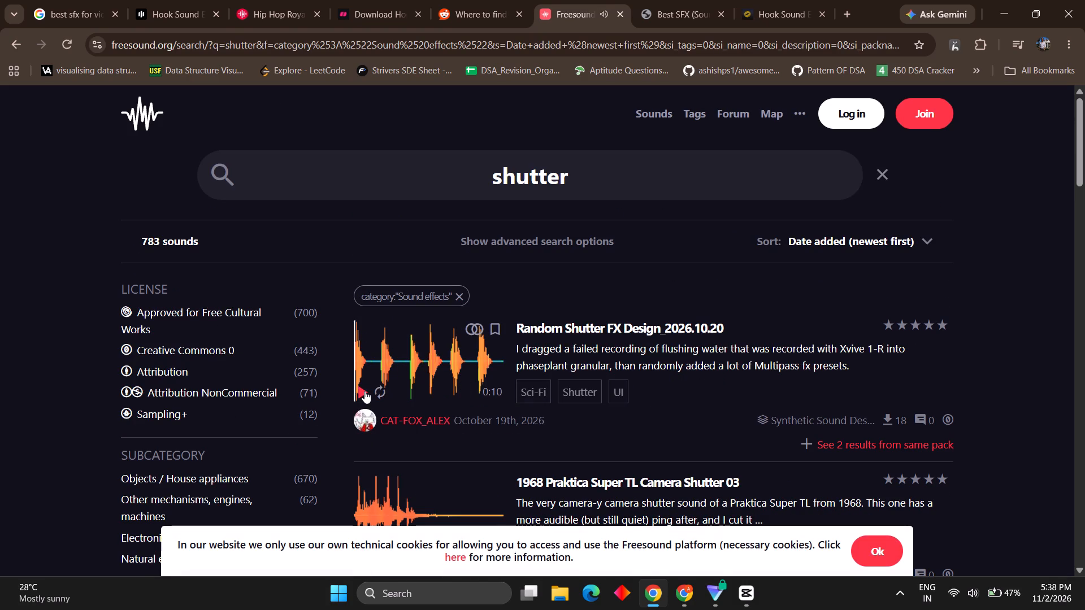
click(364, 391)
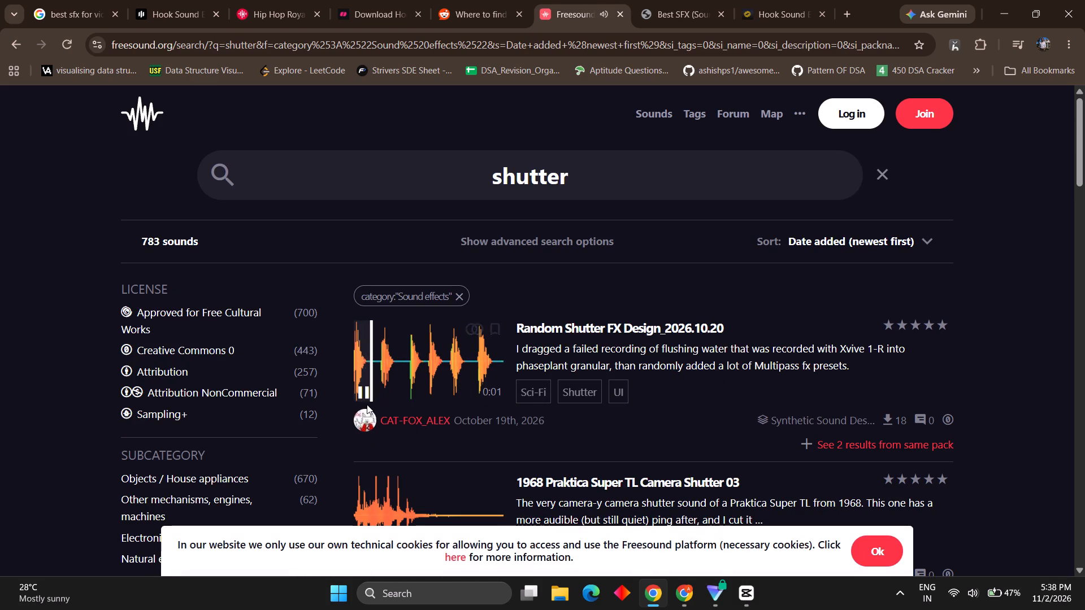
scroll(390, 376, down, 3)
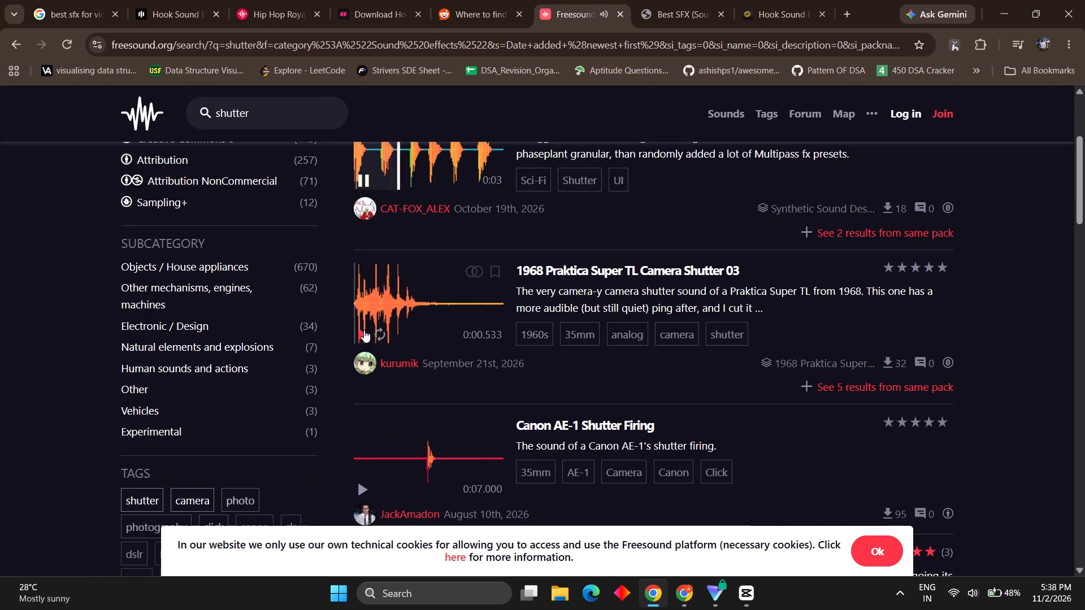
click(364, 329)
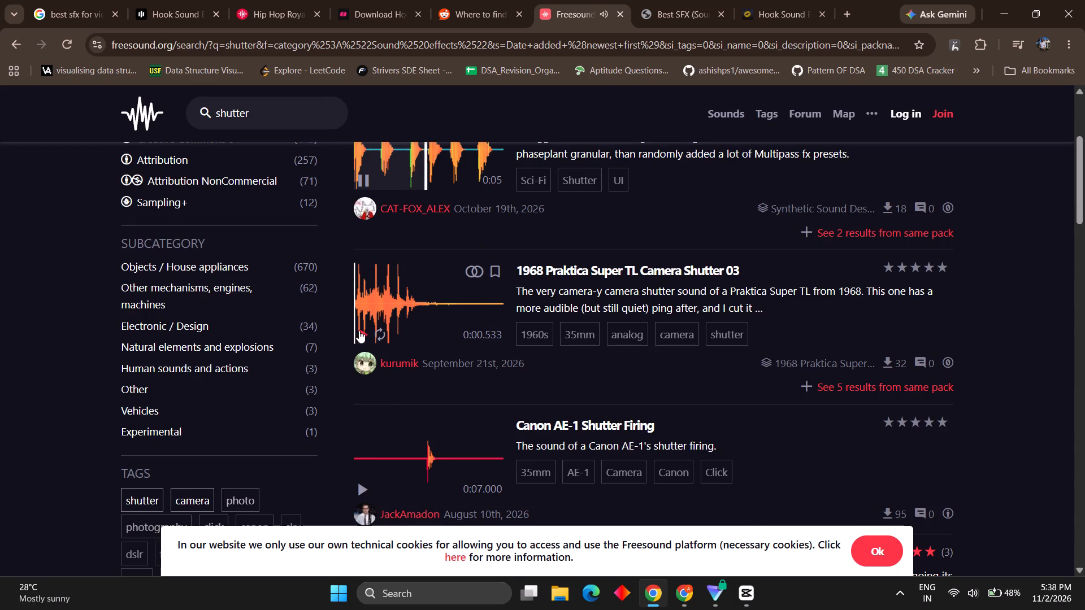
click(363, 172)
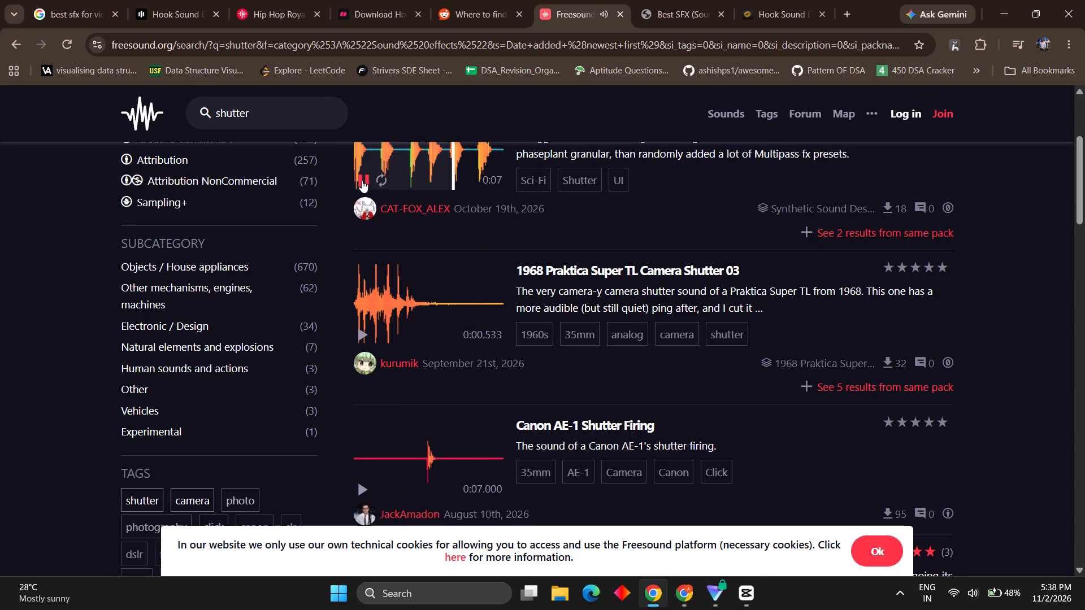
click(362, 180)
click(362, 335)
Preview the "Canon AE-1 Shutter Firing" sound in the shutter results.
scroll(362, 335, down, 2)
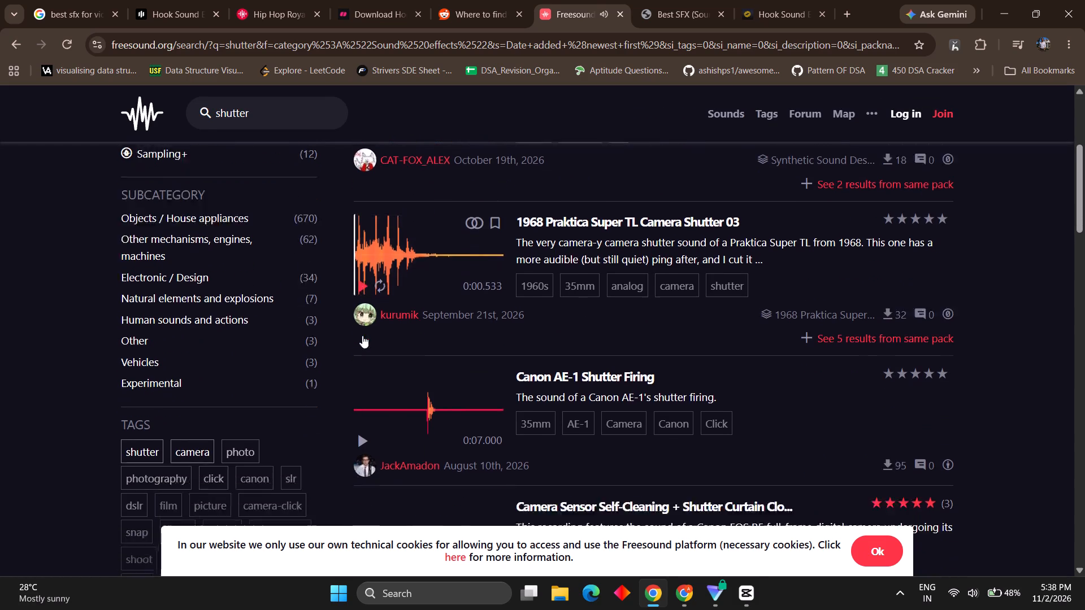
click(363, 342)
scroll(363, 342, down, 1)
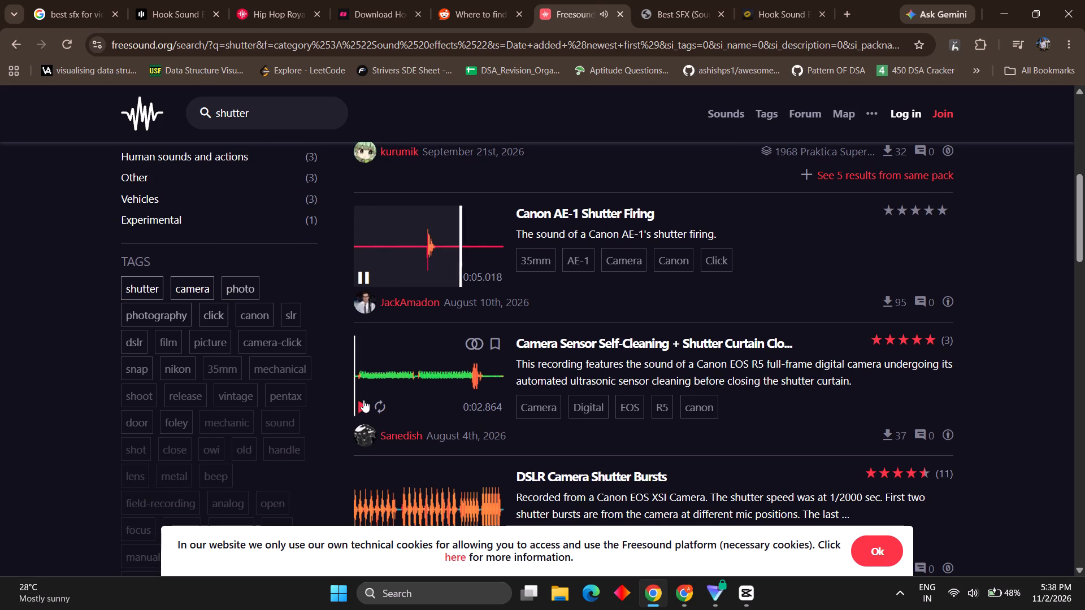
middle_click(455, 249)
middle_click(455, 249)
click(528, 287)
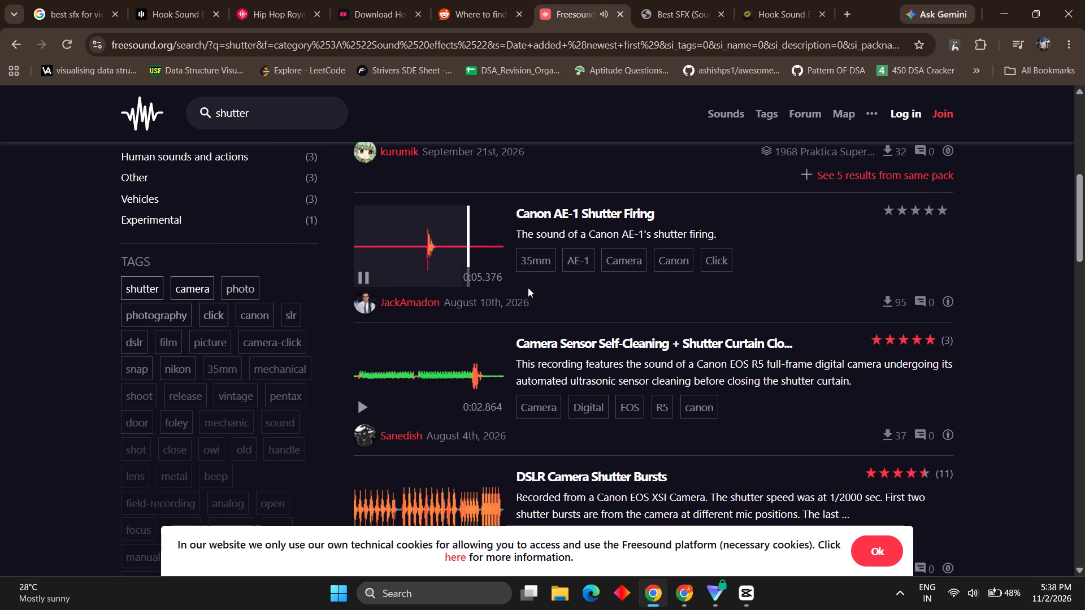
Open the detail page of "Canon AE-1 Shutter Firing" and play the sound there.
click(547, 217)
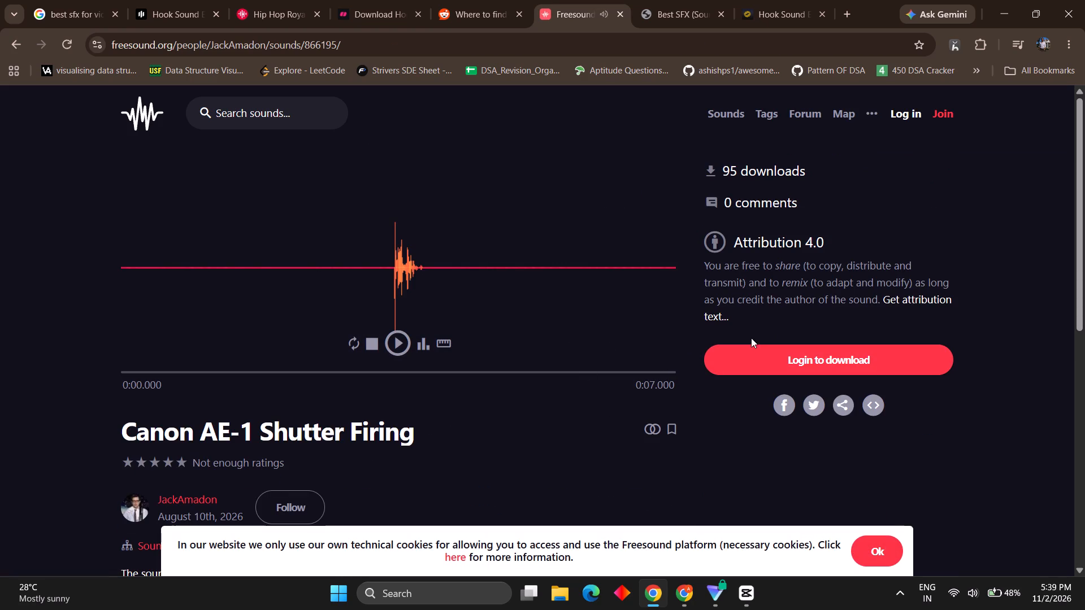
click(396, 348)
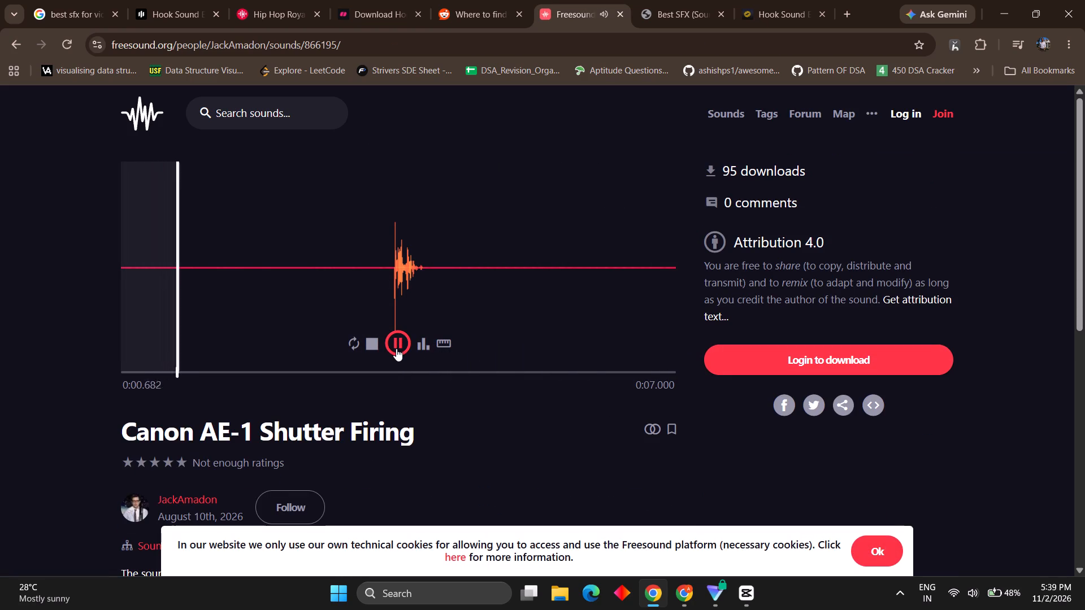
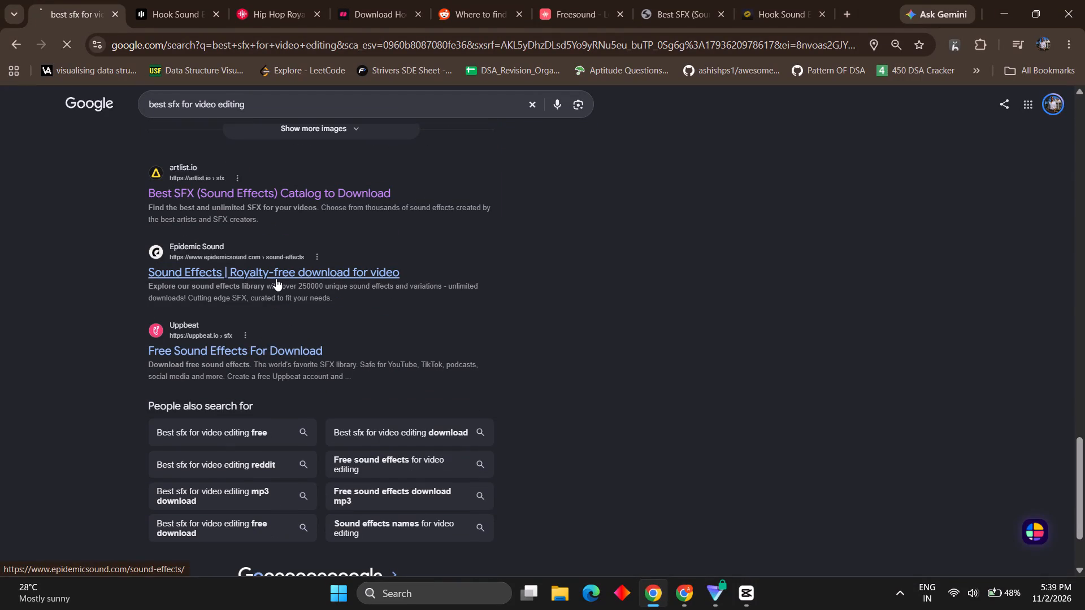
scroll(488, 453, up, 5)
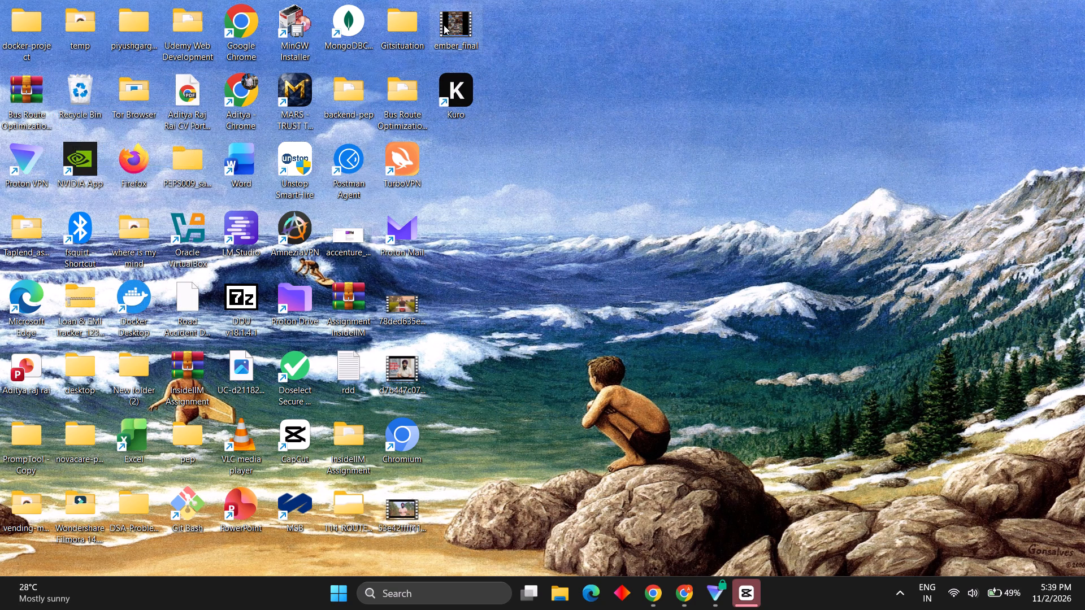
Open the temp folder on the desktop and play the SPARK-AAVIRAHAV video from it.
double_click(80, 19)
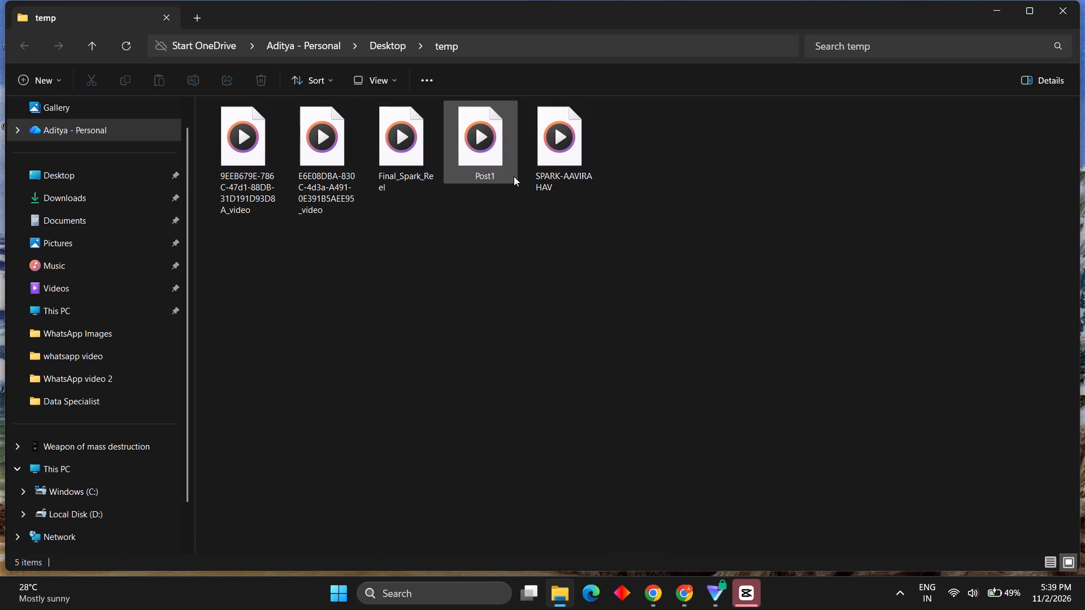
double_click(530, 181)
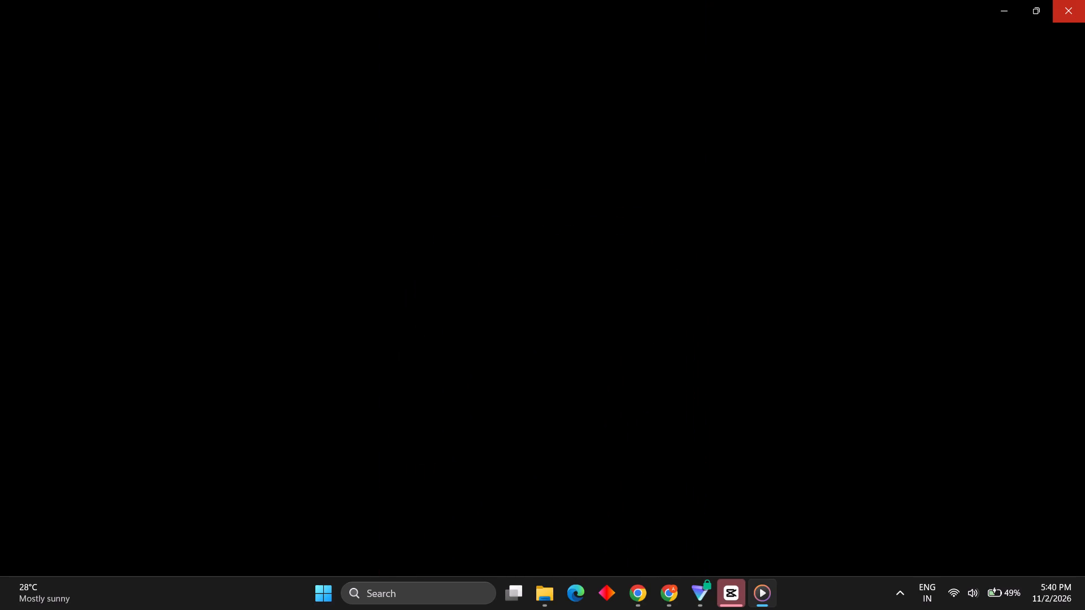
click(1071, 25)
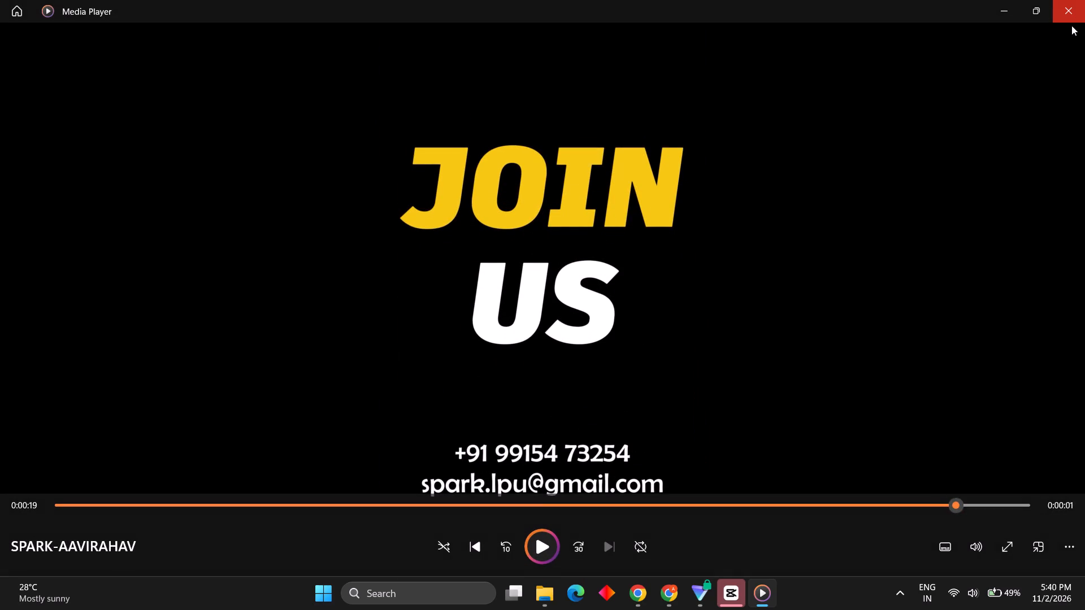
Switch to CapCut, turn off Motion blur for Compound clip2, and deselect the clip with the playhead at 00:00:45:13.
click(708, 592)
click(630, 589)
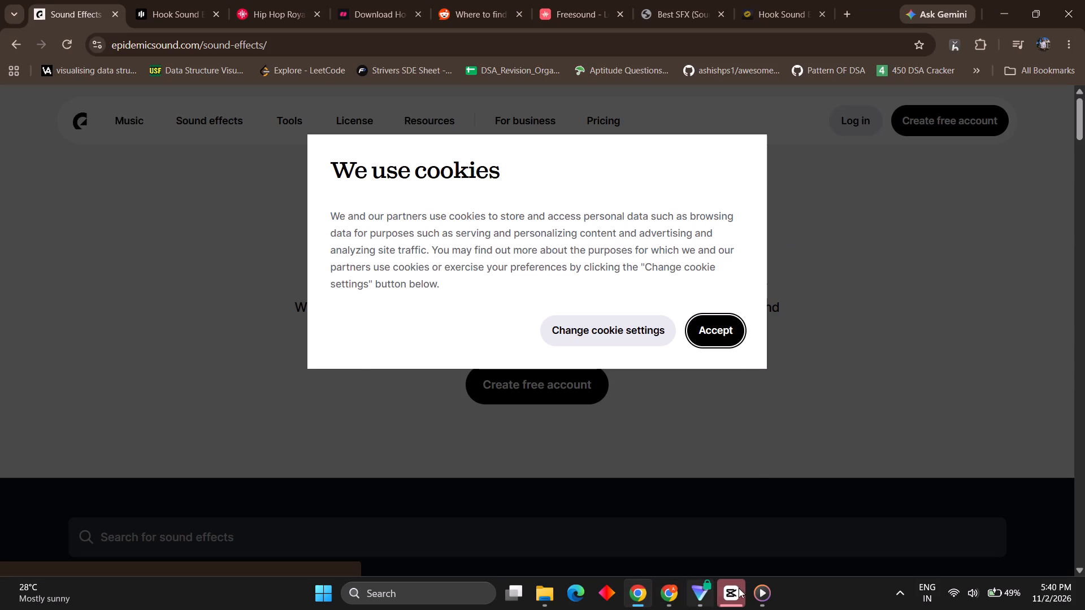
click(727, 591)
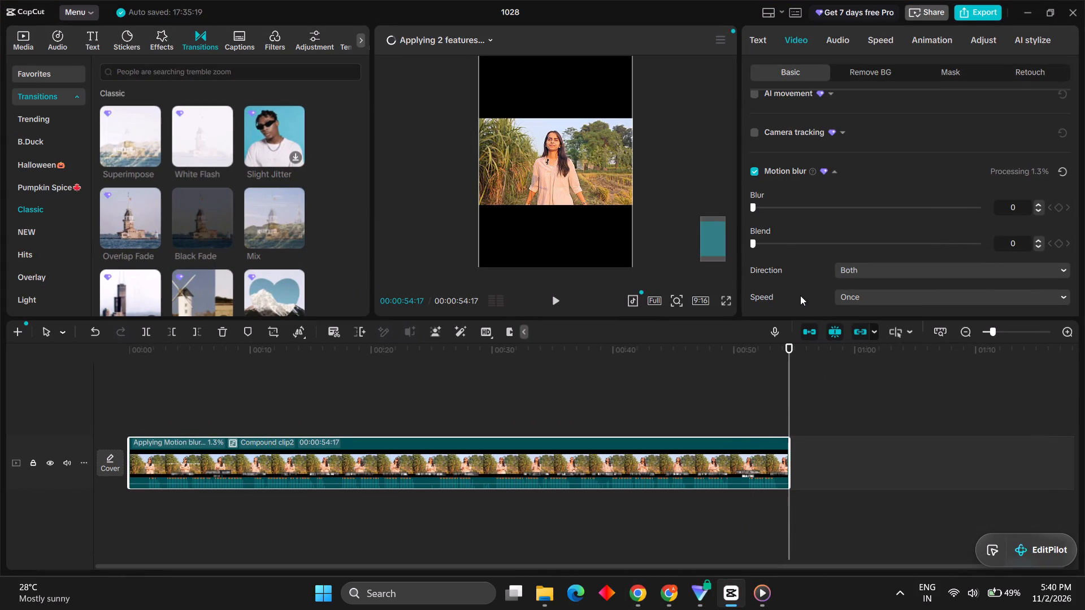
click(758, 173)
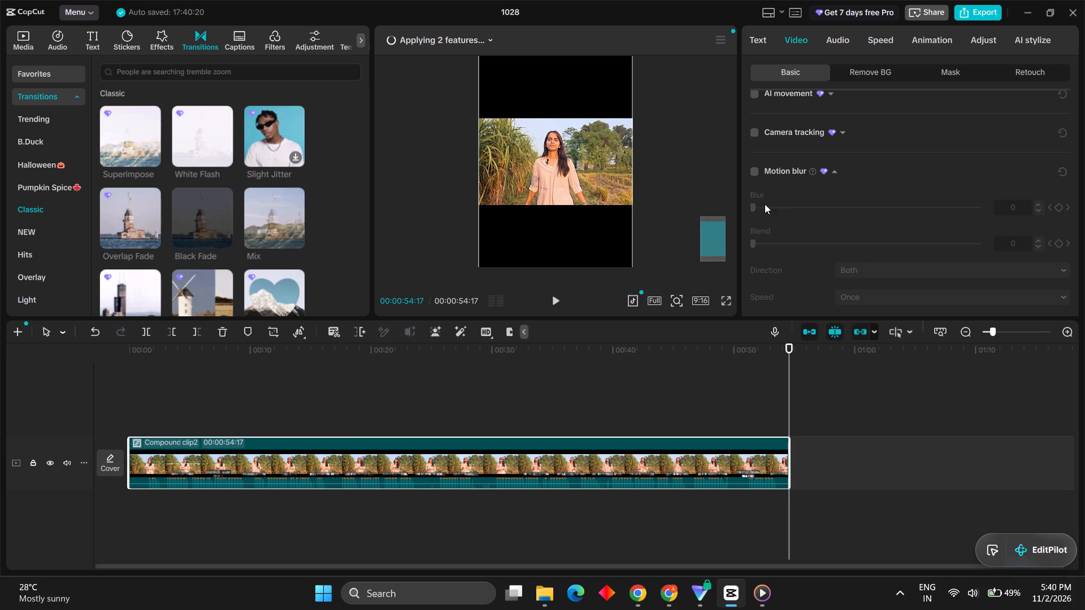
click(679, 390)
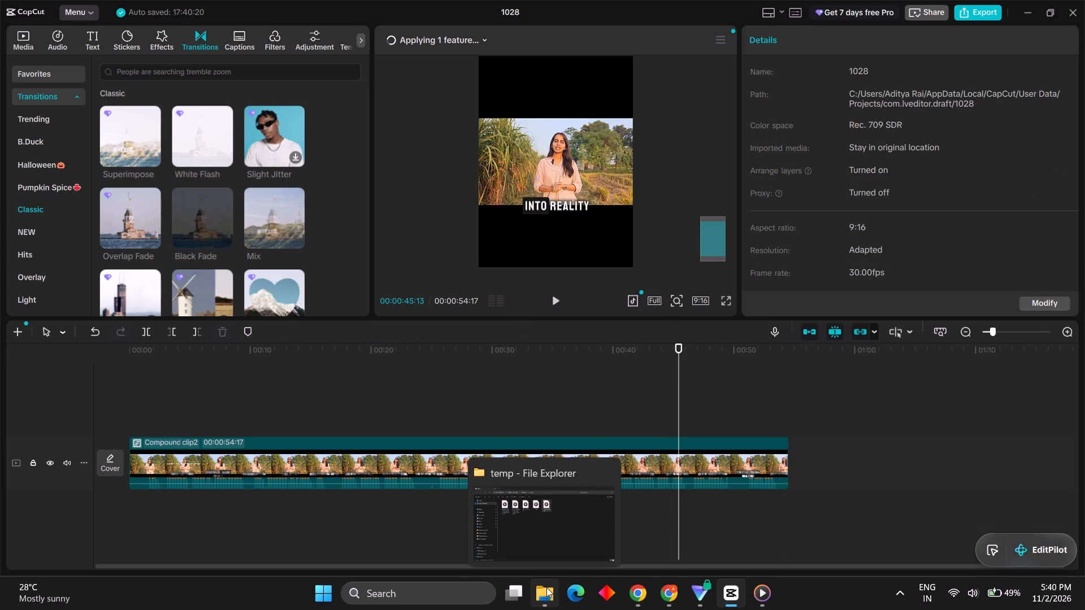
Open the user's AppData folder in File Explorer through the Run dialog.
key(r)
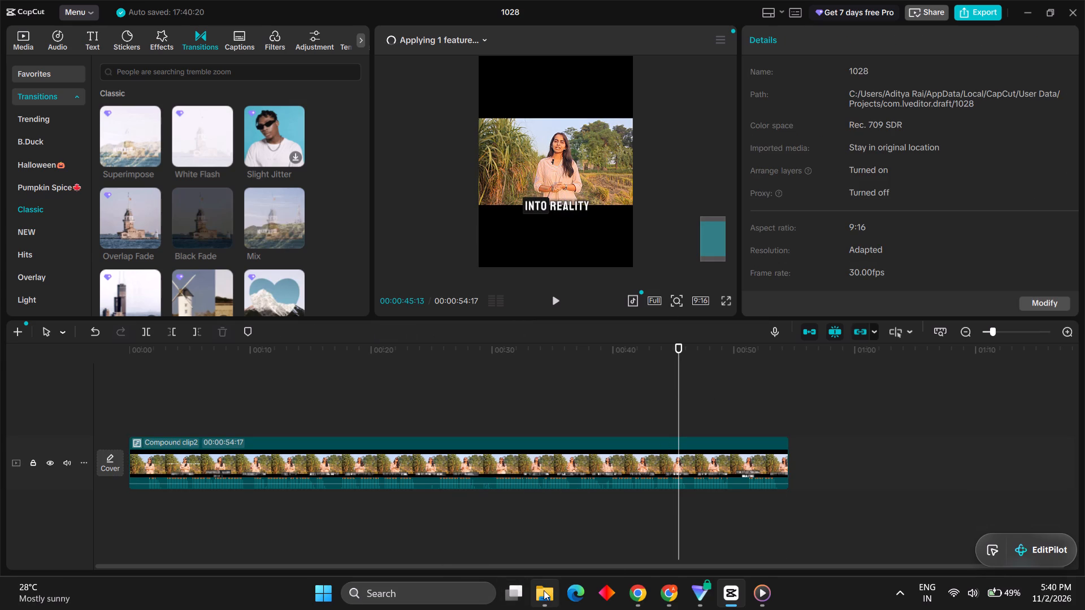
click(439, 595)
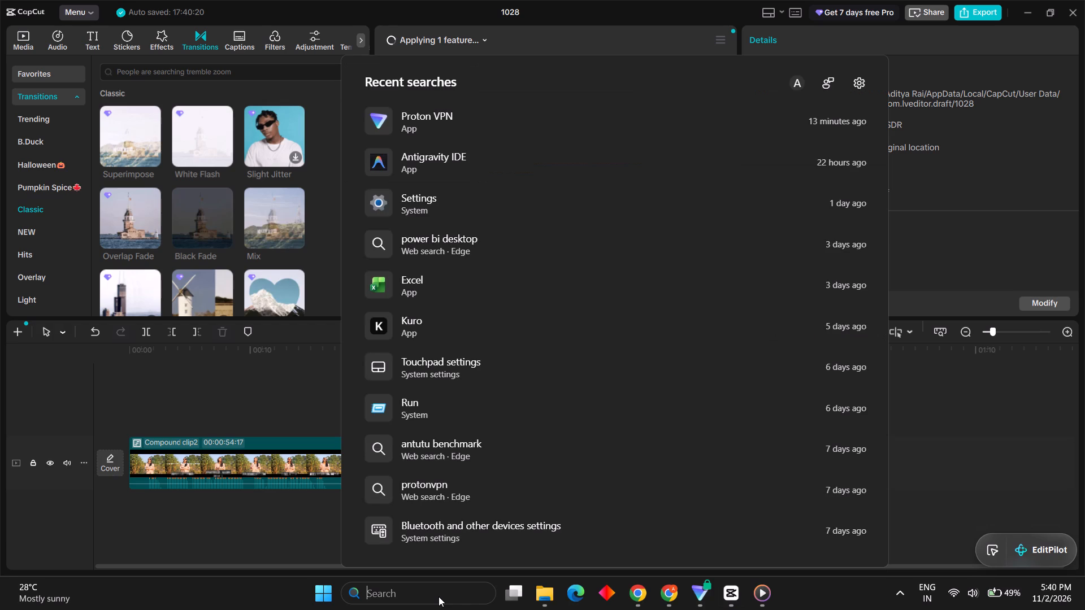
click(409, 409)
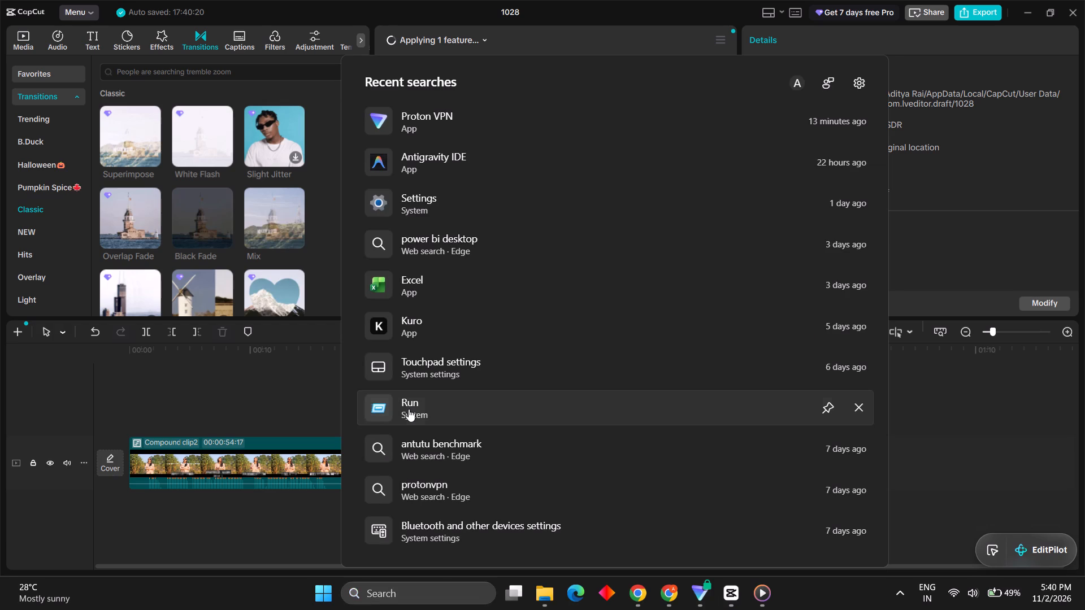
key(Return)
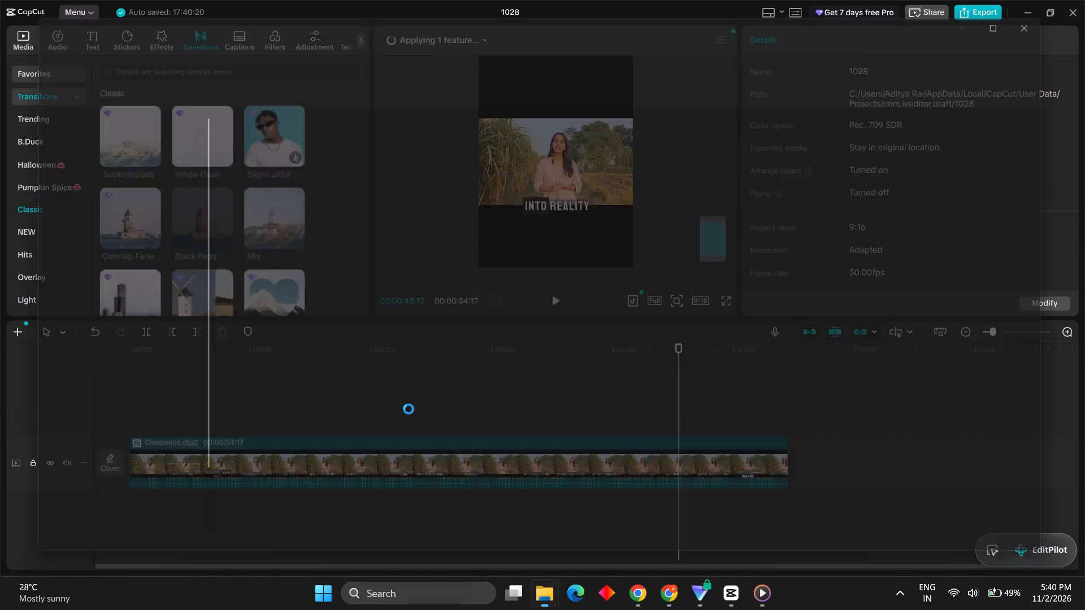
Browse from AppData through the Local and CapCut folders into CapCut's User Data folder.
key(Down)
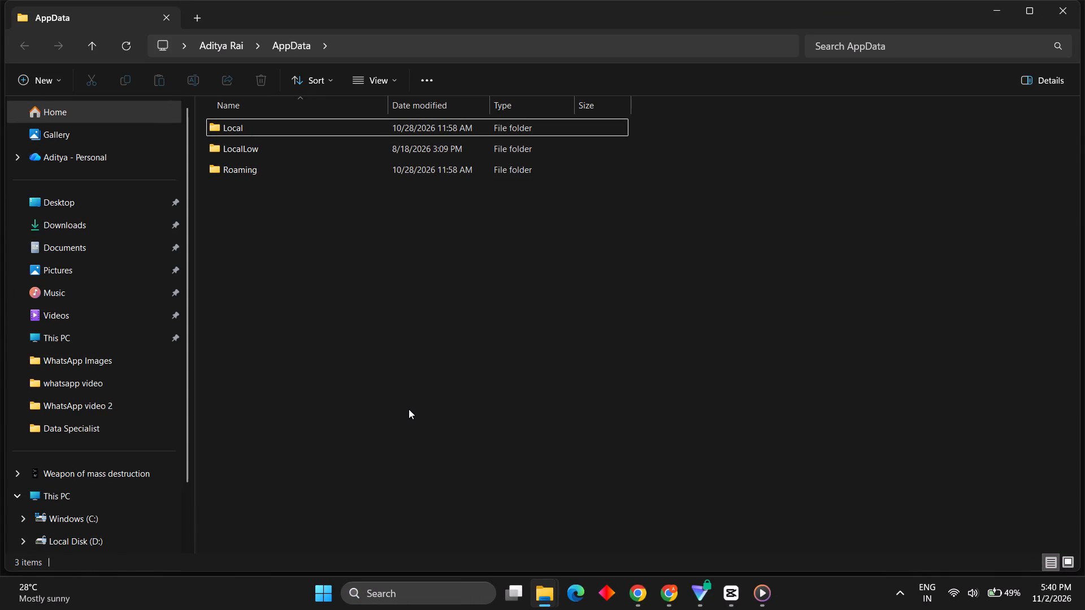
key(Up)
key(Return)
key(Down)
key(Down)
key(Down)
key(Down)
key(Down)
key(Down)
key(Down)
key(Down)
key(Down)
key(Down)
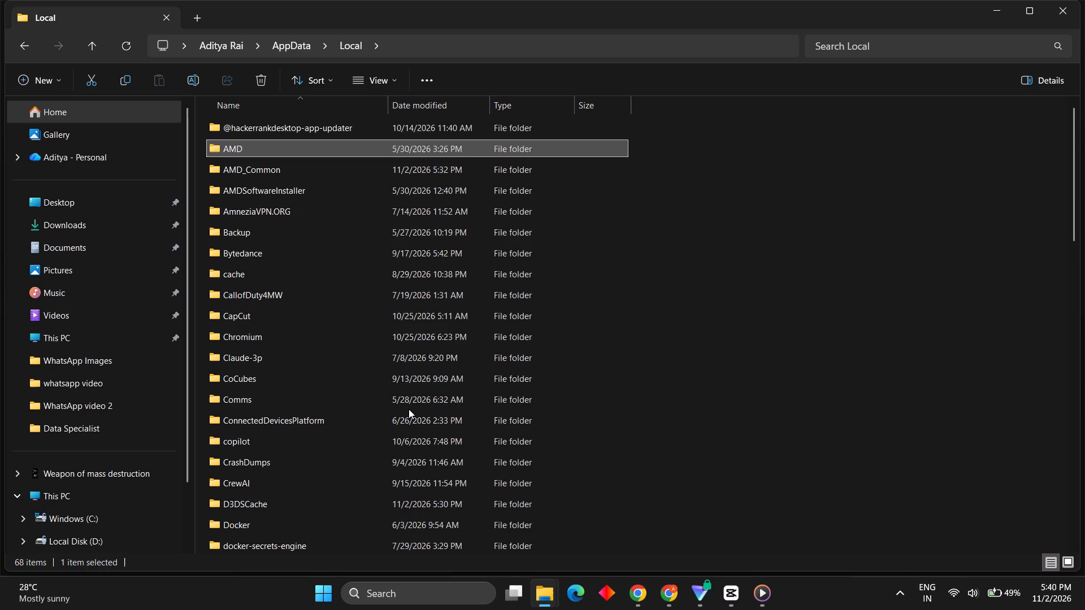
key(Up)
key(Return)
key(Down)
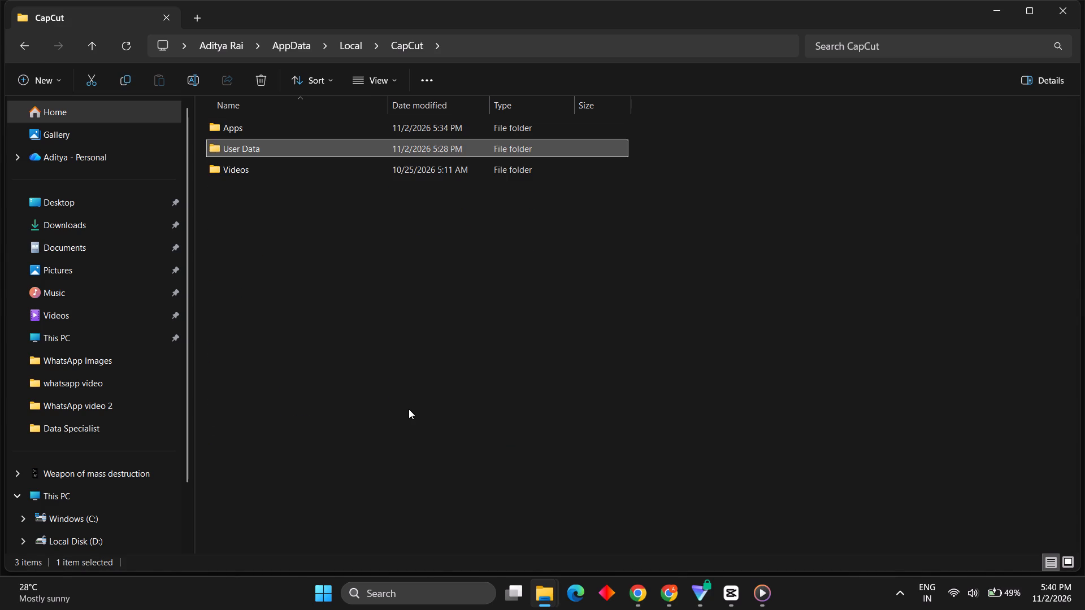
key(Return)
Open the Projects folder inside User Data, and go into its com.lveditor.draft folder.
key(Down)
key(Down)
key(Down)
key(Down)
key(Down)
key(Down)
key(Down)
key(Down)
key(Down)
key(Down)
key(Down)
key(Down)
key(Down)
key(Down)
key(Down)
key(Down)
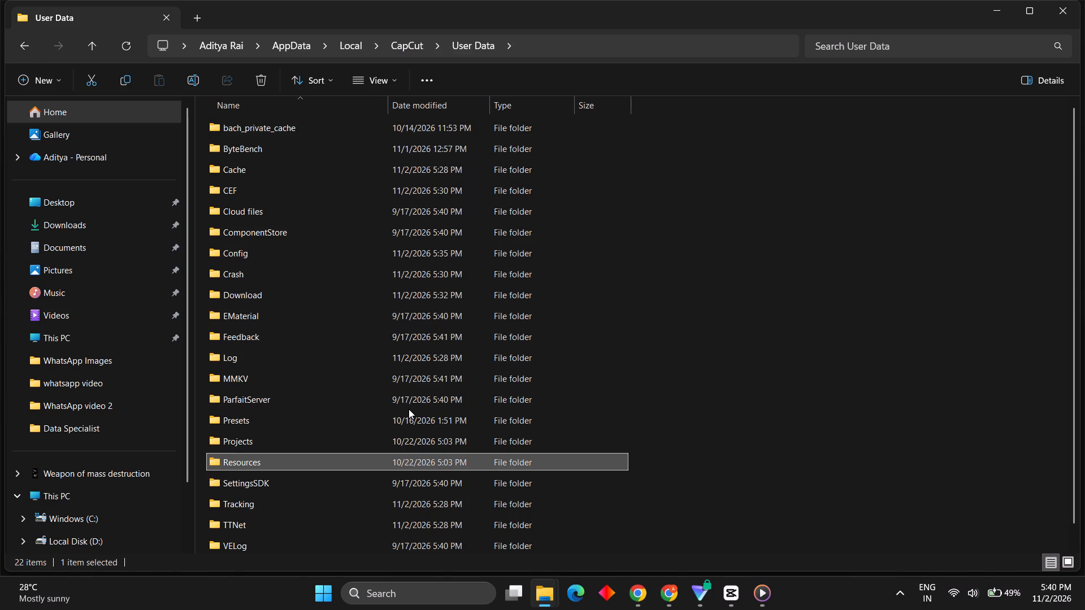
key(Up)
key(Return)
key(Down)
key(Return)
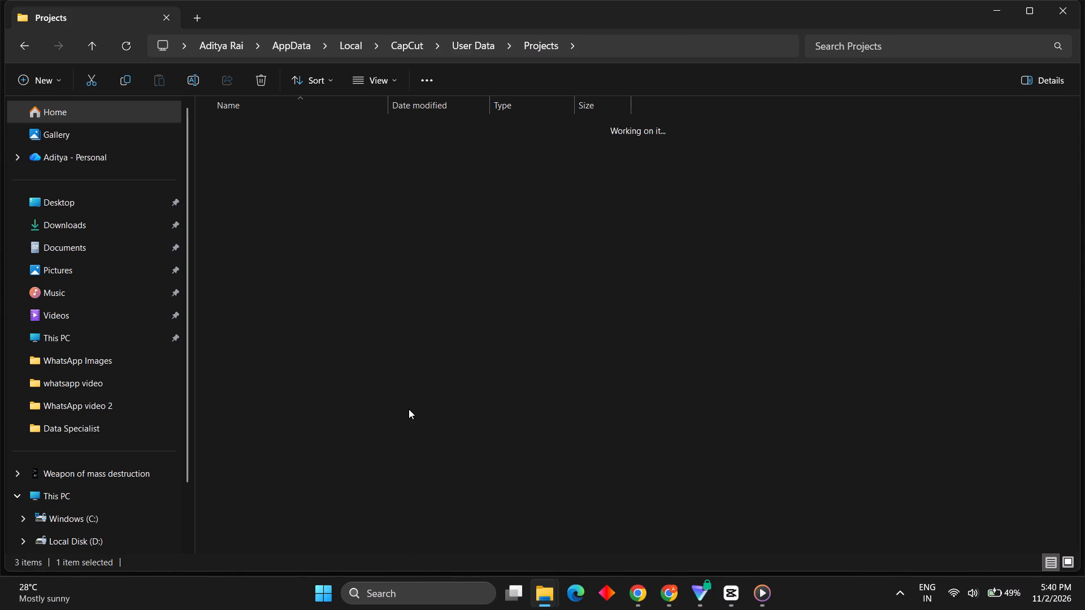
Open the 1028 project folder among the saved drafts.
key(Down)
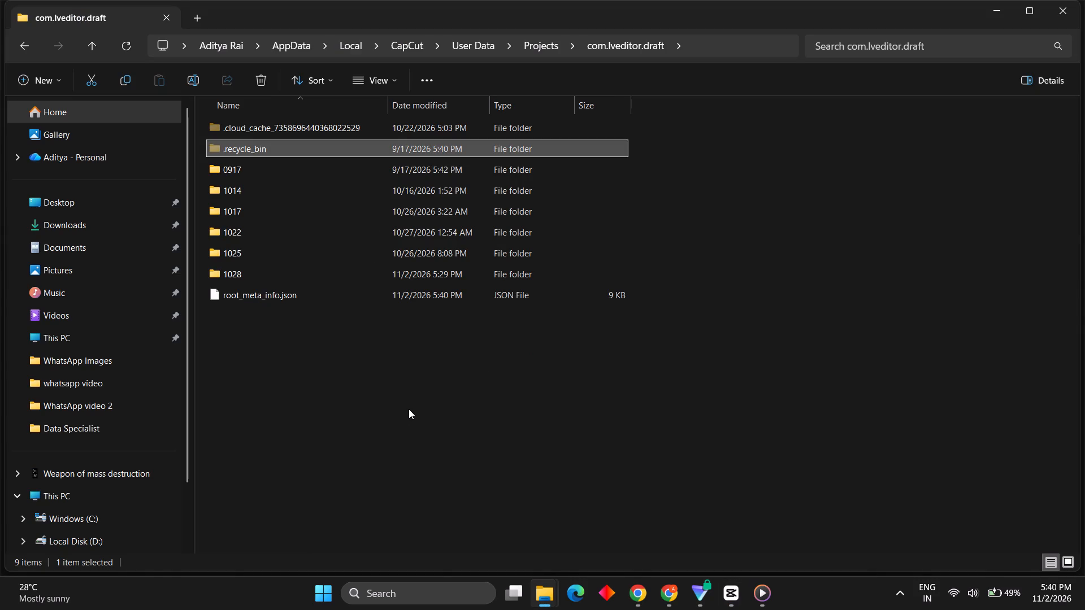
key(Down)
key(Down)
key(Down)
key(Down)
key(Down)
key(Down)
key(Return)
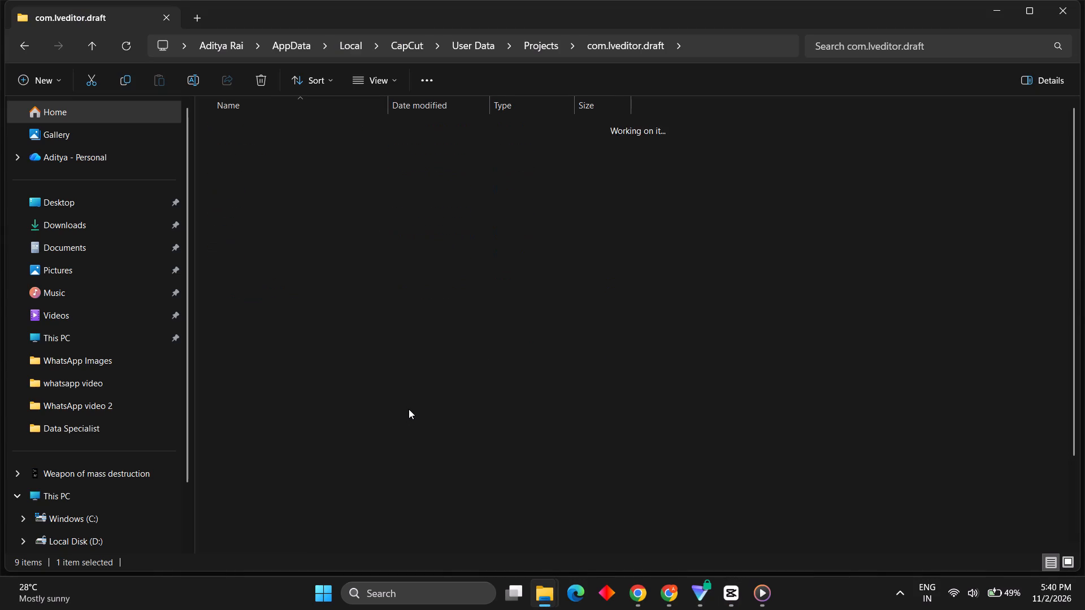
Open the Resources folder of the 1028 project.
key(Down)
key(Down)
key(Down)
key(Down)
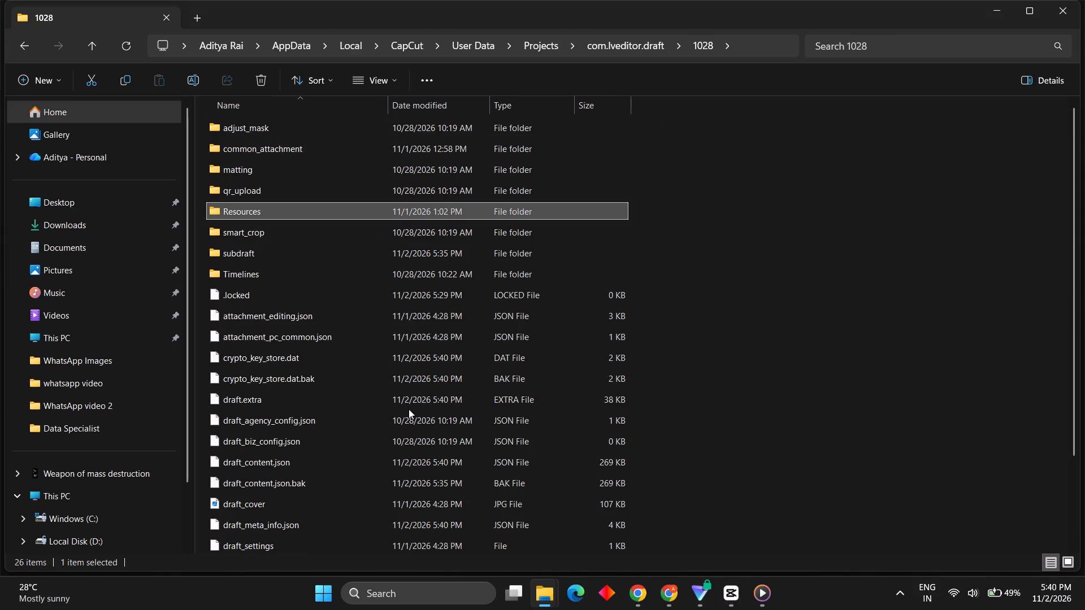
key(Return)
Check the contents of the videoAlg, restore_lut, digitalHuman and combination folders, and return to the 1028 folder.
key(Down)
key(Down)
key(Down)
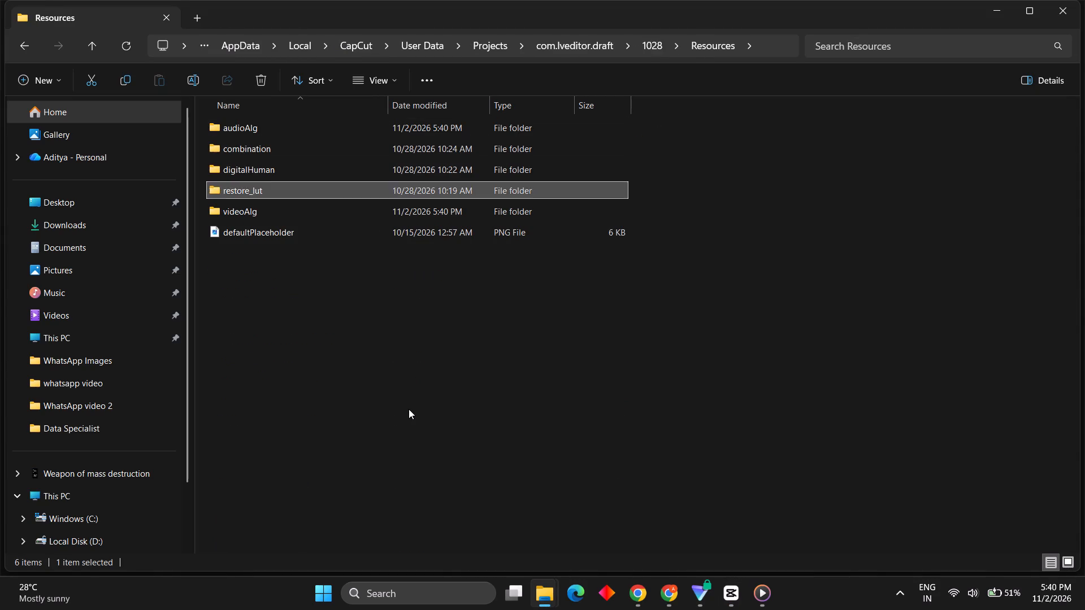
key(Down)
key(Return)
key(BackSpace)
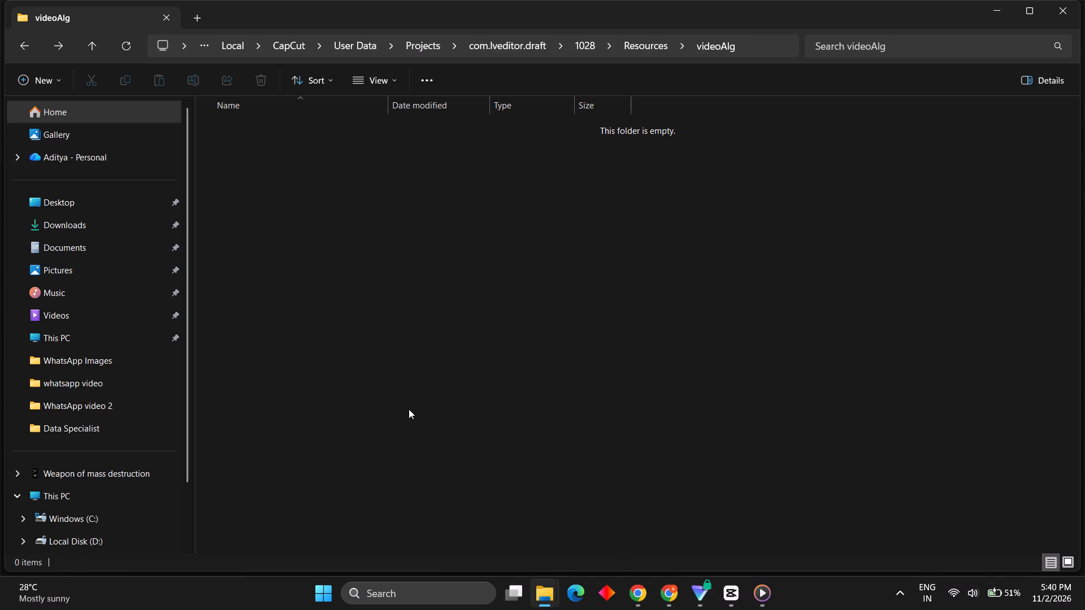
key(Return)
key(BackSpace)
key(Up)
key(Return)
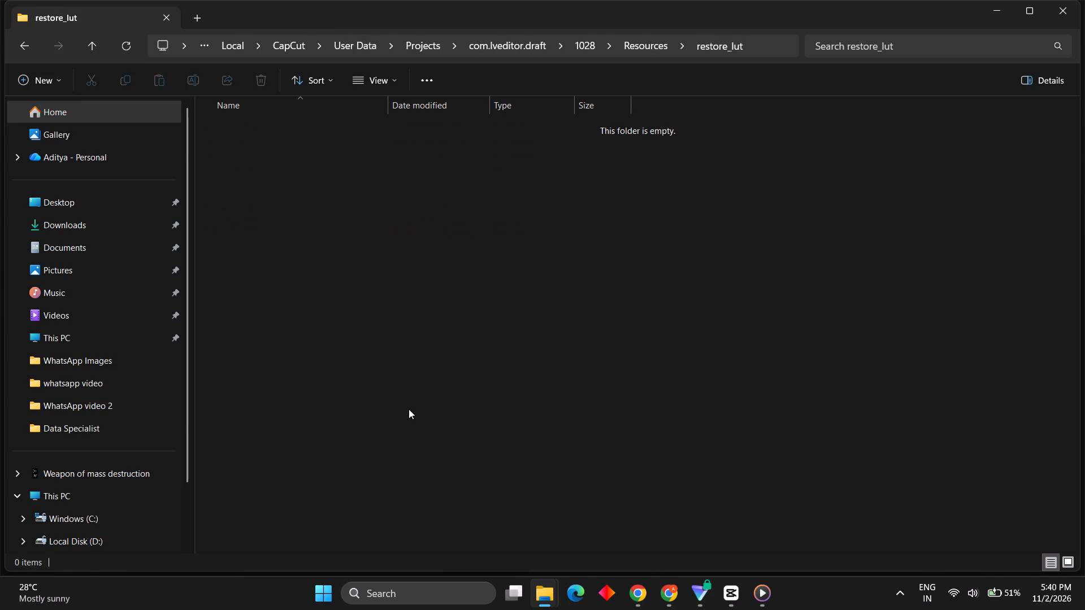
key(BackSpace)
key(Up)
key(Return)
key(BackSpace)
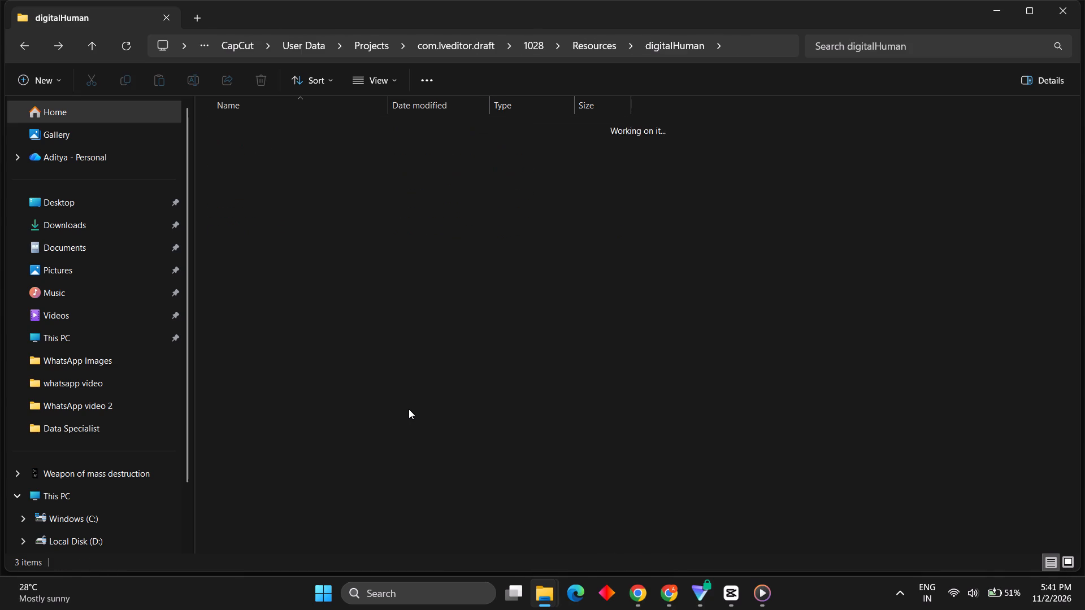
key(Up)
key(Return)
key(BackSpace)
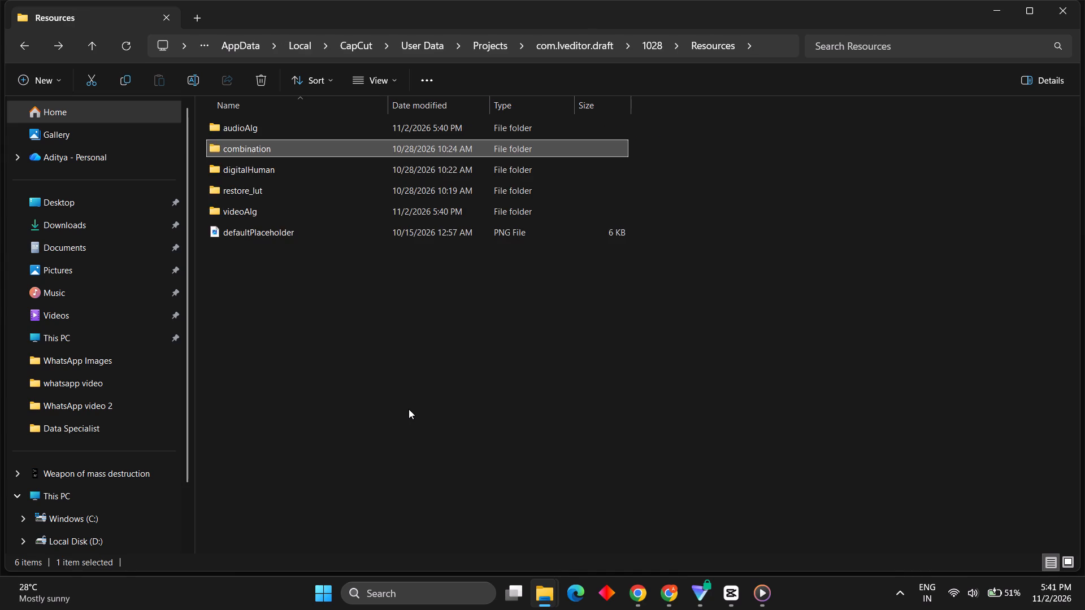
key(BackSpace)
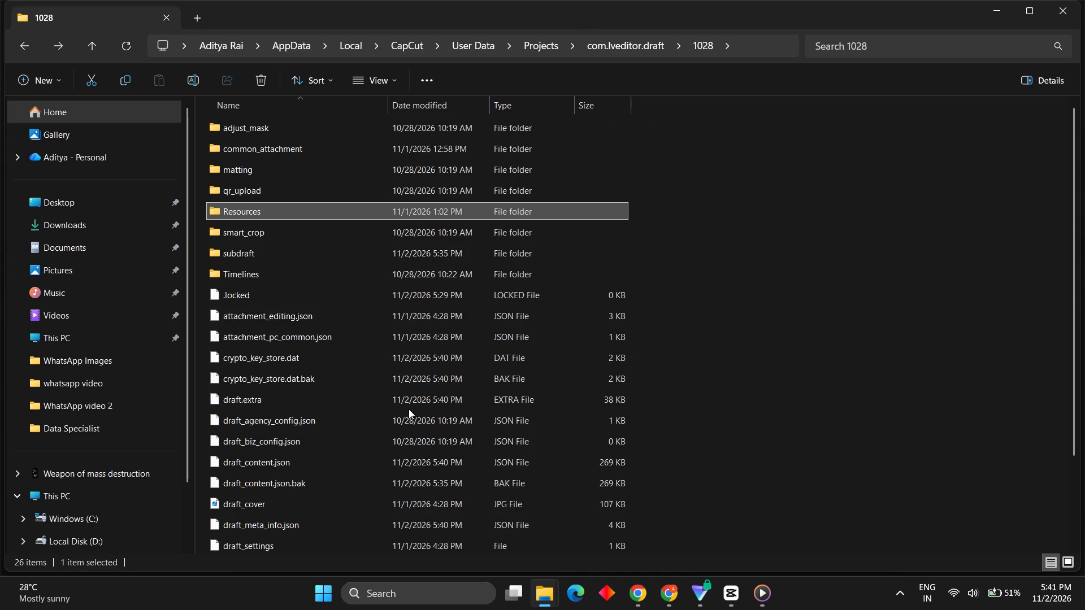
Look inside both folders in the 1028 project's subdraft folder, then go back to the drafts folder and close the window.
key(Down)
key(Down)
key(Return)
key(Down)
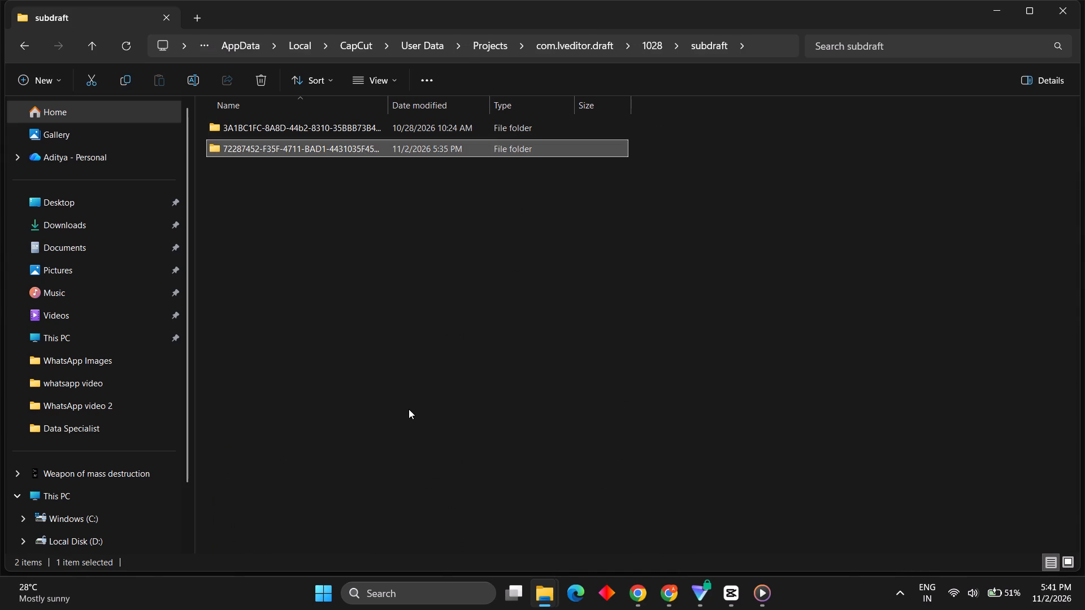
key(Return)
key(BackSpace)
key(Up)
key(Return)
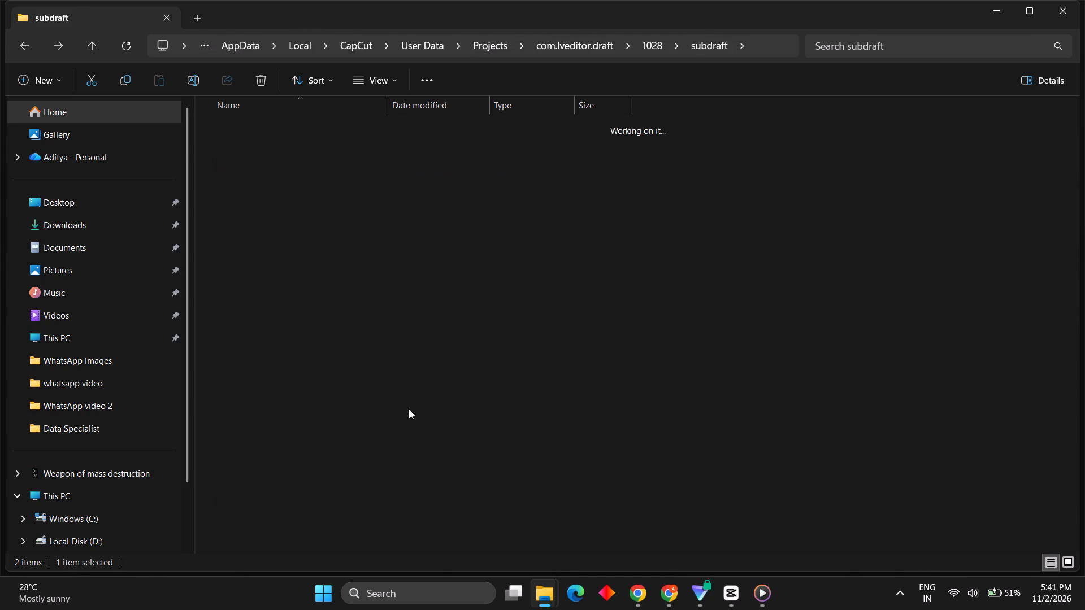
key(BackSpace)
key(BackSpace)
key(BackSpace)
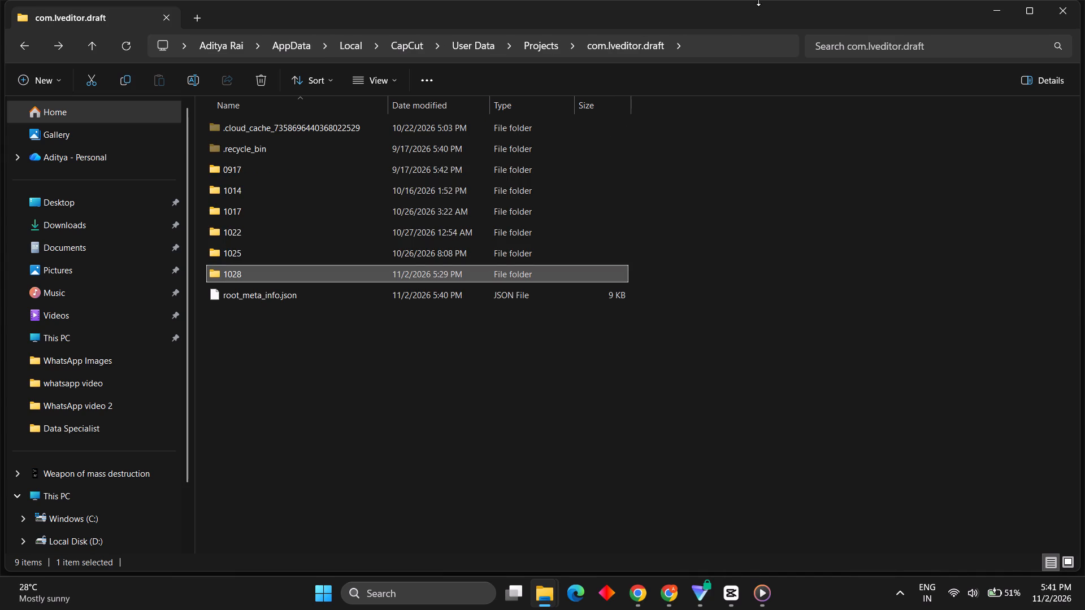
click(1070, 19)
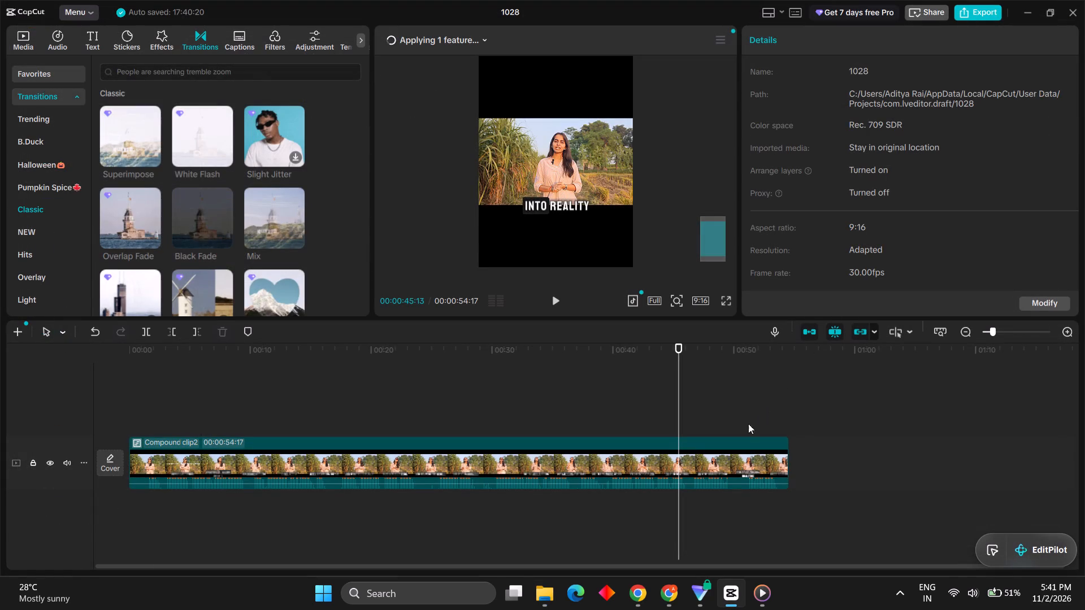
Select Compound clip2 on the timeline and toggle Motion blur in its basic video settings.
click(728, 460)
click(789, 42)
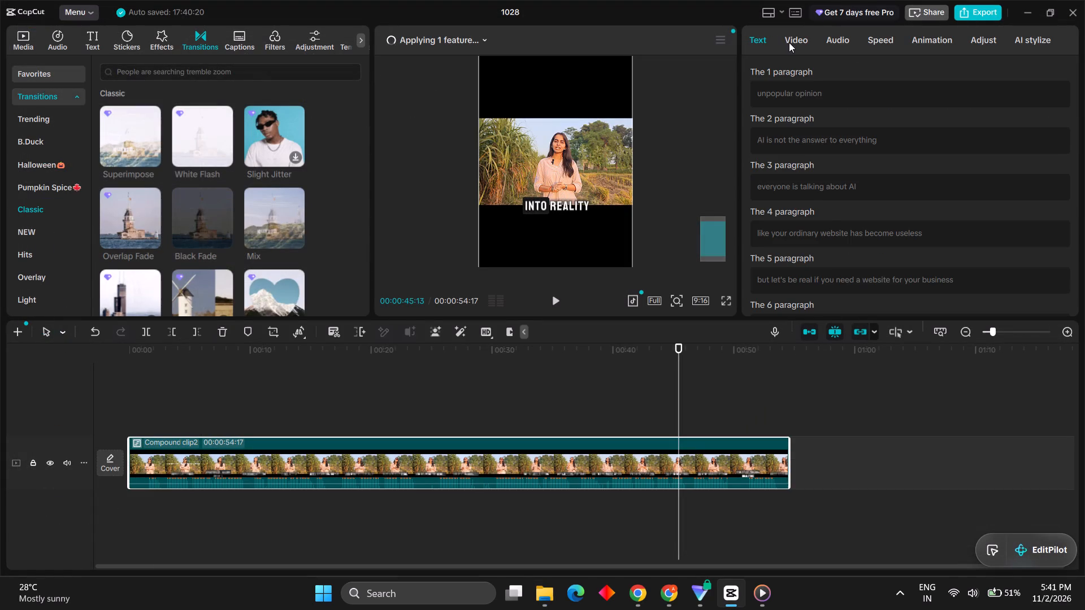
scroll(823, 204, down, 2)
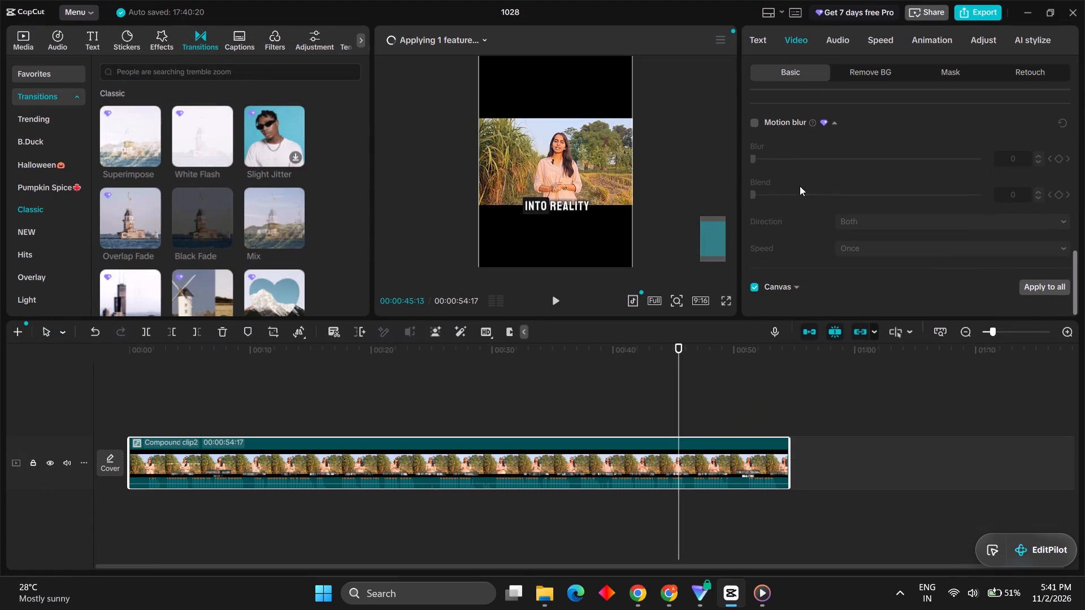
click(750, 122)
click(758, 121)
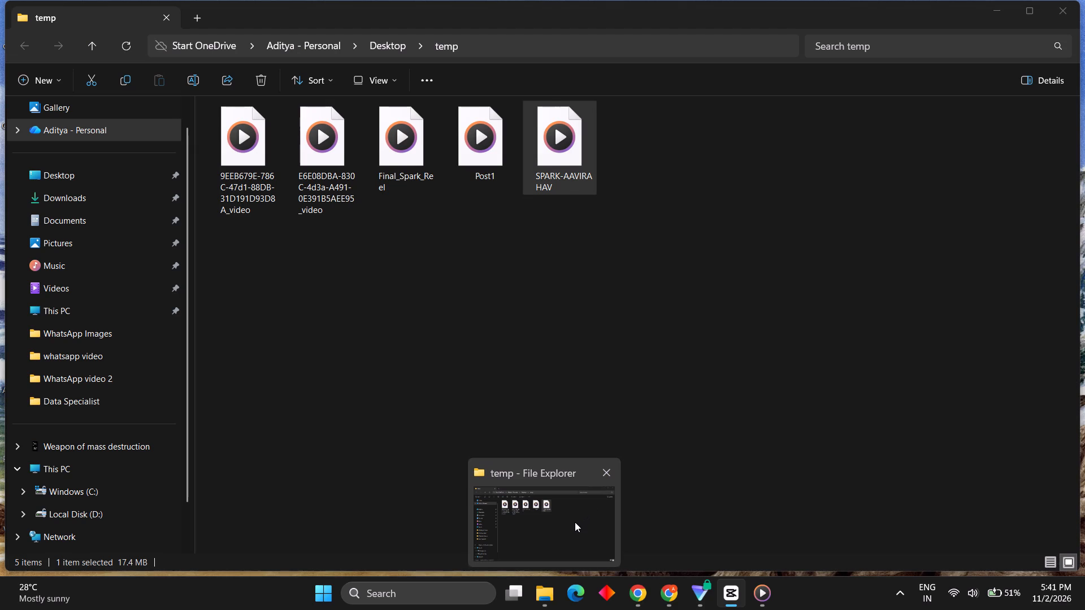
click(601, 477)
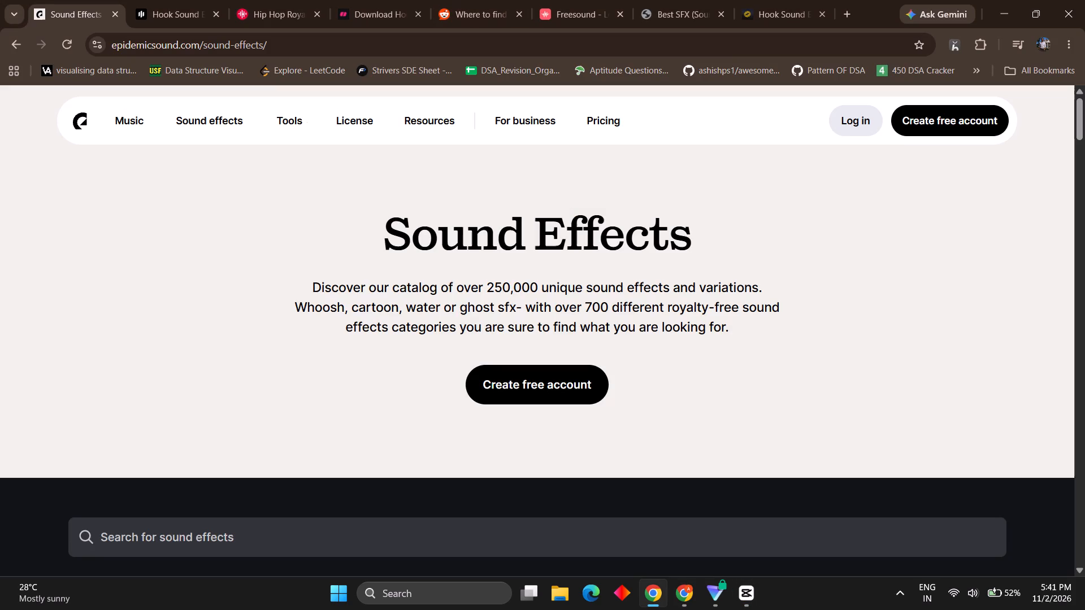
click(843, 0)
text(drive)
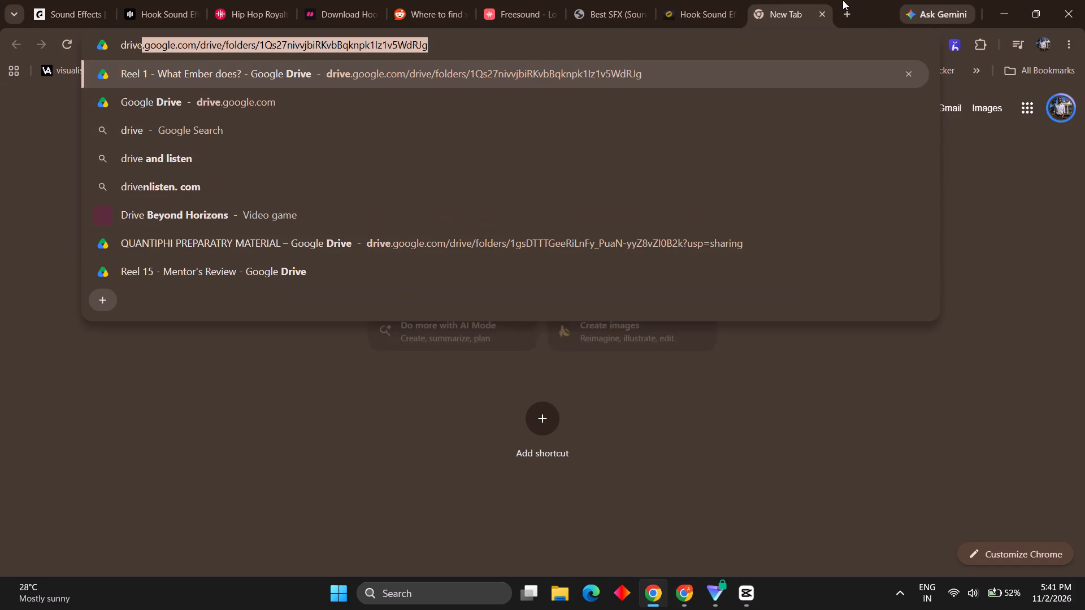
key(Down)
key(Up)
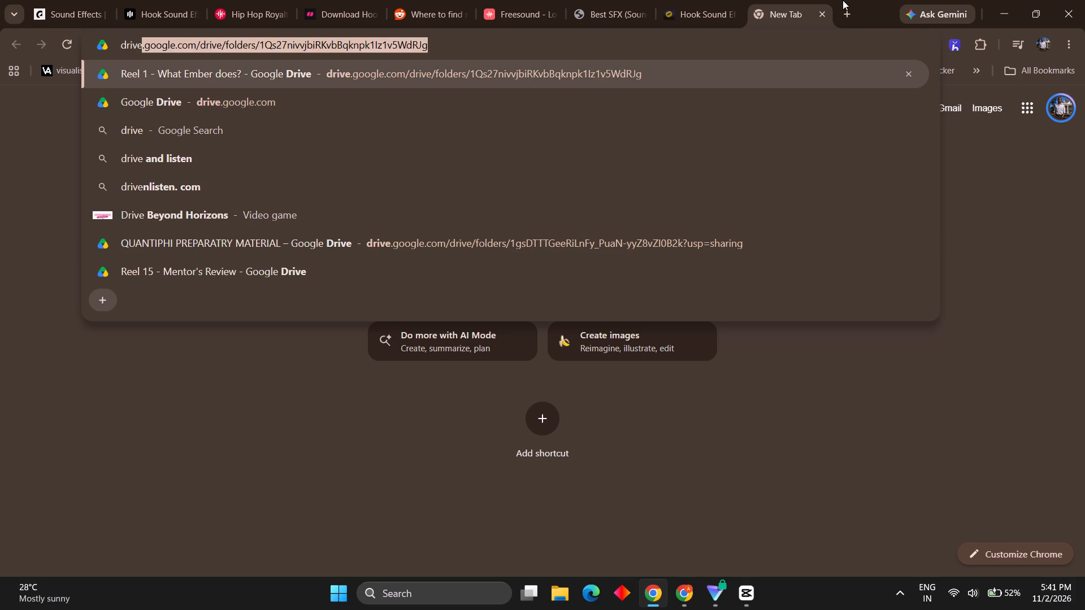
key(Up)
key(Down)
key(Return)
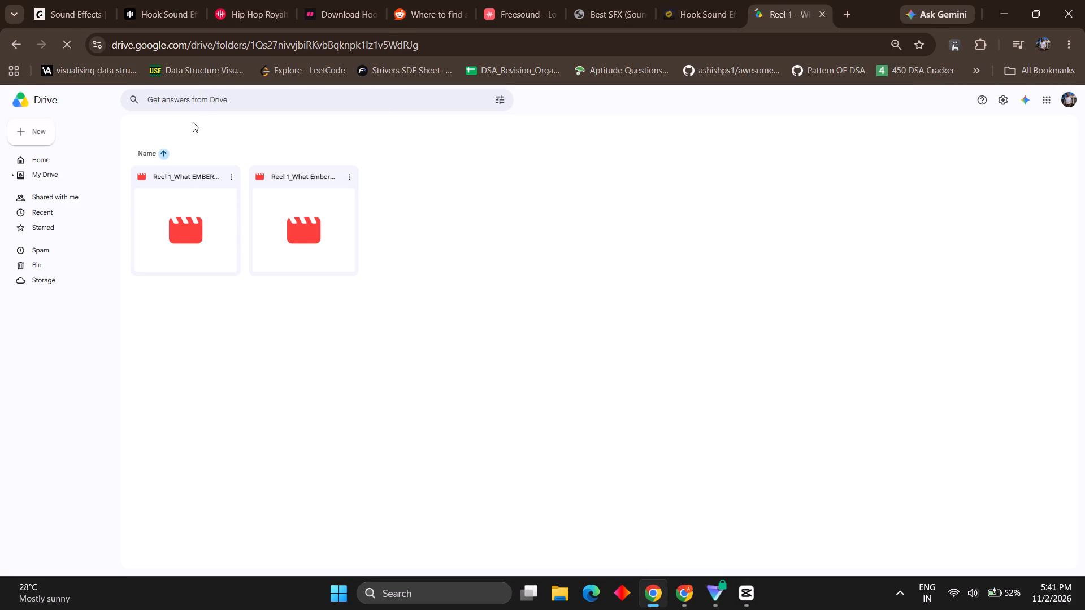
click(156, 151)
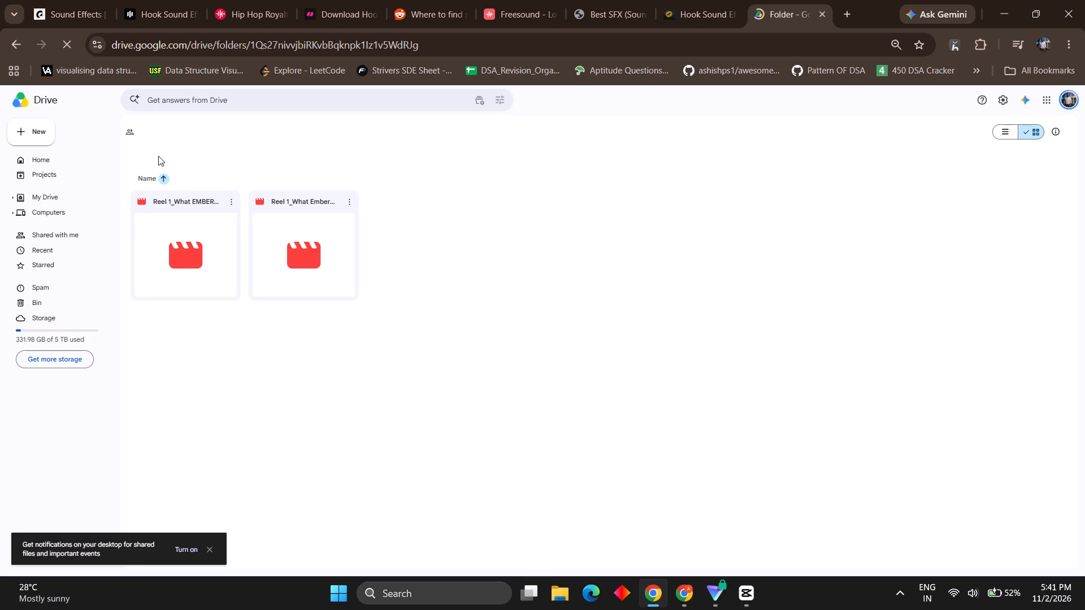
click(288, 129)
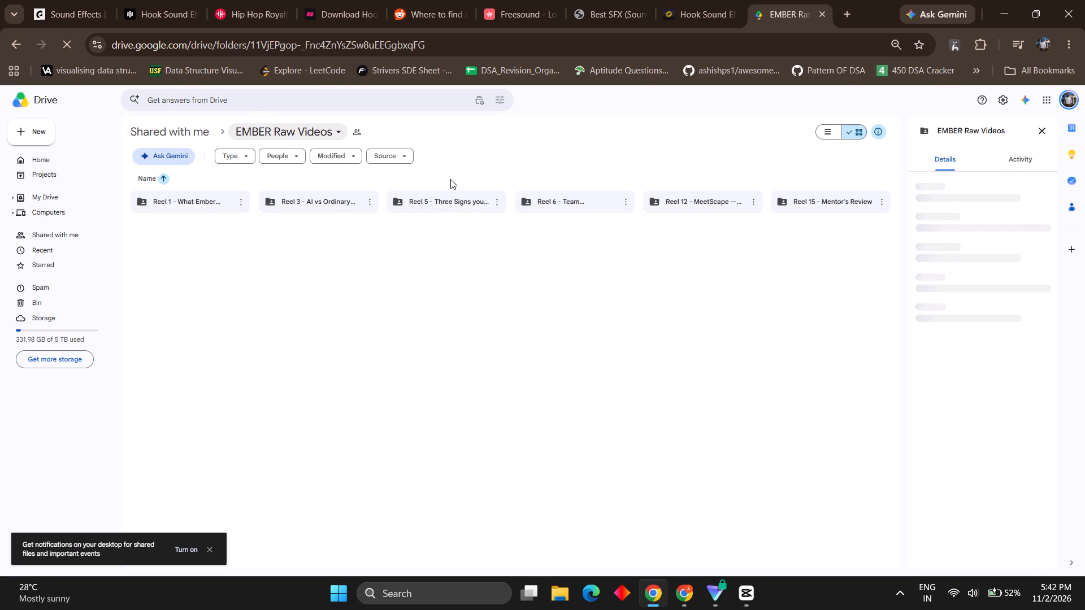
Open the Reel 5 - Three Signs your business needs automation folder, play IMG_5557.MOV and pause it at about 0:37.
double_click(458, 194)
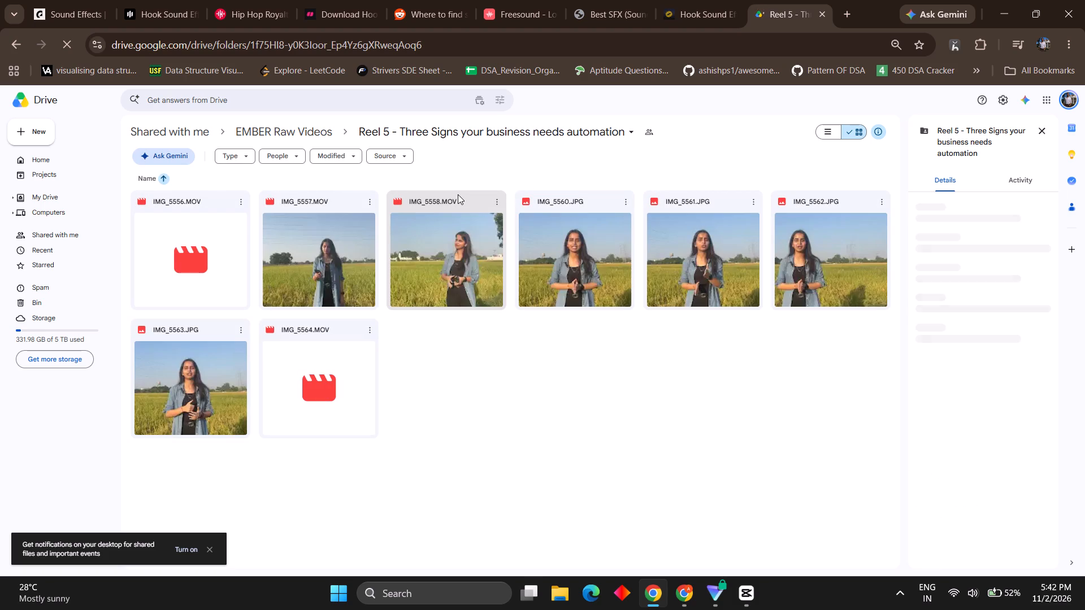
double_click(336, 287)
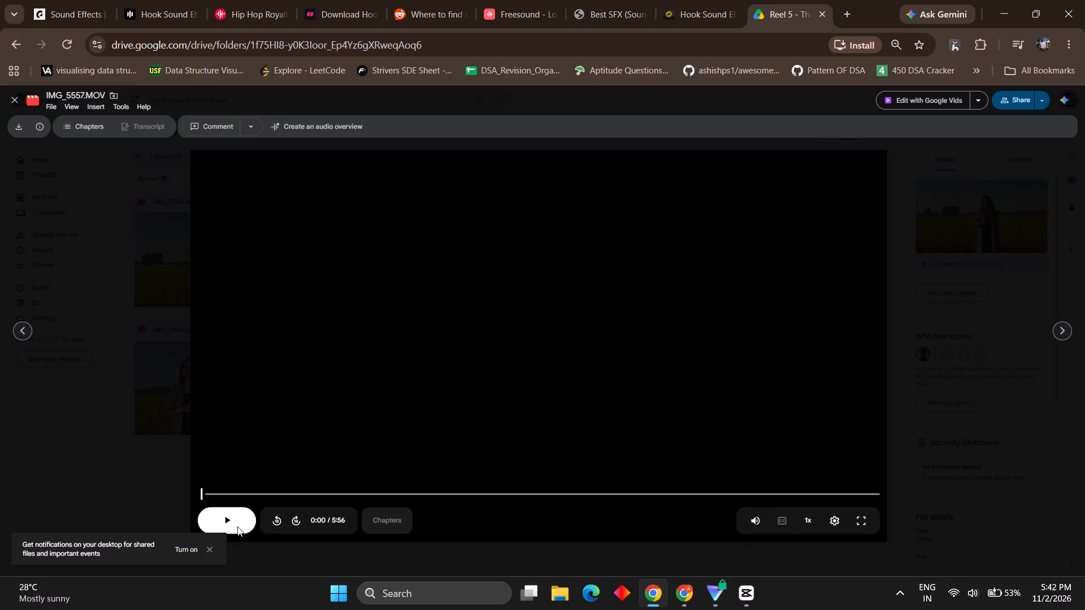
click(234, 526)
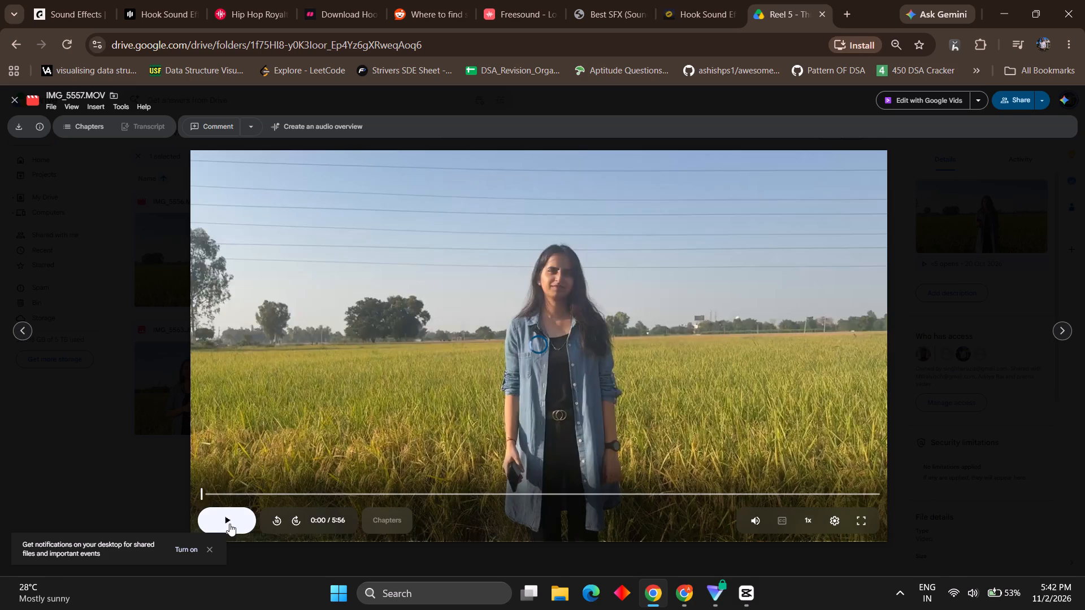
click(229, 524)
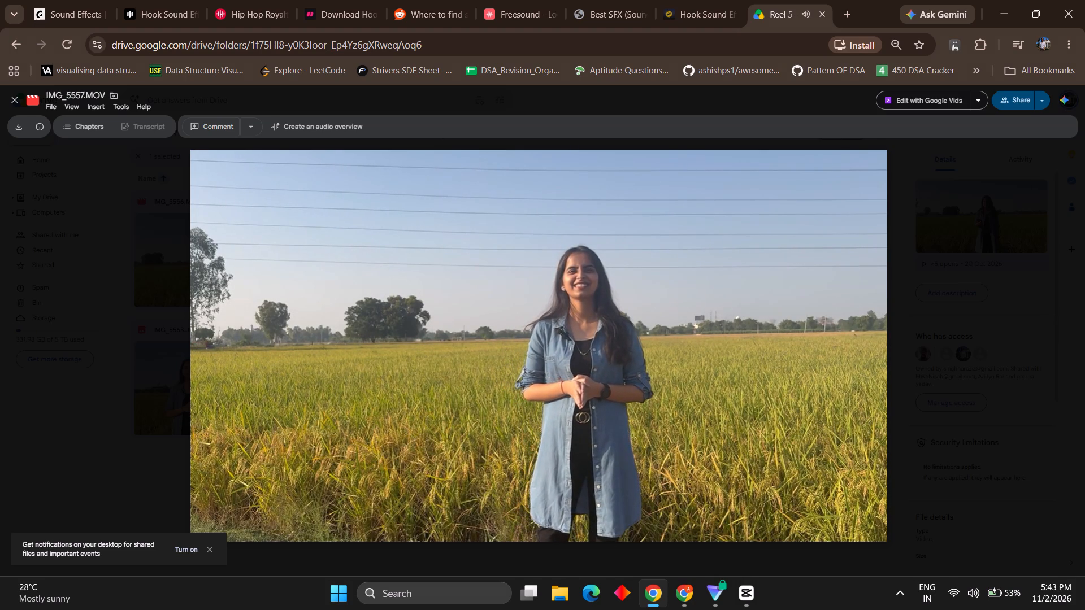
click(462, 356)
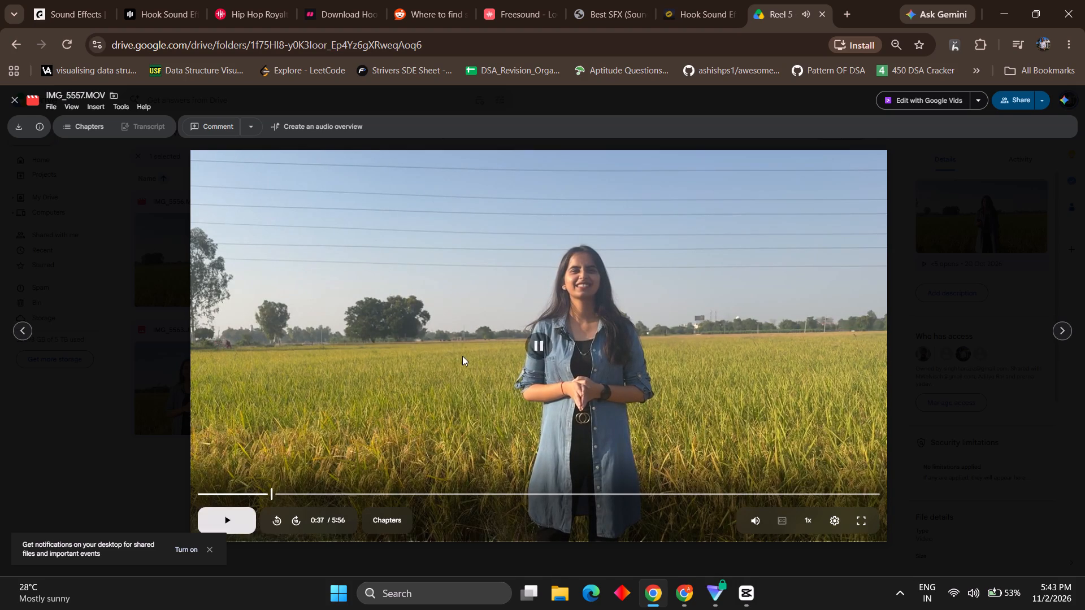
Search Google in a new tab for "smooth zoom in capcut" and open the video Smooth Zoom-in and Zoom-out on CapCut (Easy Tutorial).
click(842, 0)
text(so)
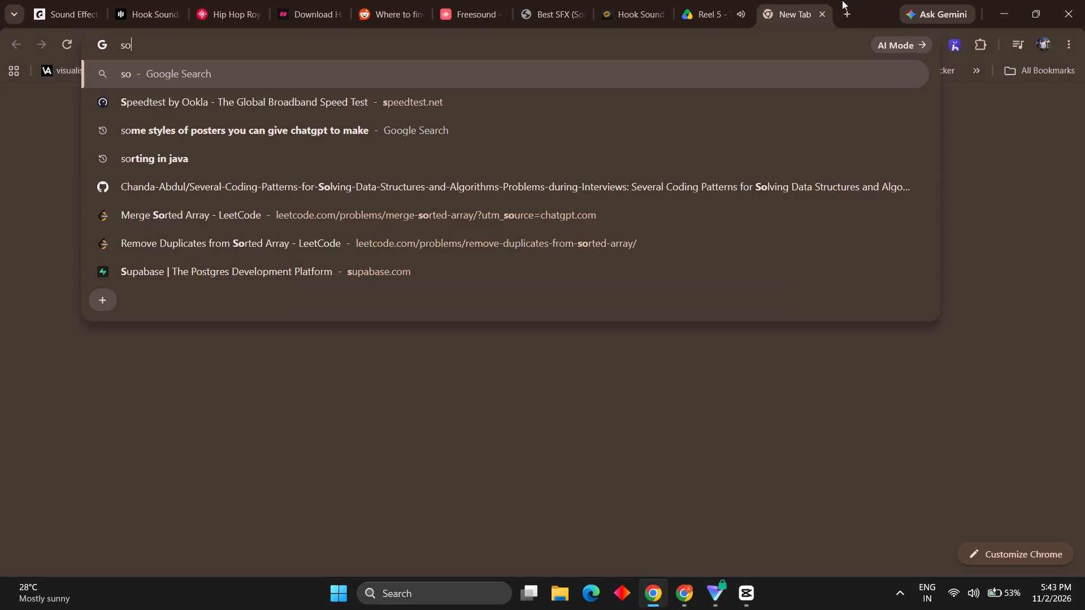
key(BackSpace)
text(mooth zoom in)
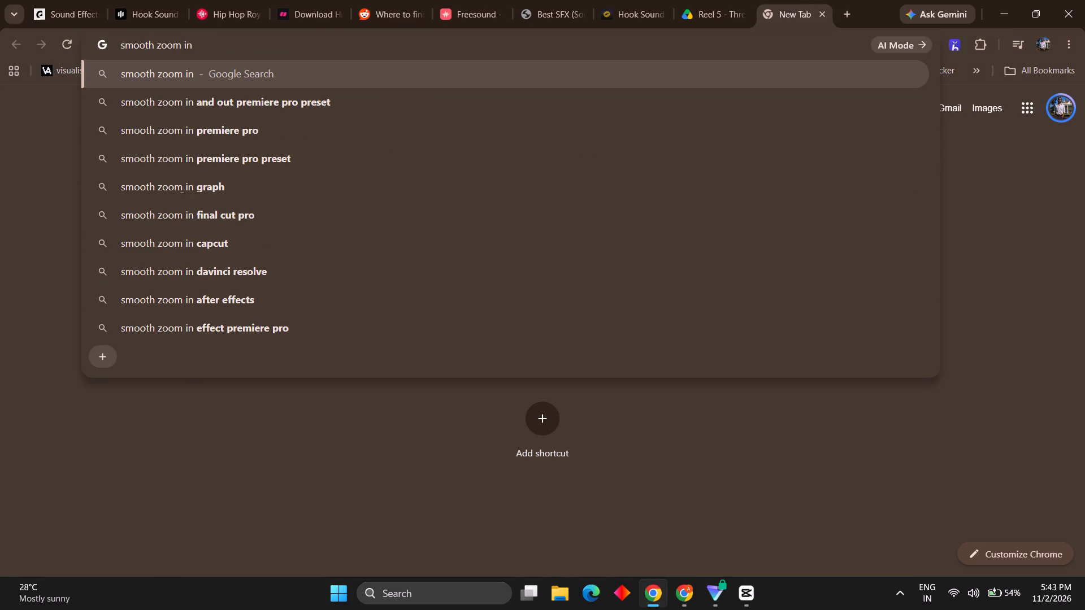
key(space)
text(cap)
key(Down)
key(Return)
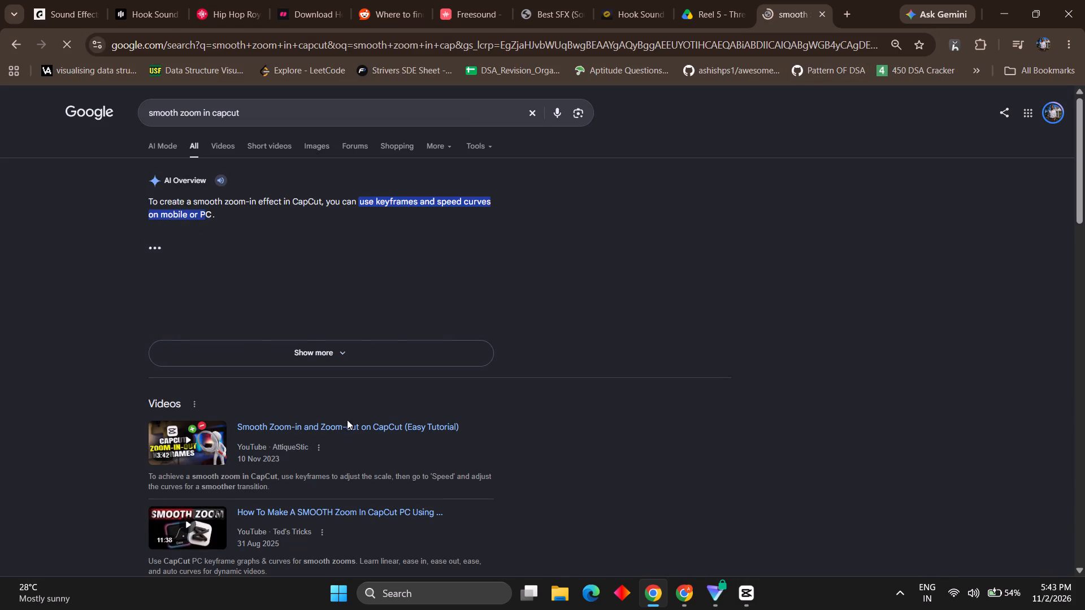
click(347, 427)
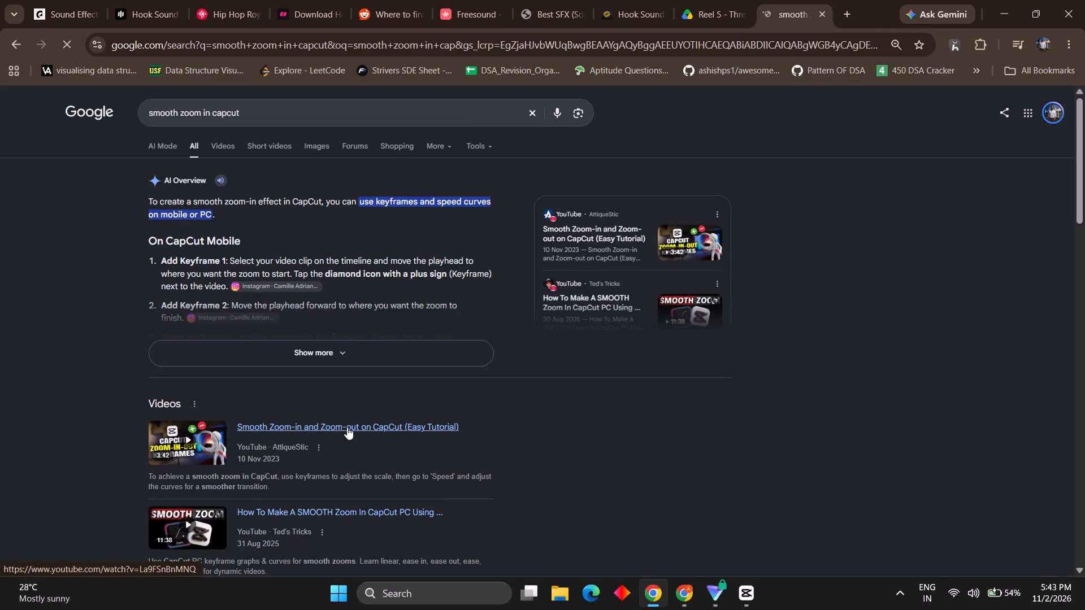
Play a little more of IMG_5557.MOV in the Drive tab and pause it at about 0:47, checking the tutorial tab once.
click(722, 0)
key(space)
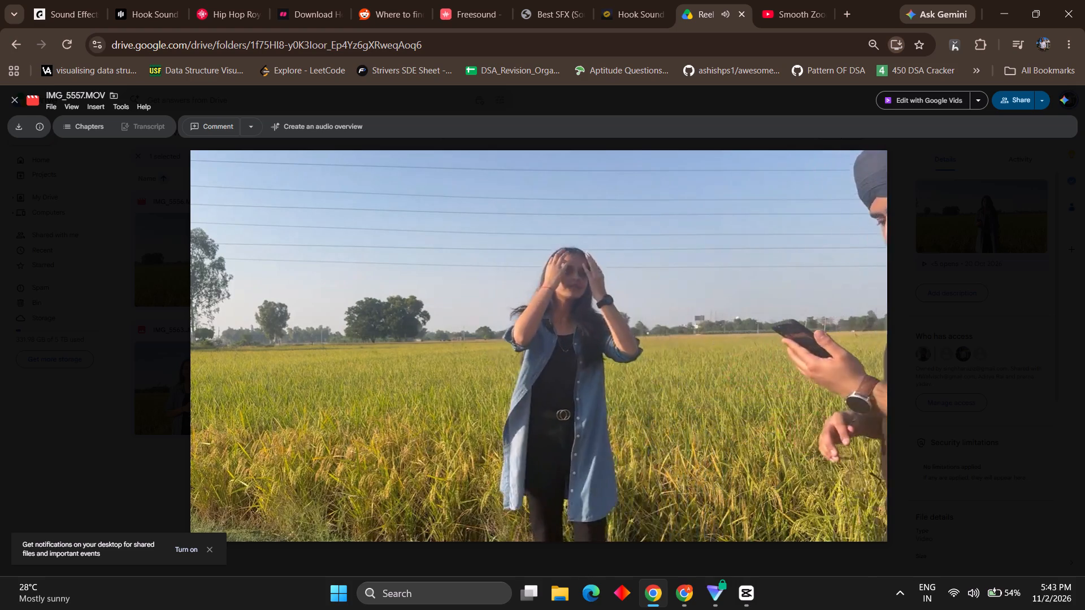
click(647, 323)
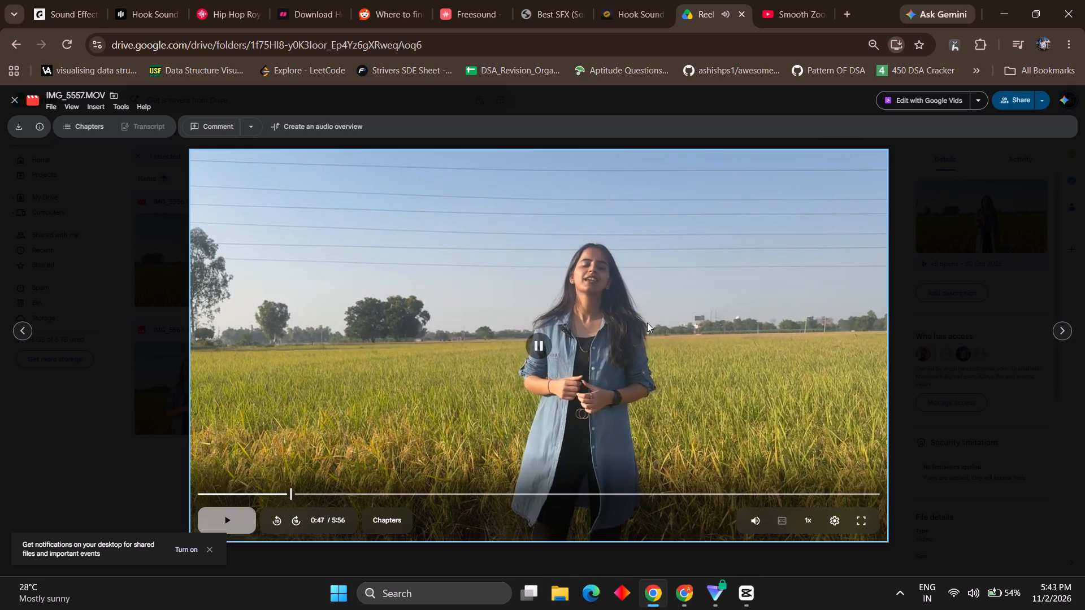
click(777, 0)
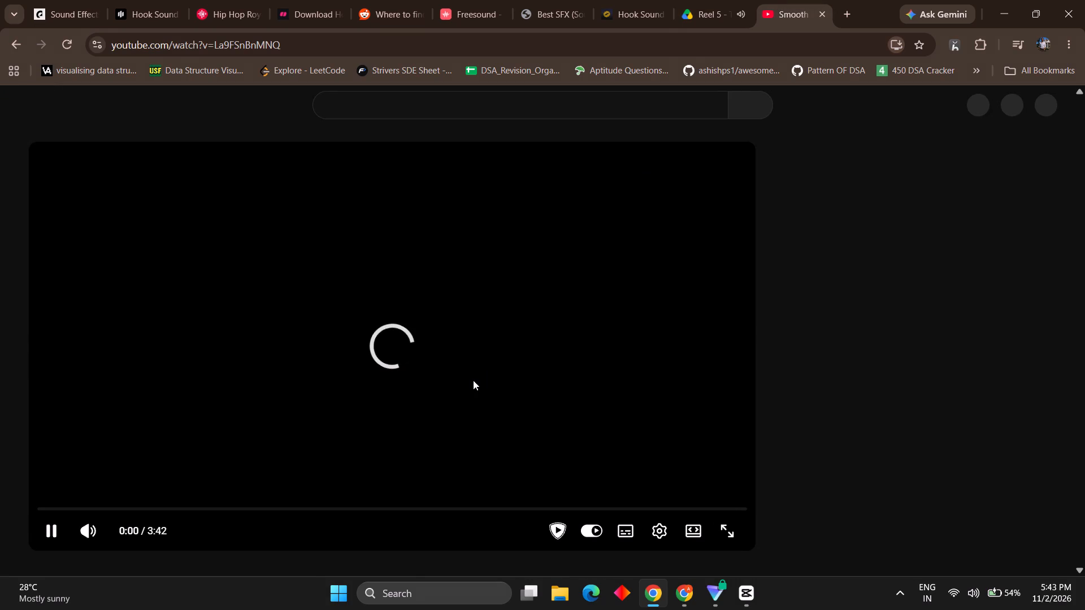
click(685, 0)
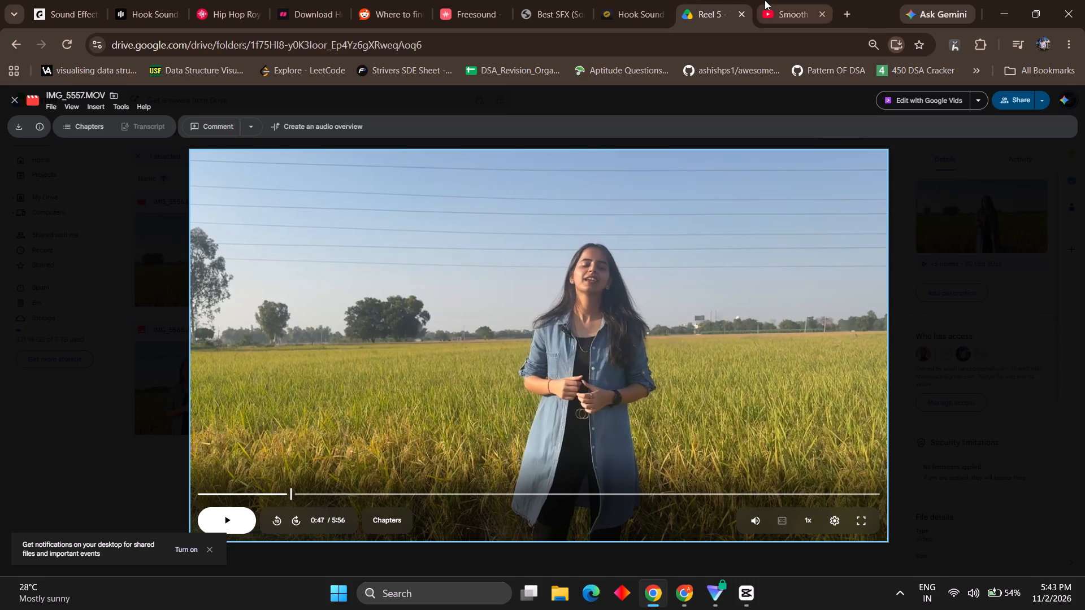
Watch the YouTube zoom tutorial, skipping ahead through the part on scale keyframes to about 0:57.
click(771, 0)
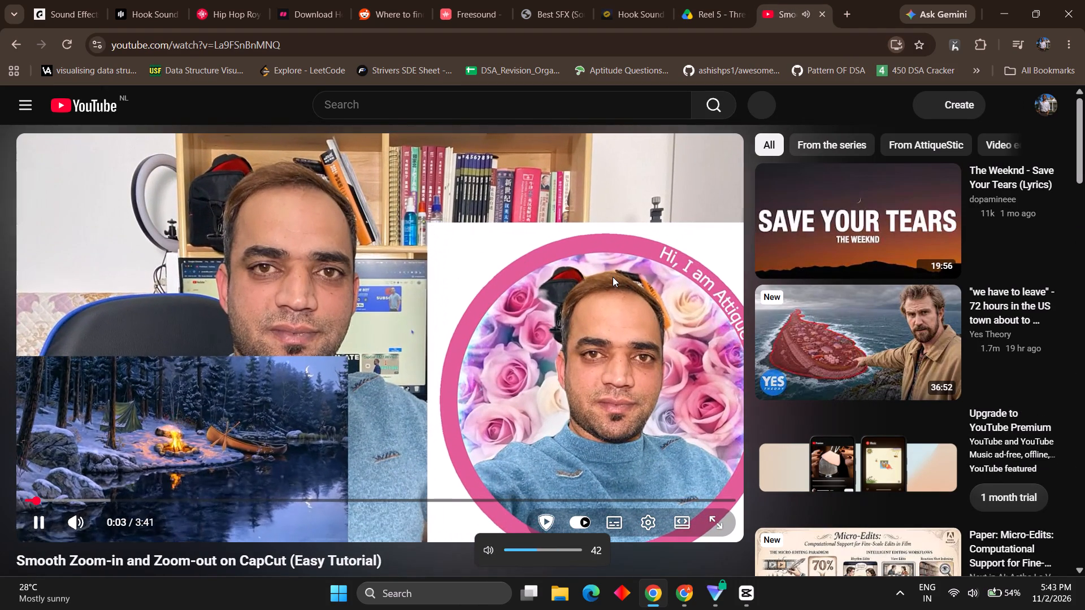
scroll(542, 376, down, 1)
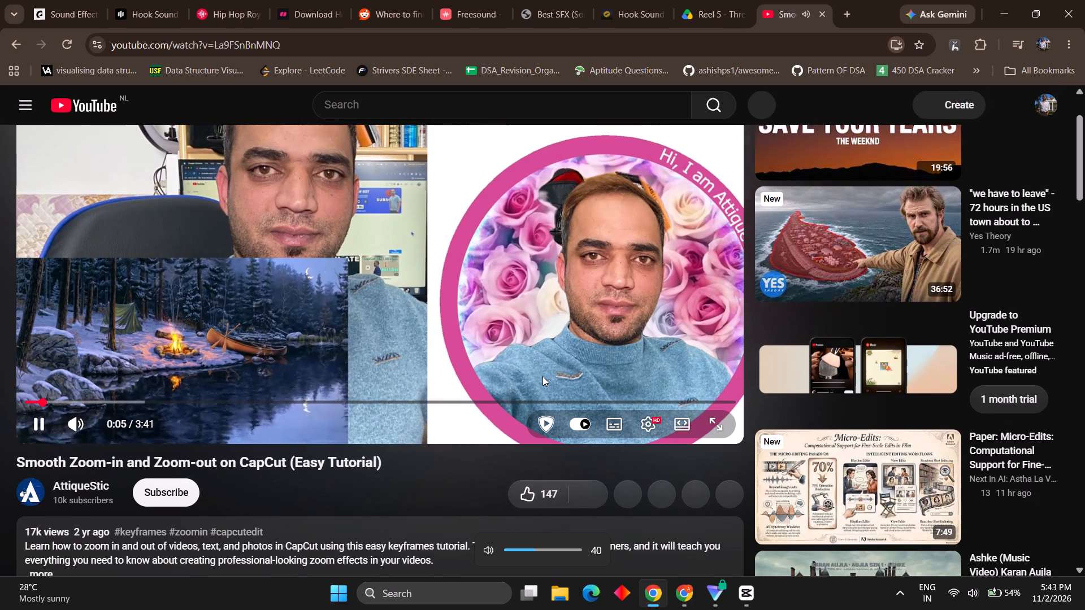
key(Right)
key(Right)
key(Right)
key(Right)
key(Right)
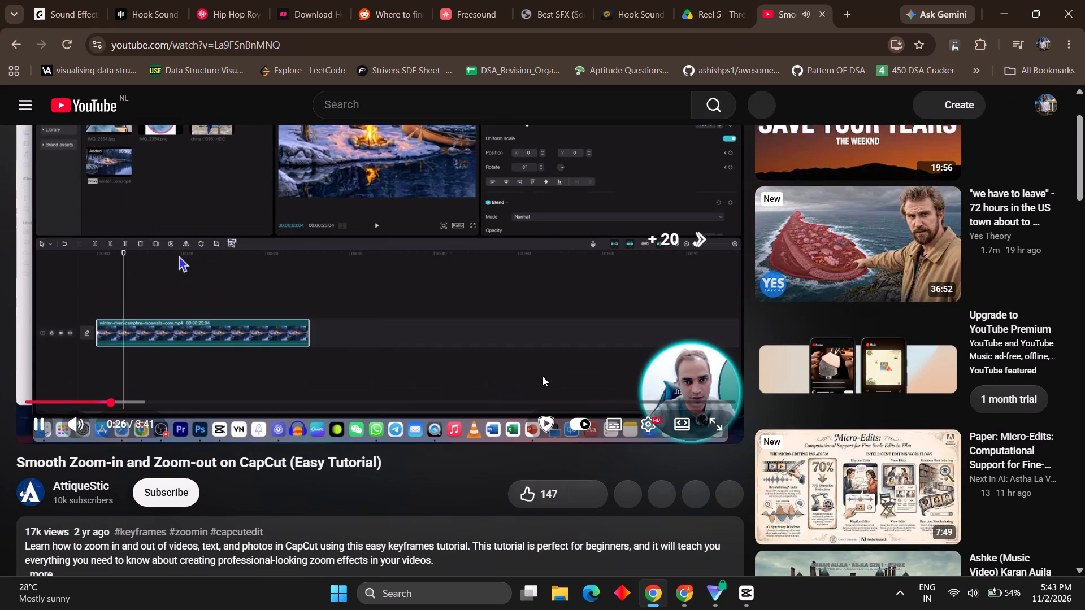
key(Right)
scroll(542, 376, up, 1)
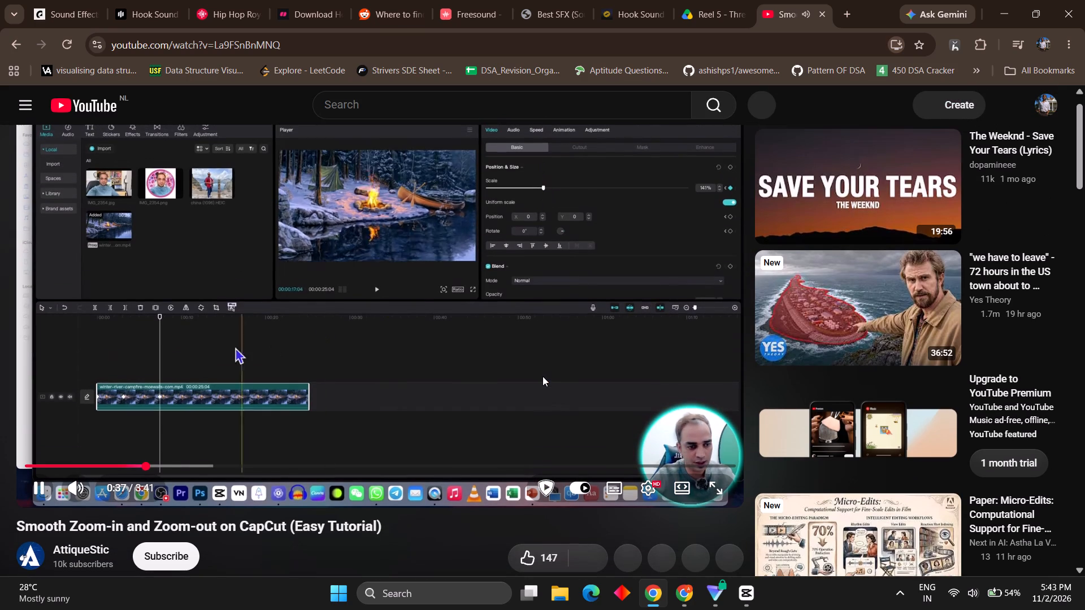
scroll(542, 376, up, 1)
key(space)
key(space)
key(Right)
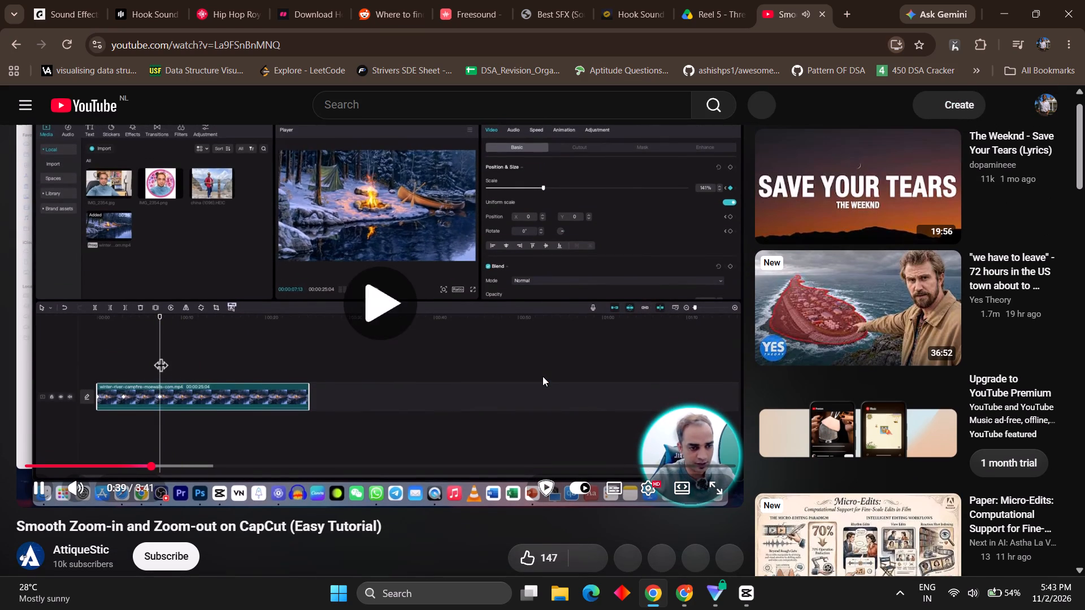
key(Right)
key(Right)
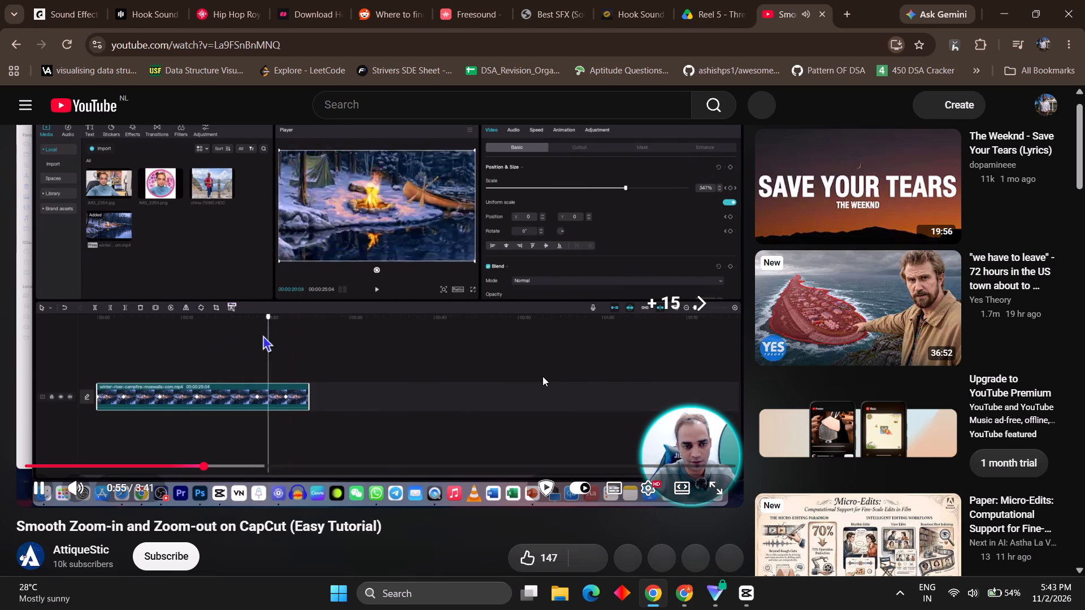
key(space)
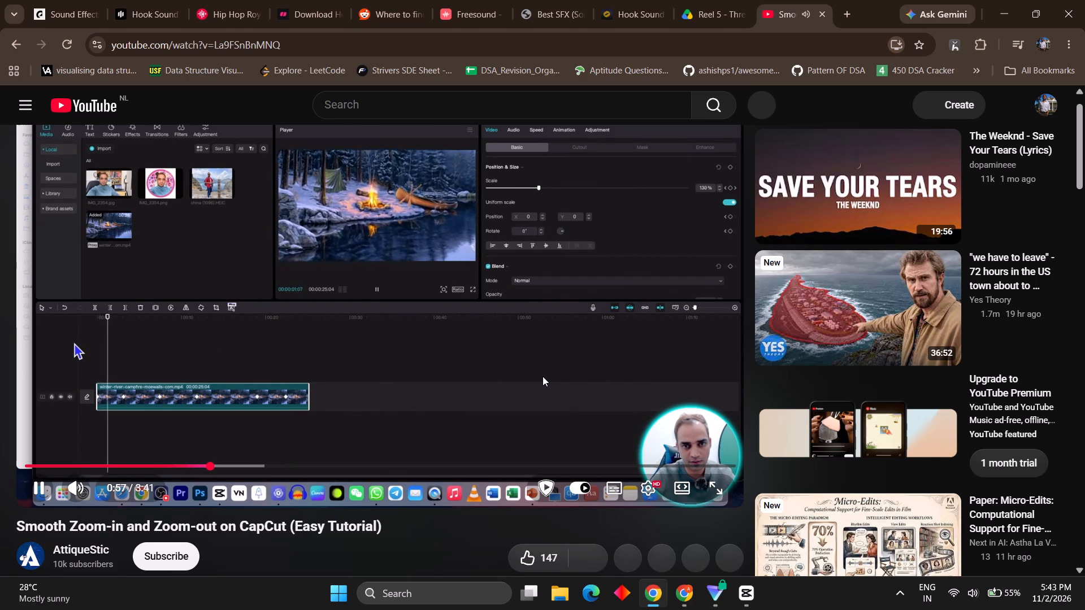
key(space)
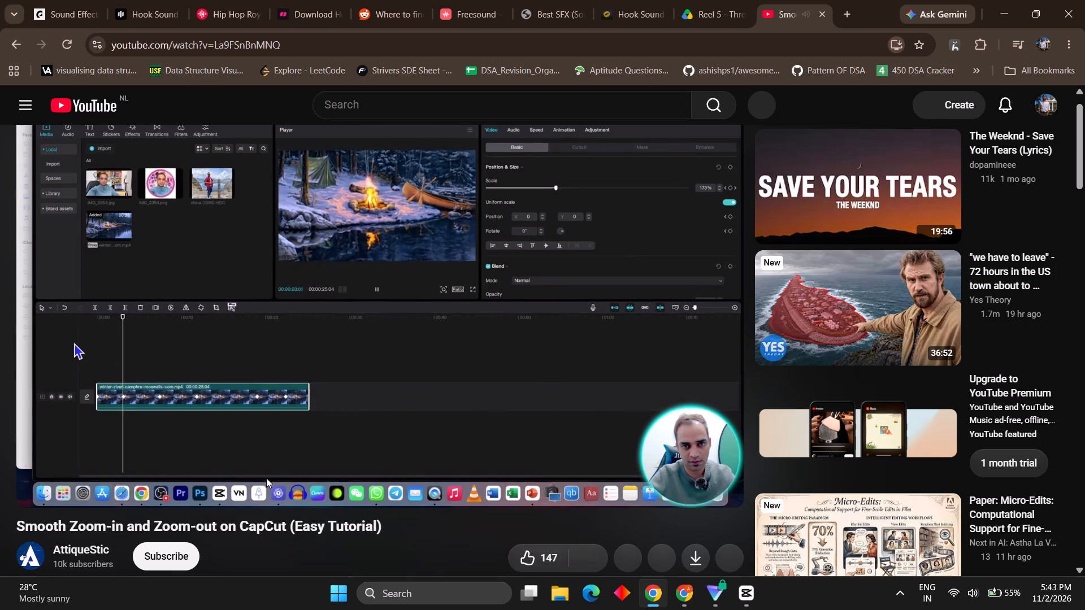
Jump ahead to the tutorial's speed curve section, pause it at about 1:16 and look over the description and comments.
click(246, 469)
click(246, 465)
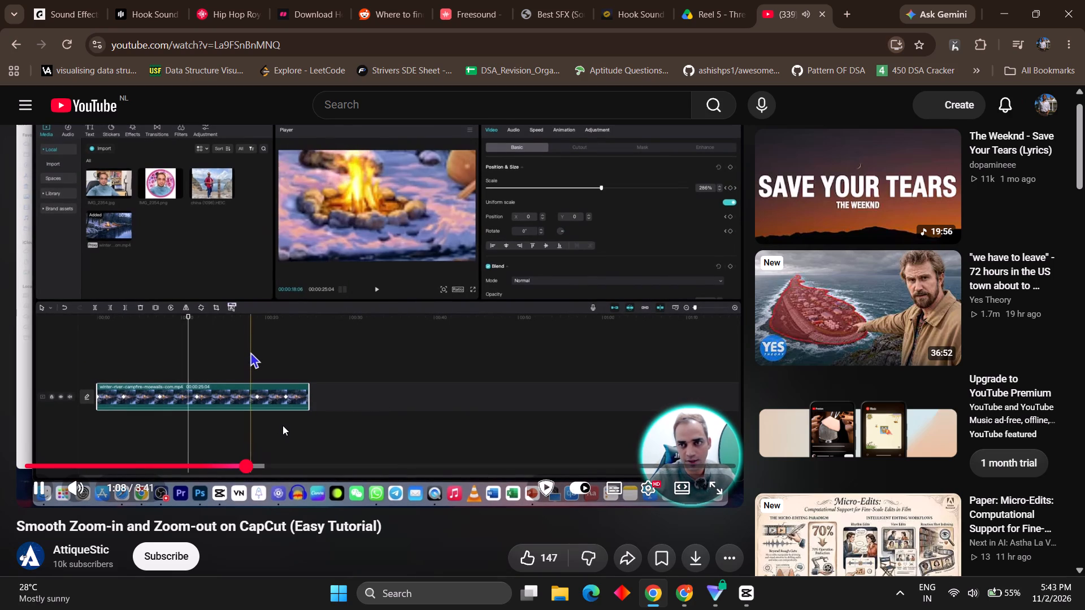
scroll(283, 425, up, 1)
key(Right)
key(space)
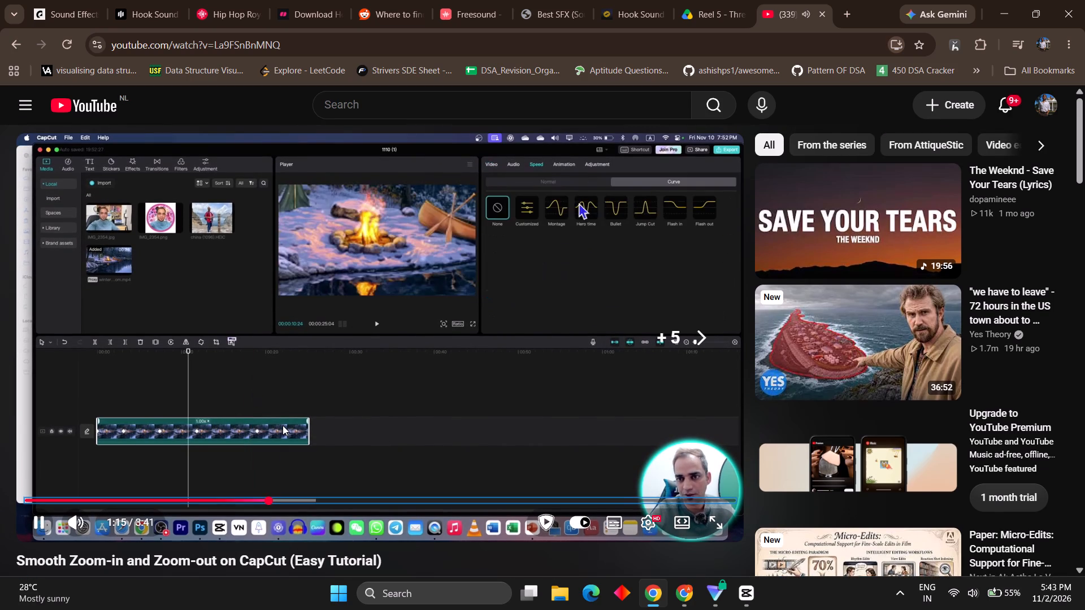
scroll(283, 425, down, 2)
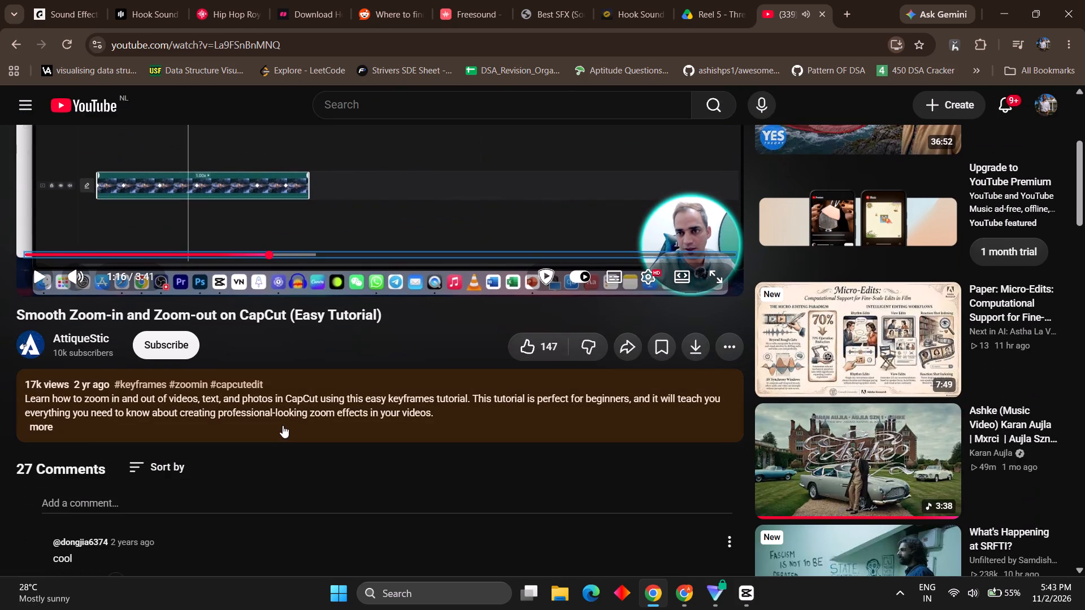
scroll(448, 271, down, 2)
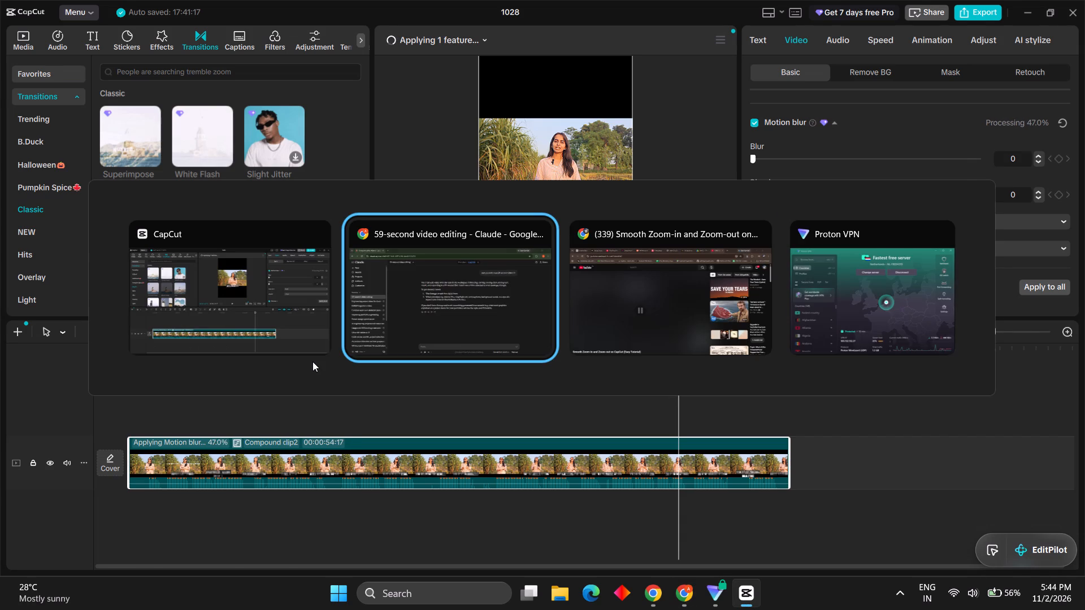
scroll(294, 329, right, 5)
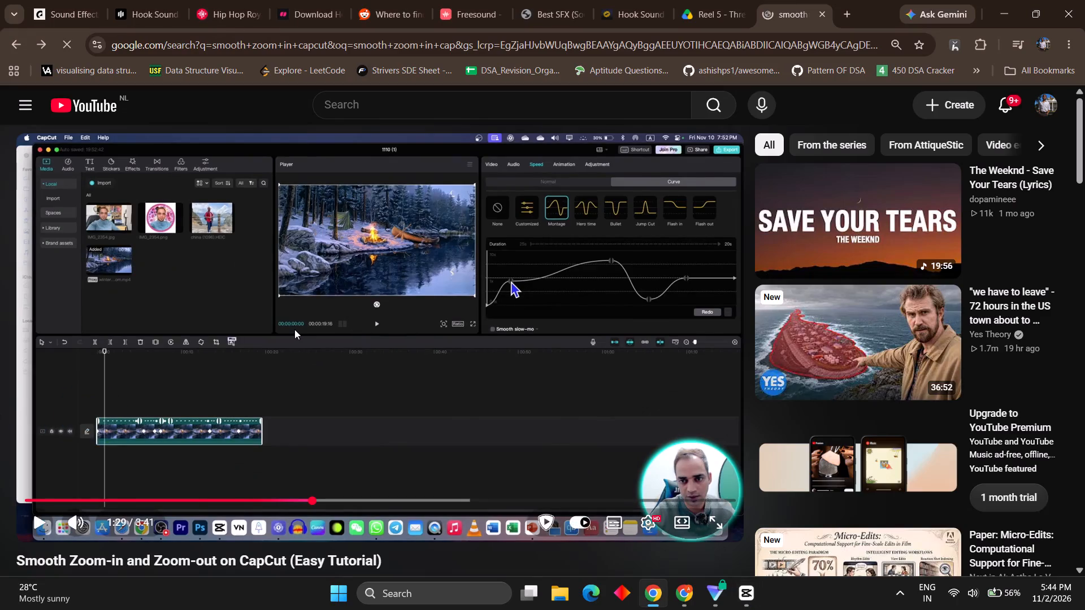
Return to IMG_5557.MOV in the Drive tab and sample it from about 1:12 through 1:56 and further on.
click(721, 0)
key(space)
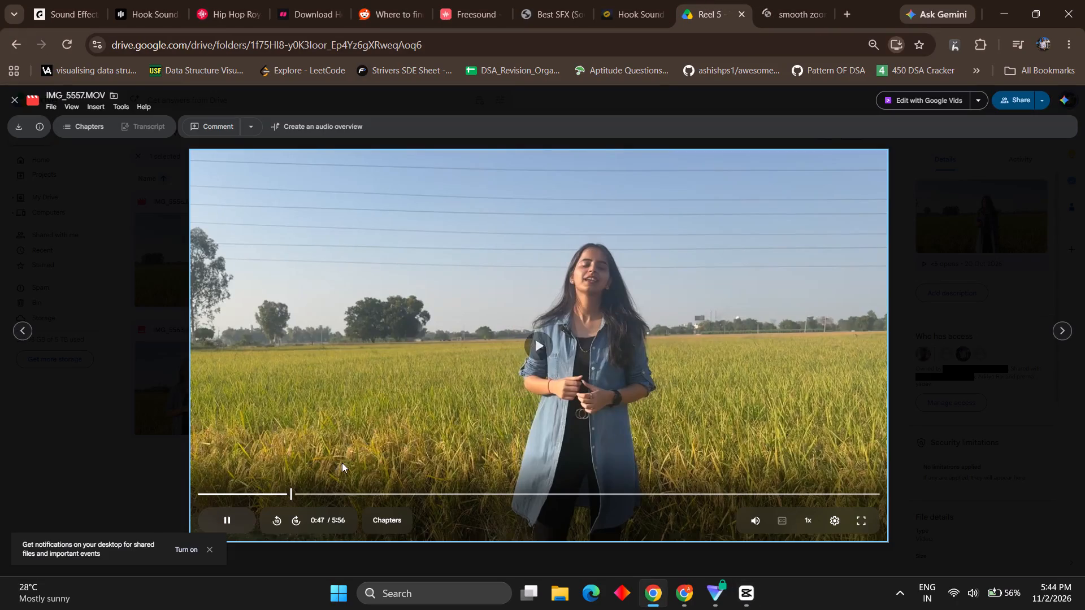
click(337, 490)
key(space)
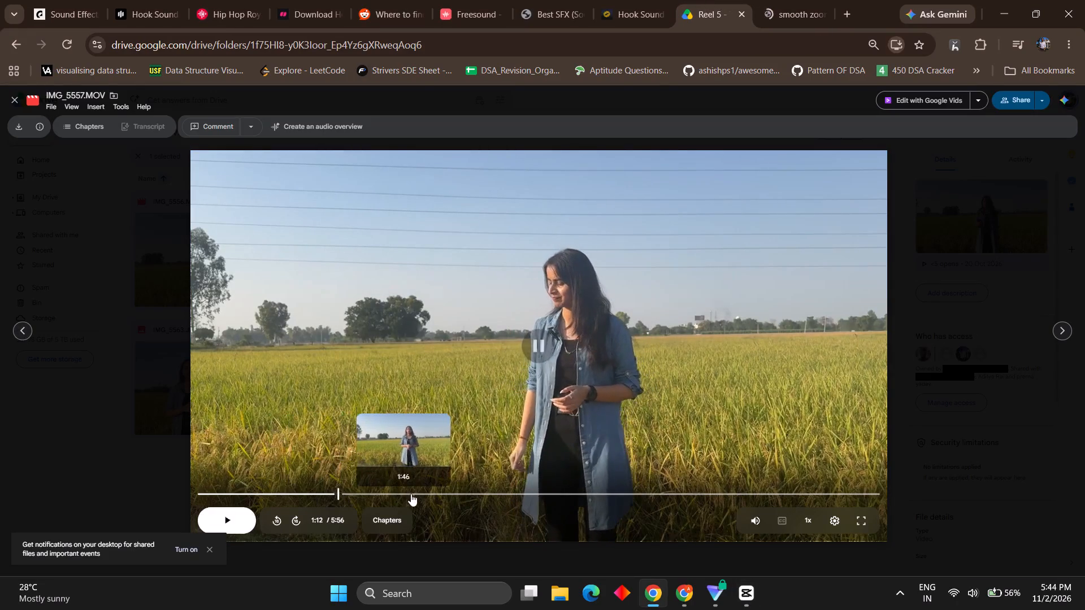
key(space)
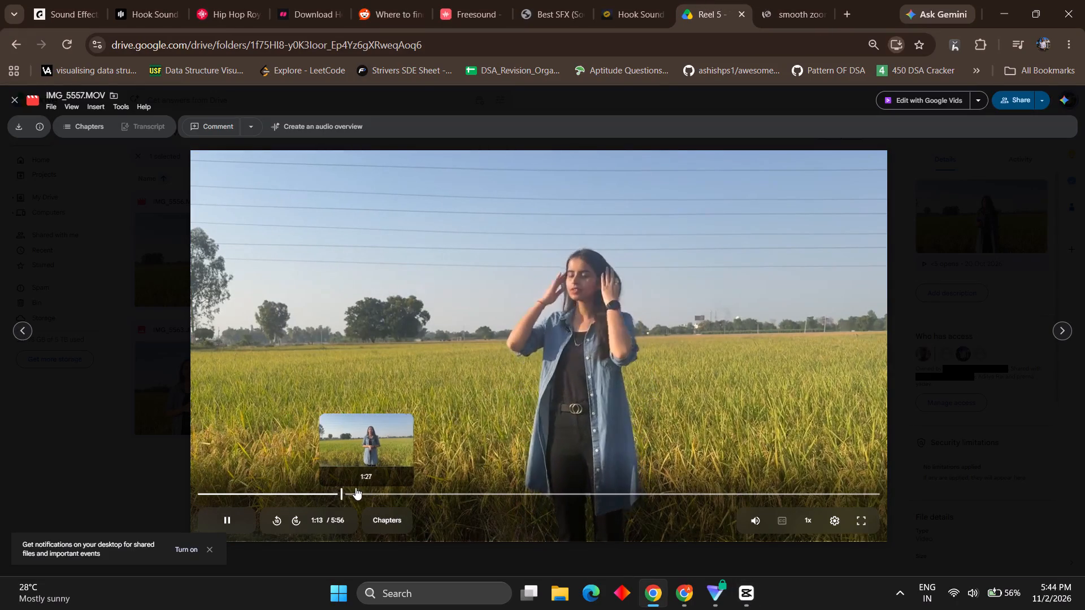
click(356, 490)
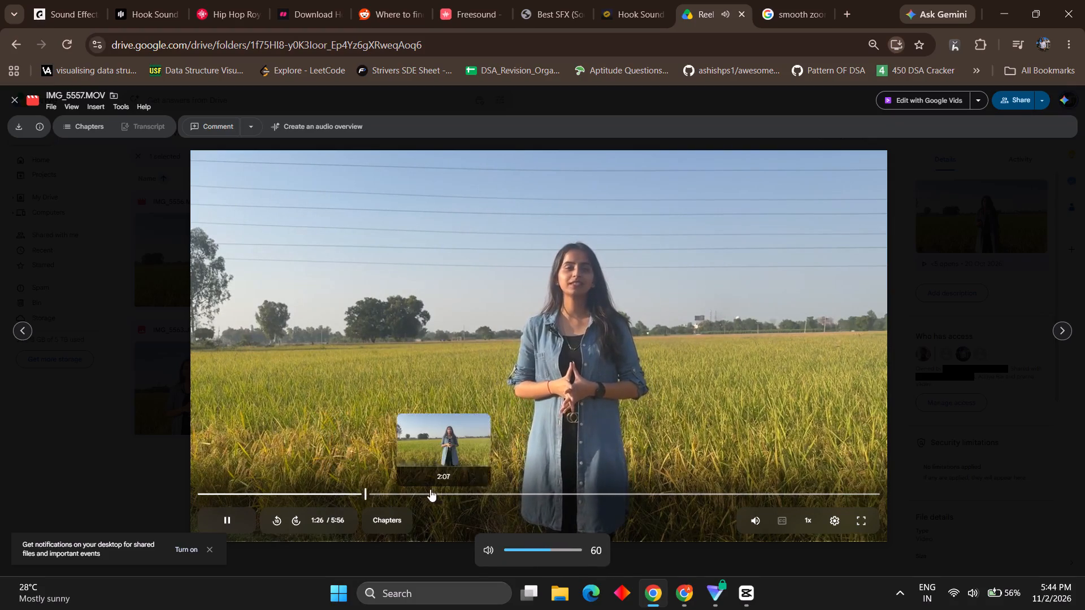
click(422, 493)
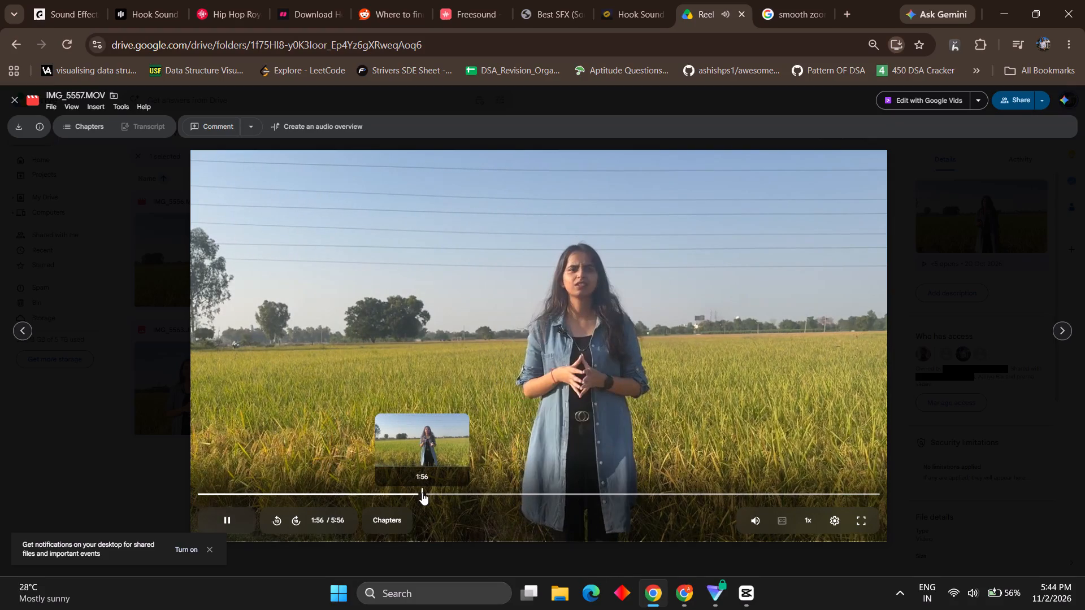
drag(482, 485, 483, 485)
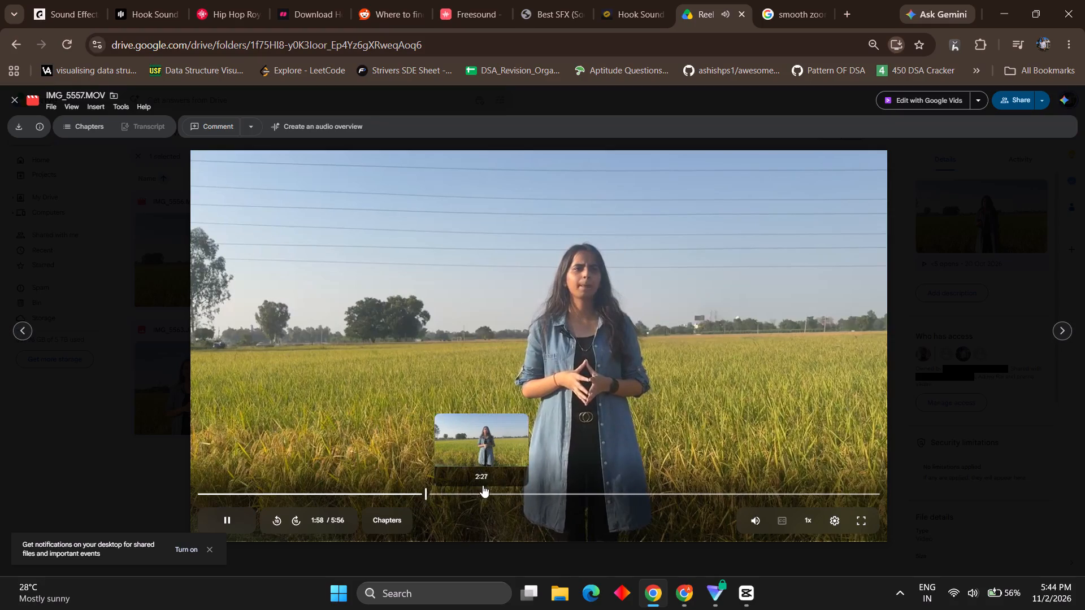
drag(483, 485, 489, 485)
click(600, 485)
Move on to IMG_5558.MOV, unmute it, play it through, and return to the Reel 5 folder.
click(1068, 335)
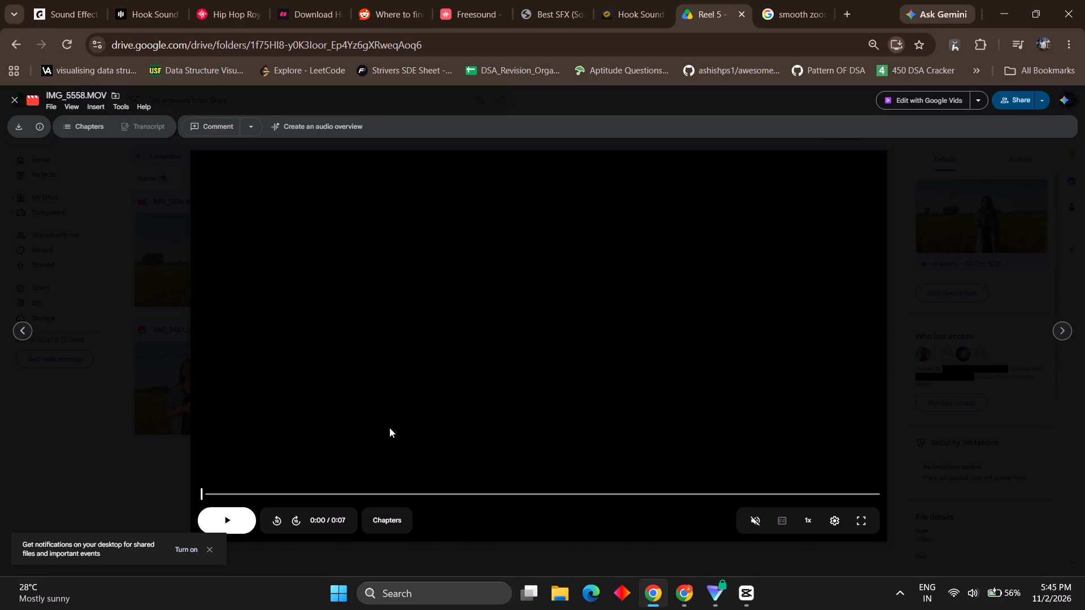
click(235, 518)
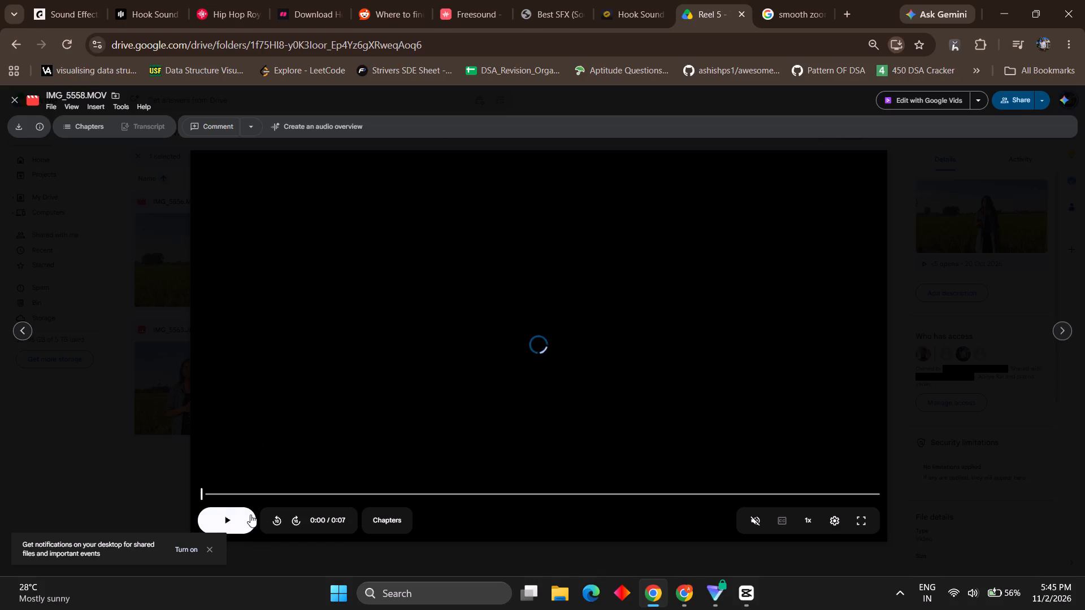
click(250, 515)
click(220, 513)
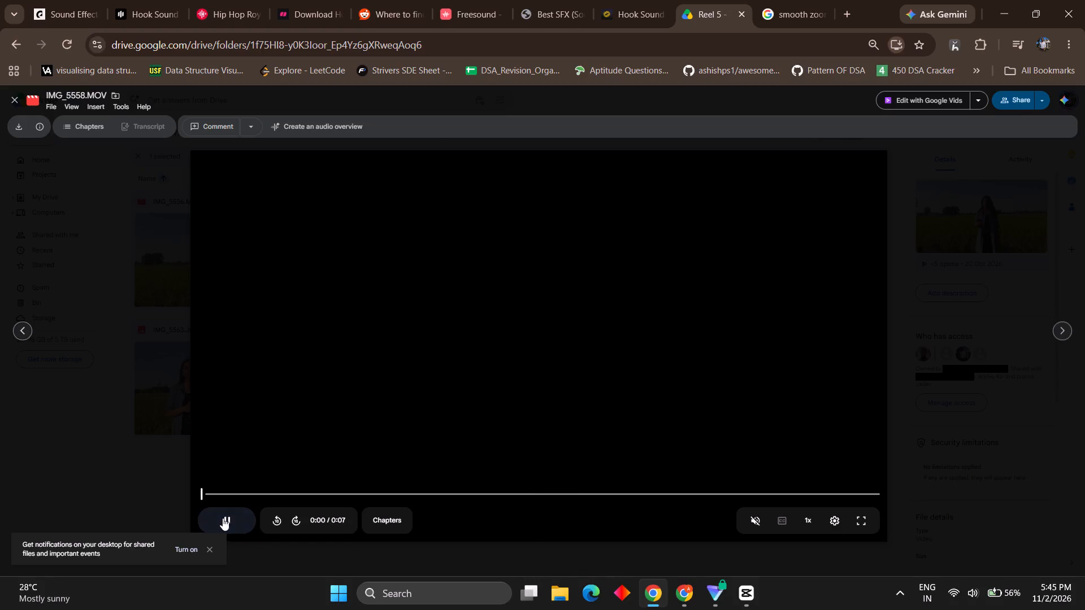
click(744, 515)
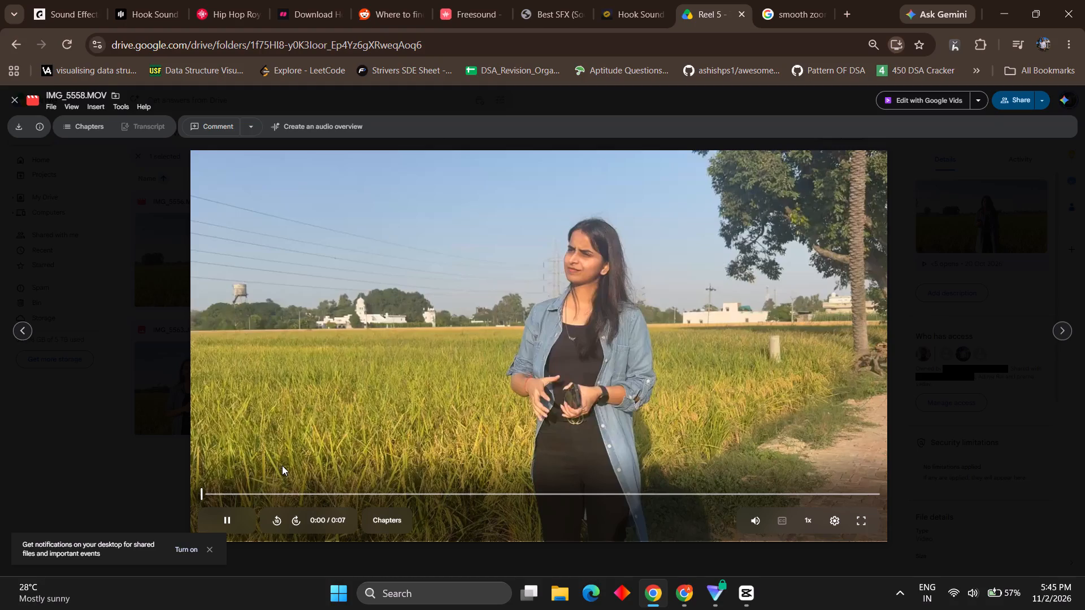
click(244, 492)
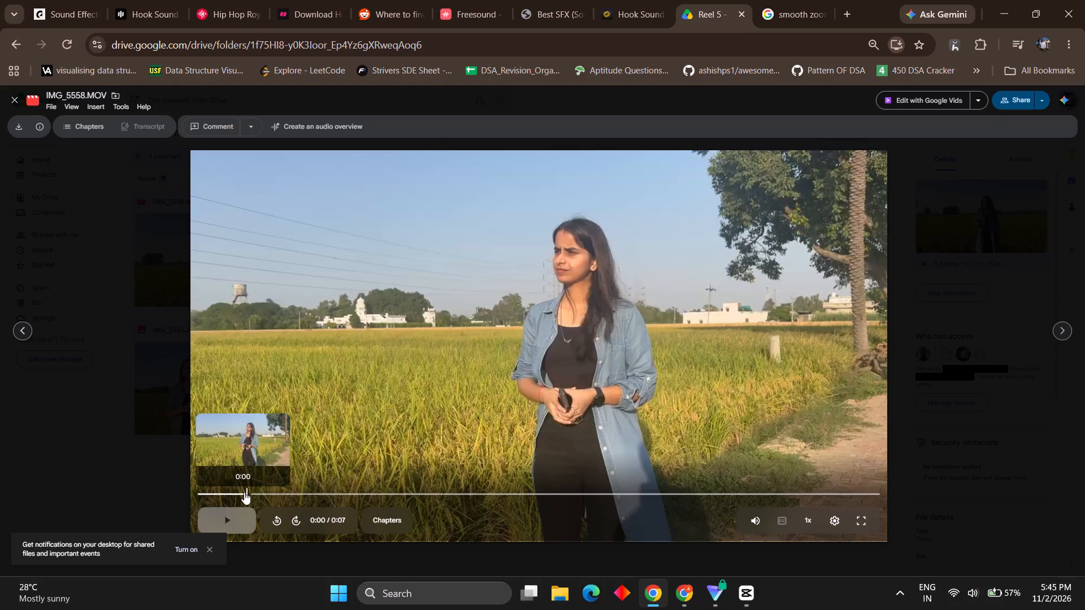
click(228, 507)
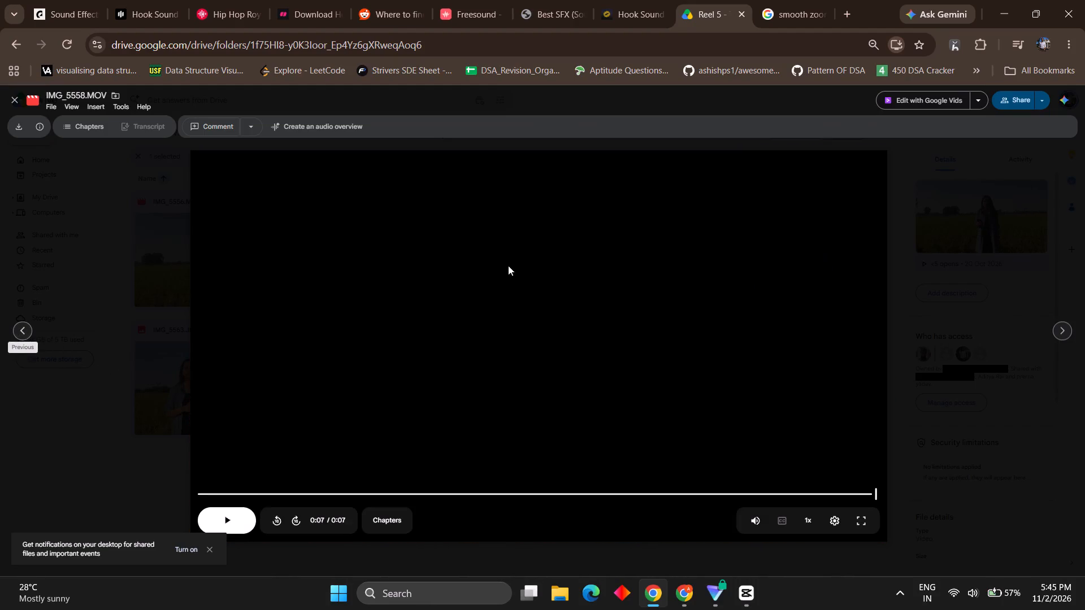
click(21, 102)
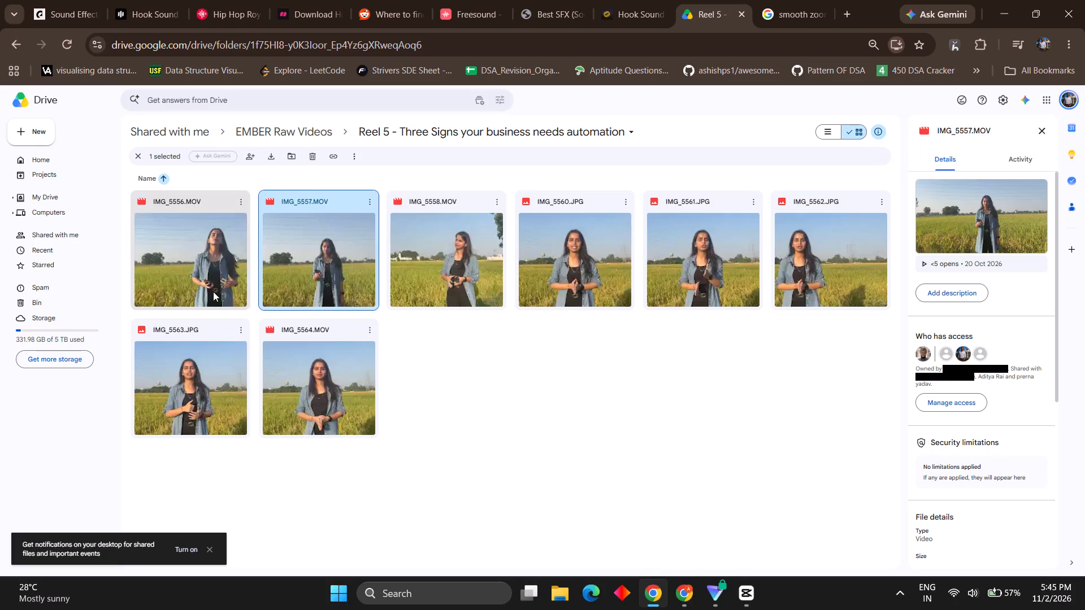
Open the preview of IMG_5556.MOV briefly and close it.
click(213, 291)
double_click(213, 291)
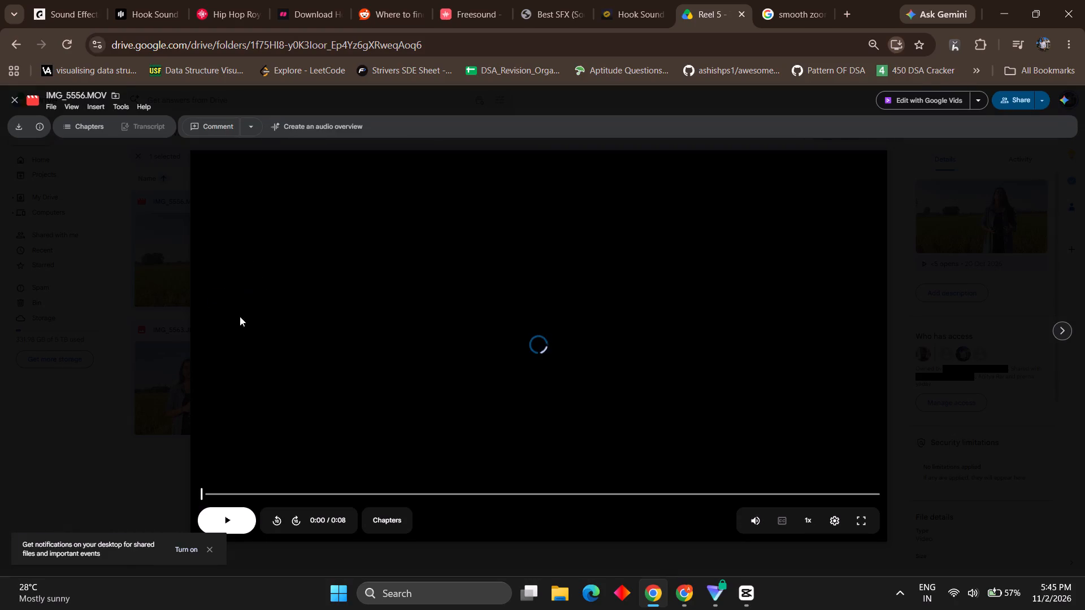
click(10, 98)
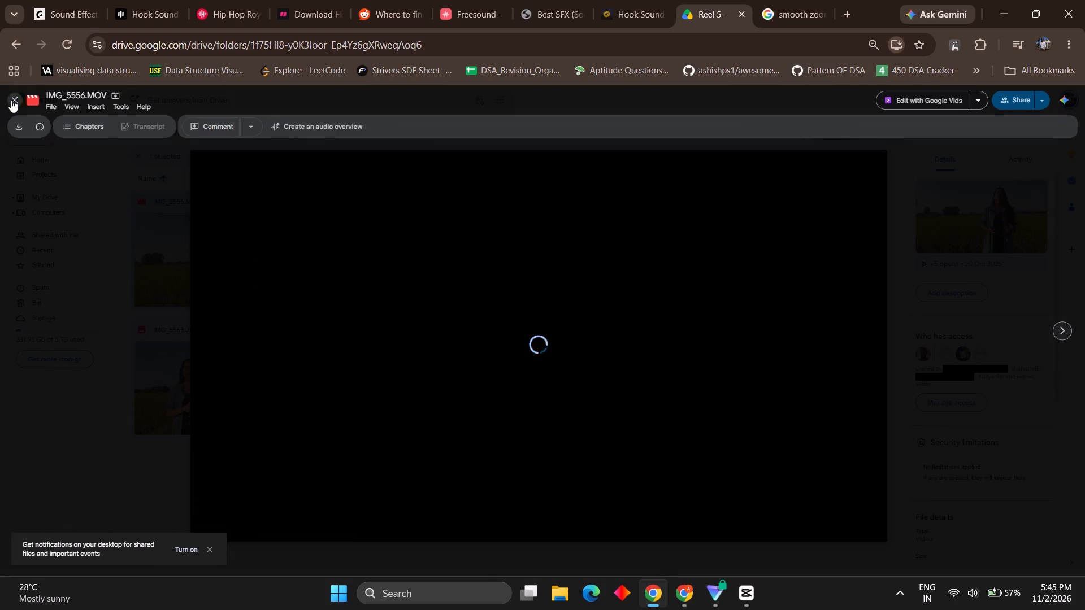
Open IMG_5564.MOV, watch past the first 13 seconds, try skipping further ahead, and close the preview.
double_click(277, 361)
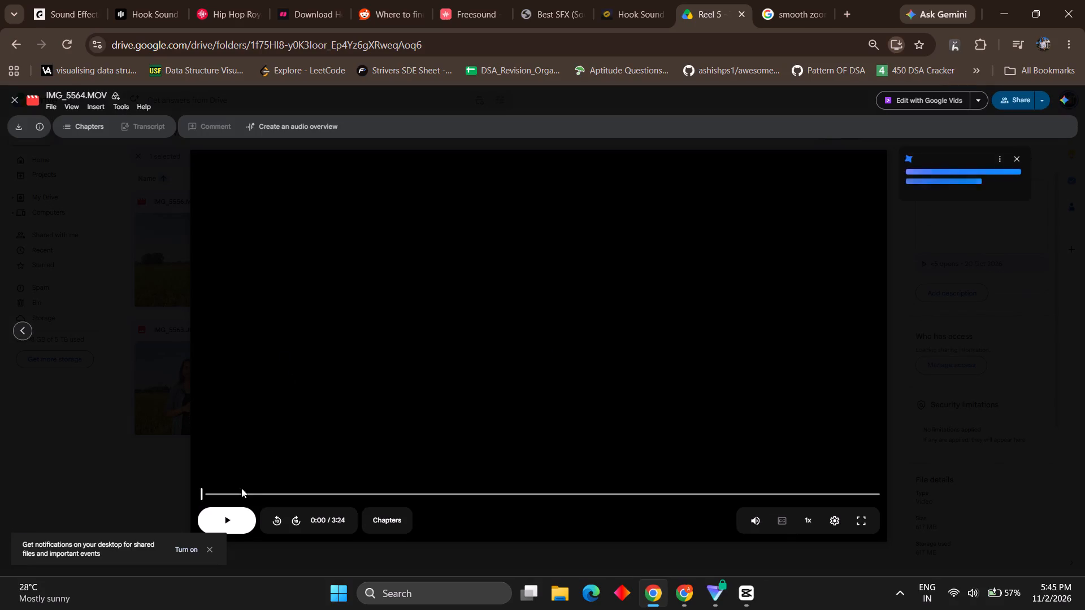
click(241, 507)
click(235, 518)
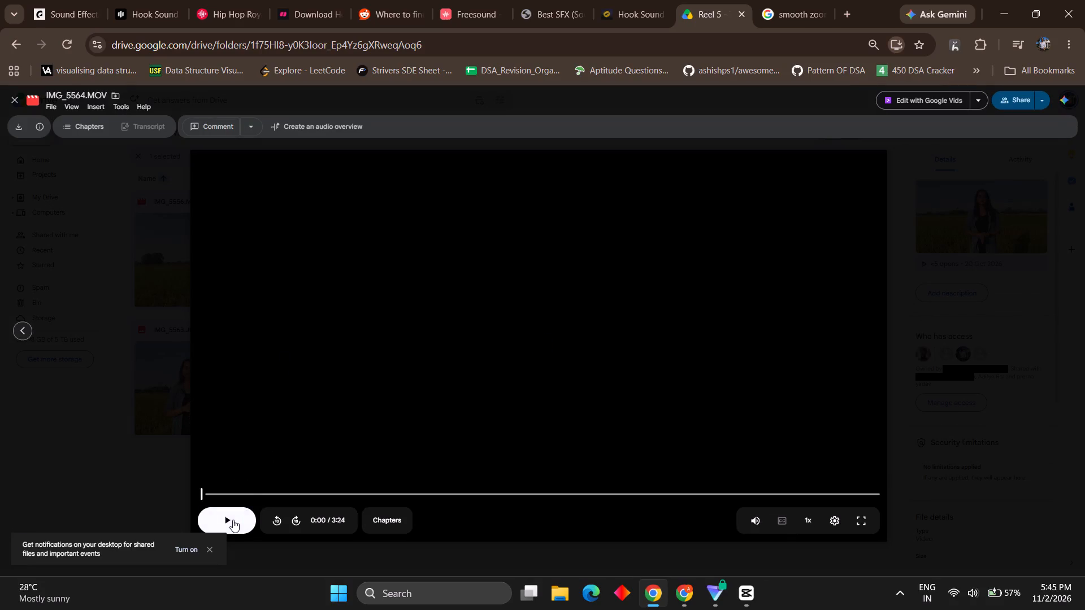
click(230, 519)
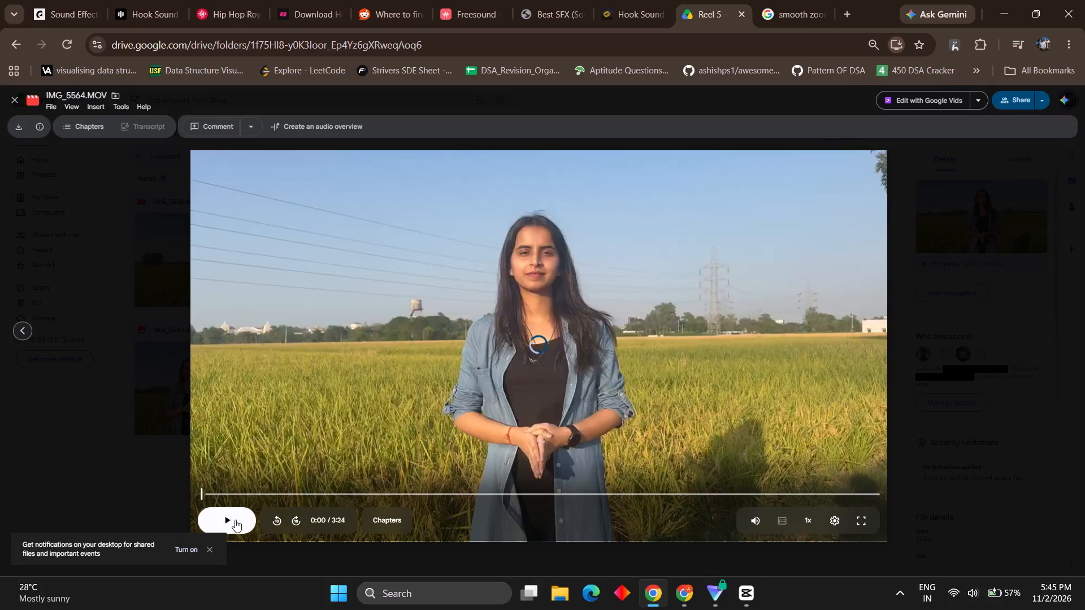
click(235, 520)
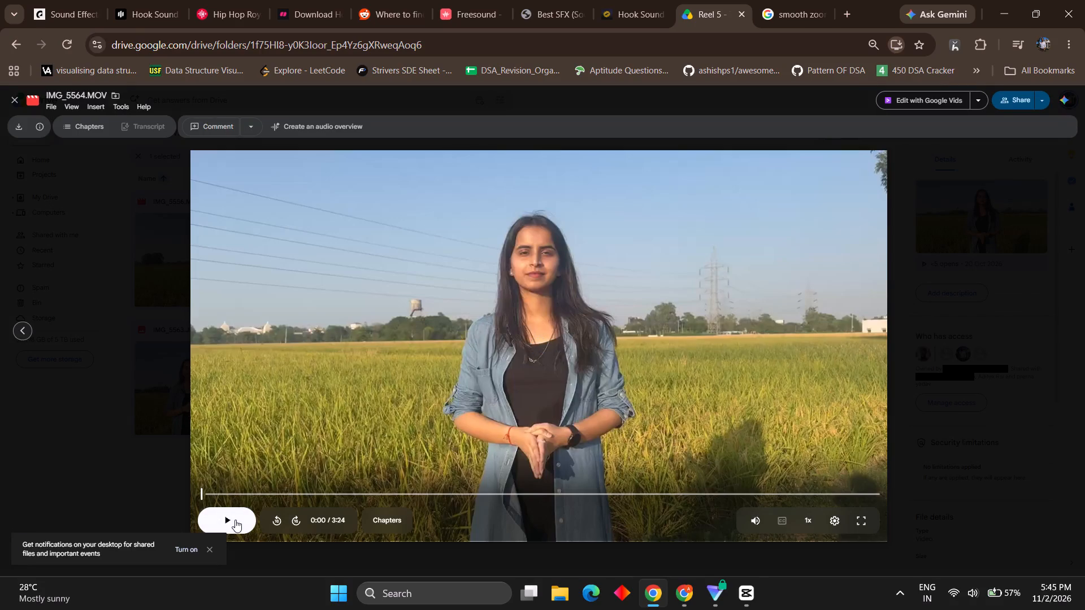
click(235, 520)
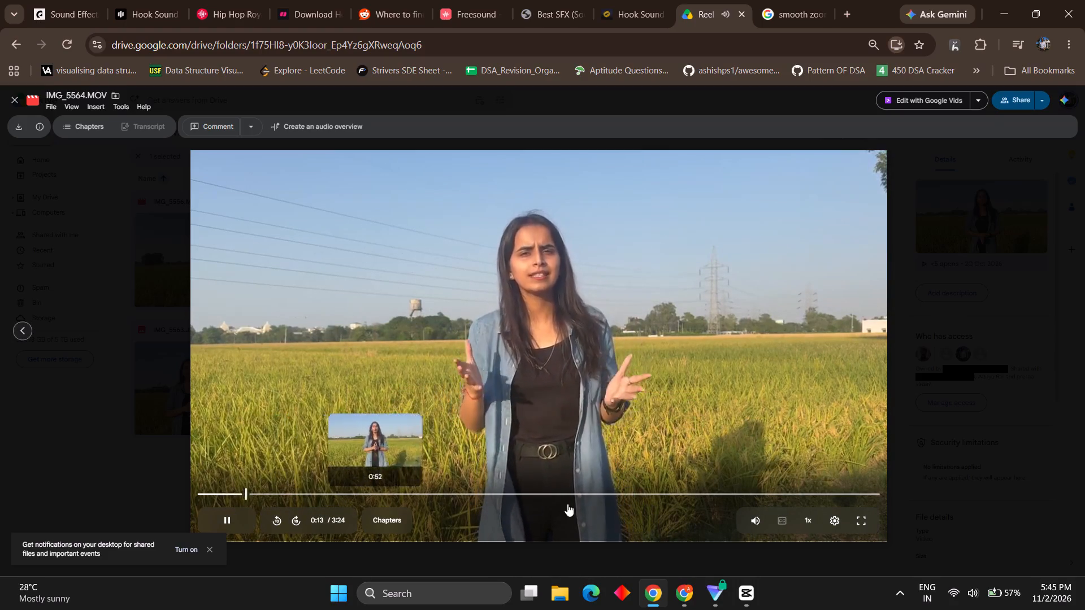
click(644, 504)
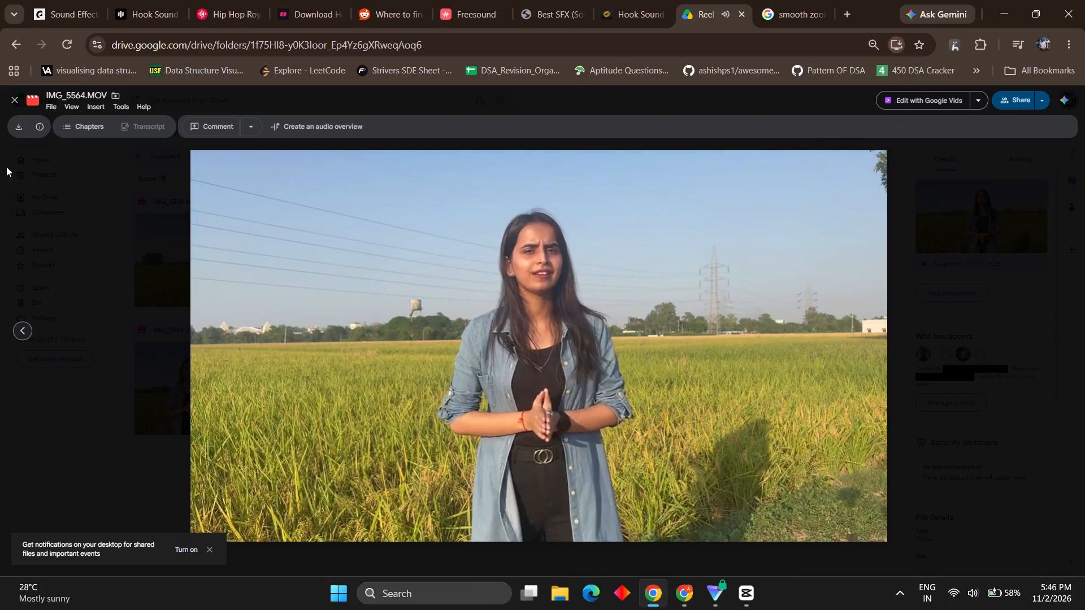
click(14, 100)
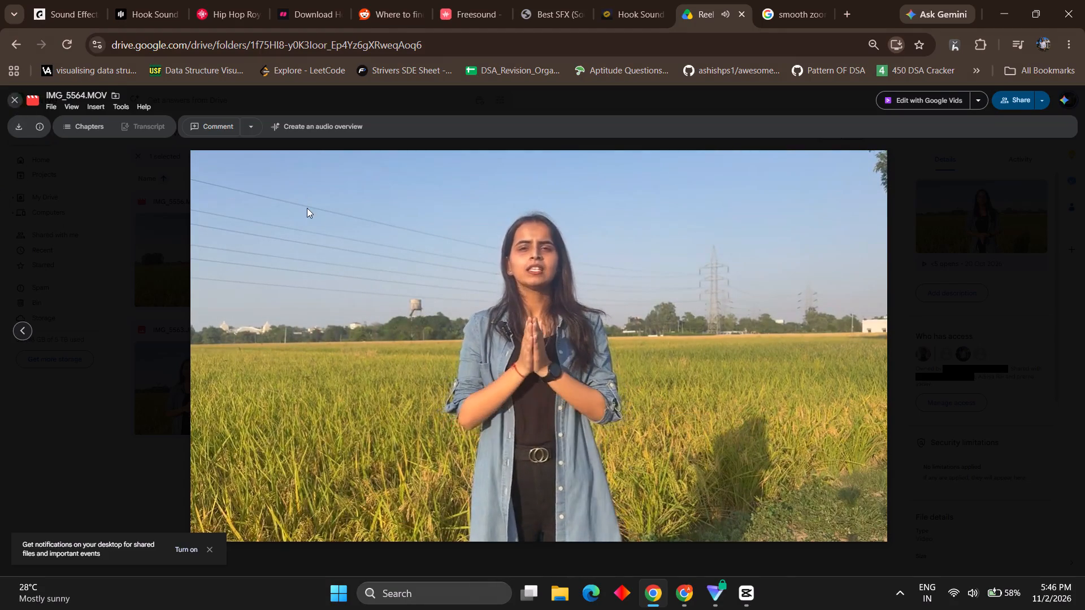
Go up to EMBER Raw Videos and open the Reel 6 - Team Introduction folder.
click(323, 130)
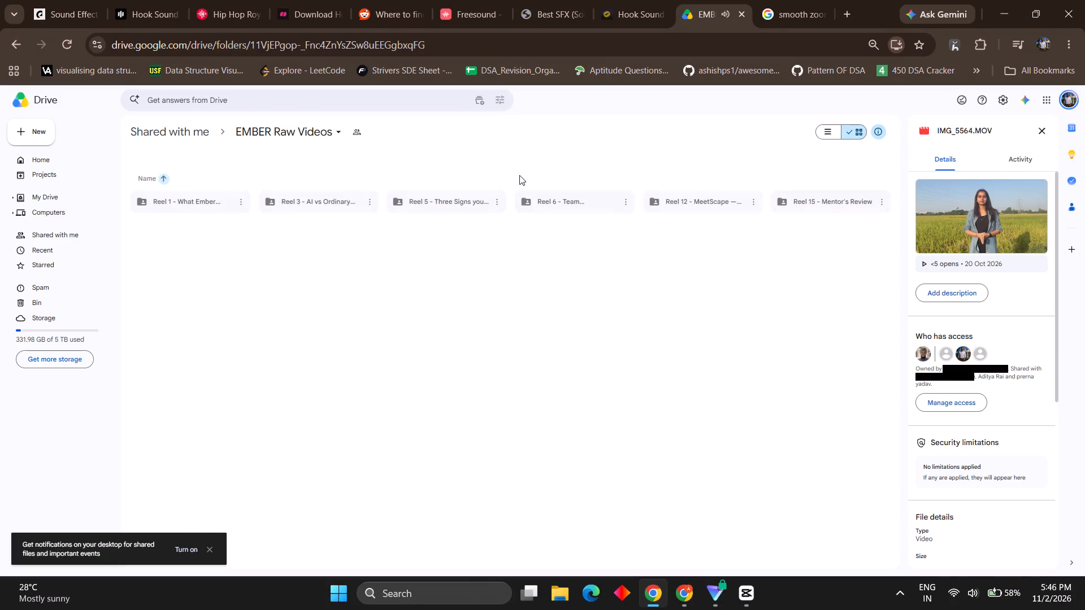
double_click(559, 206)
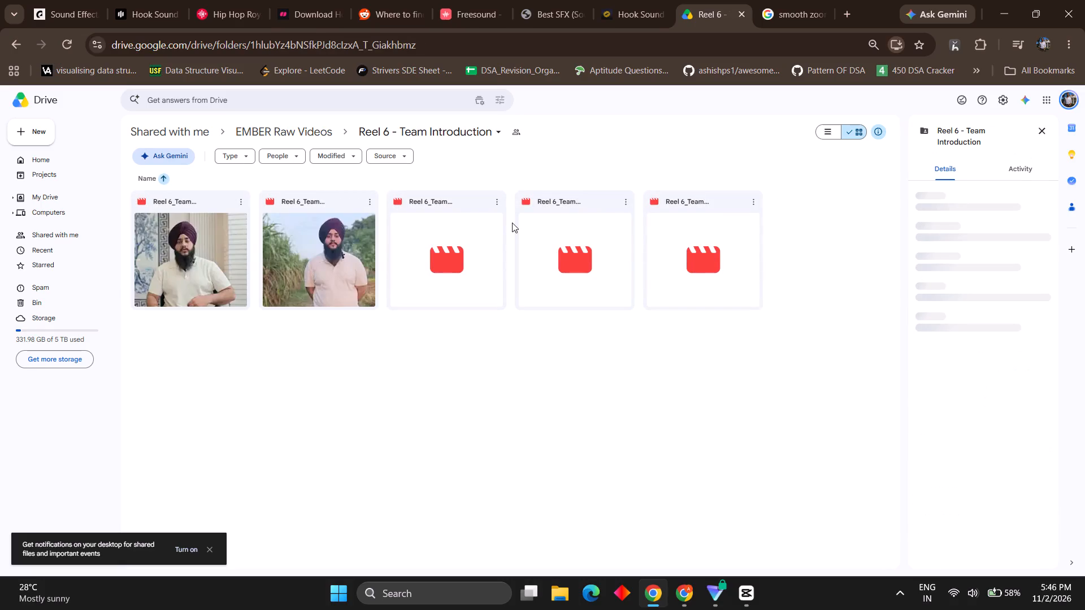
Open the Reel 6 team intro raw clip ending in Greko, play its opening, and skip ahead past 1:13.
double_click(224, 230)
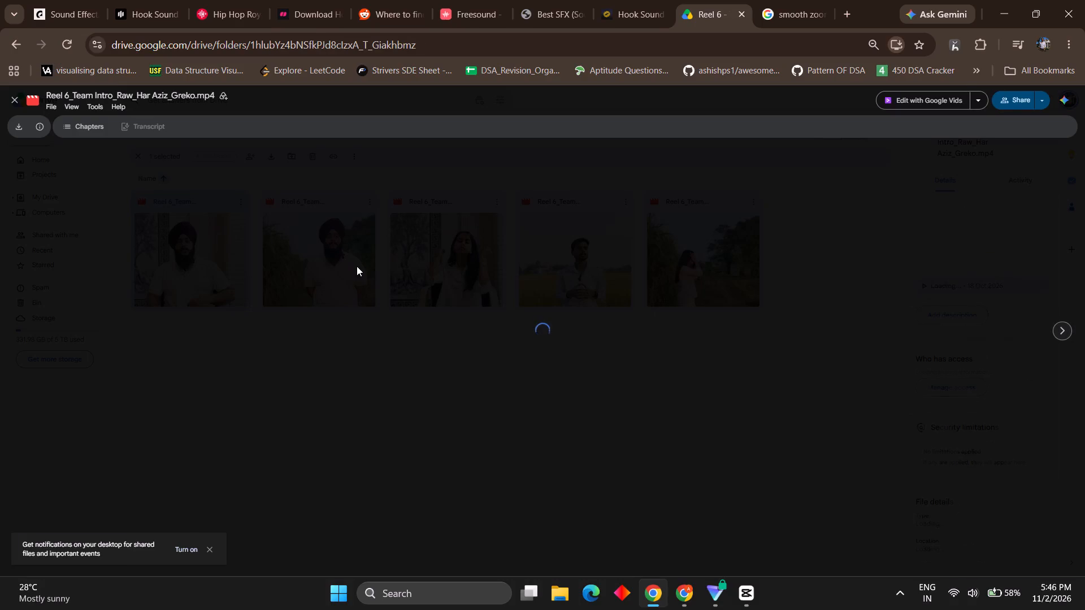
click(231, 518)
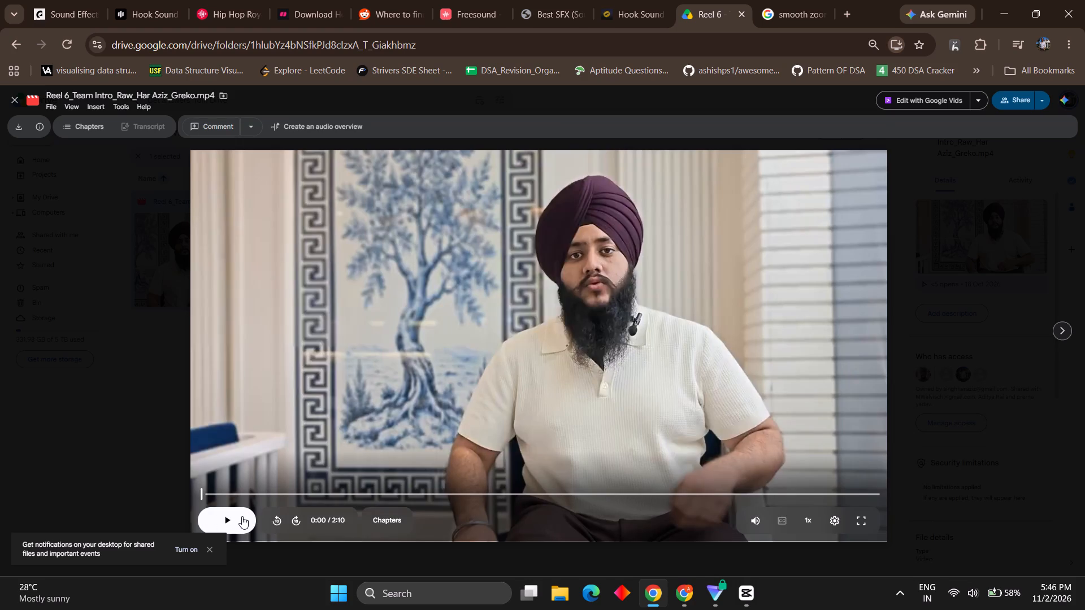
click(242, 516)
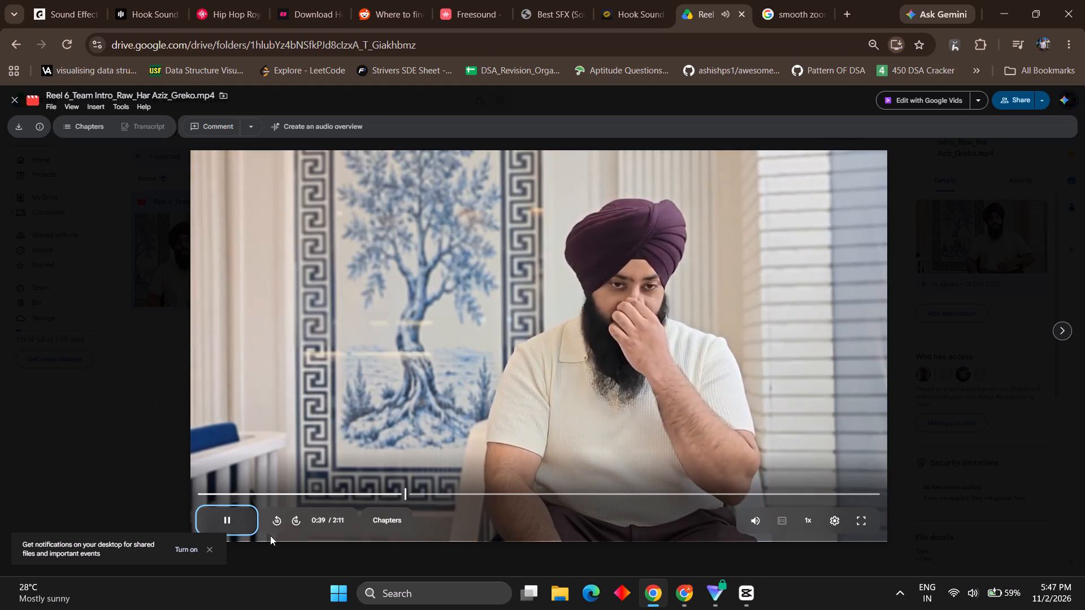
click(259, 533)
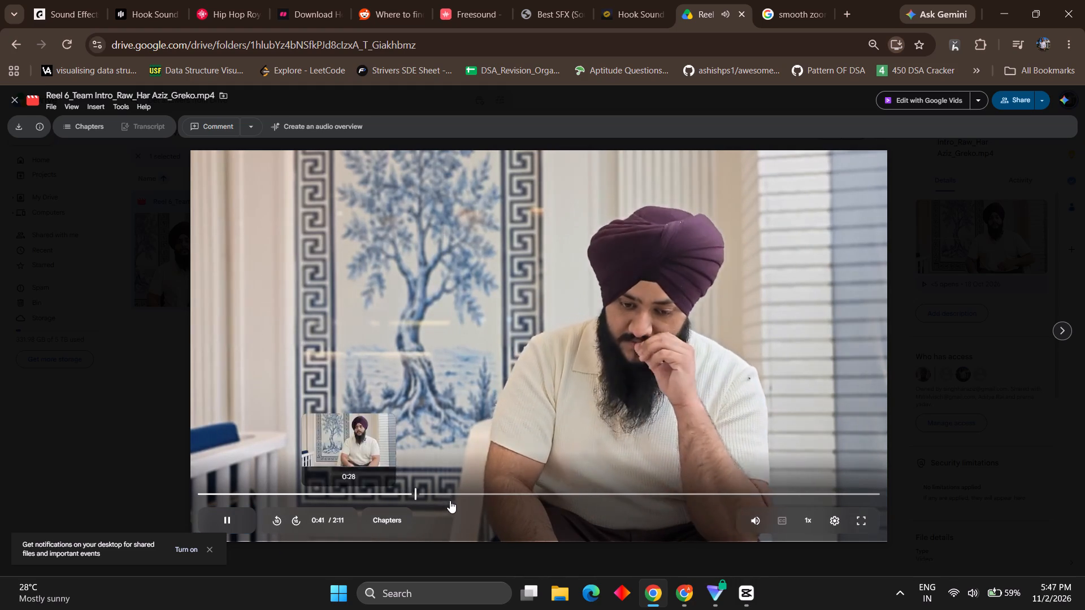
click(452, 493)
click(575, 492)
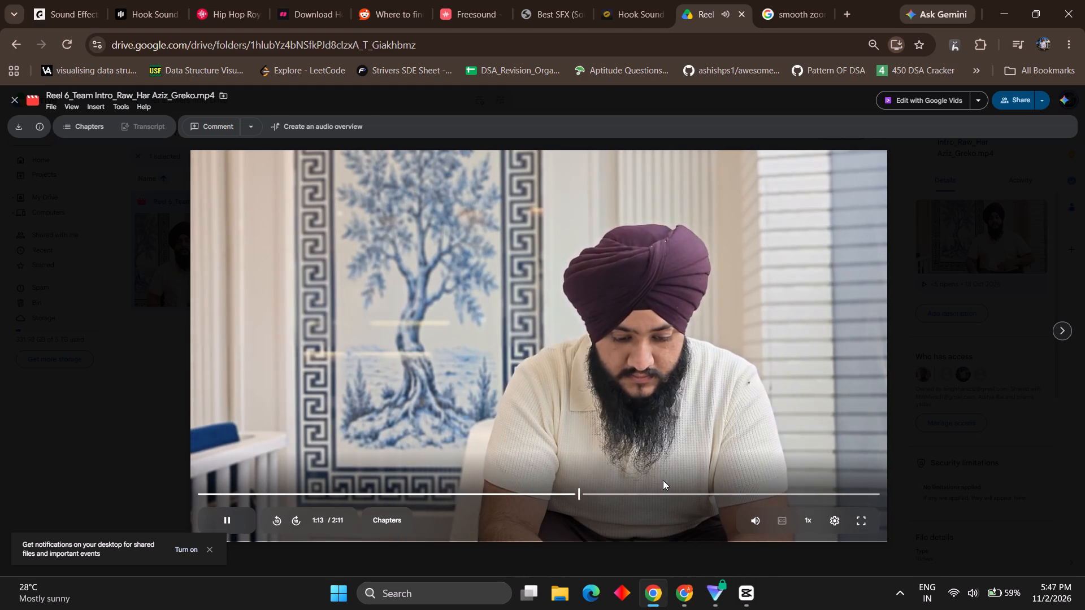
click(649, 493)
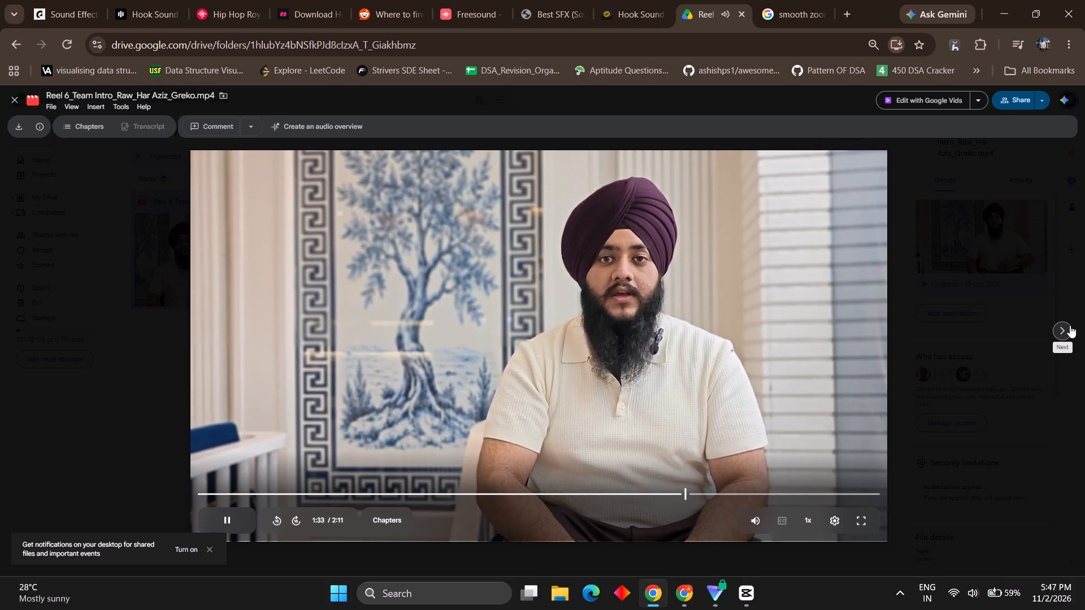
Move on to the team intro raw clip ending in Hardaspur and play it.
click(1070, 325)
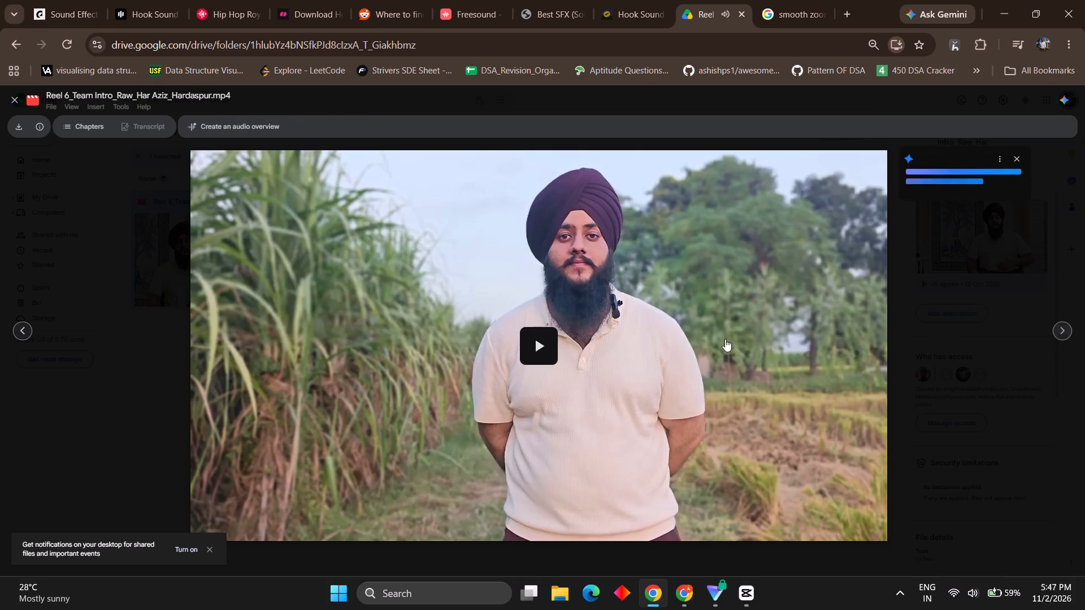
click(555, 354)
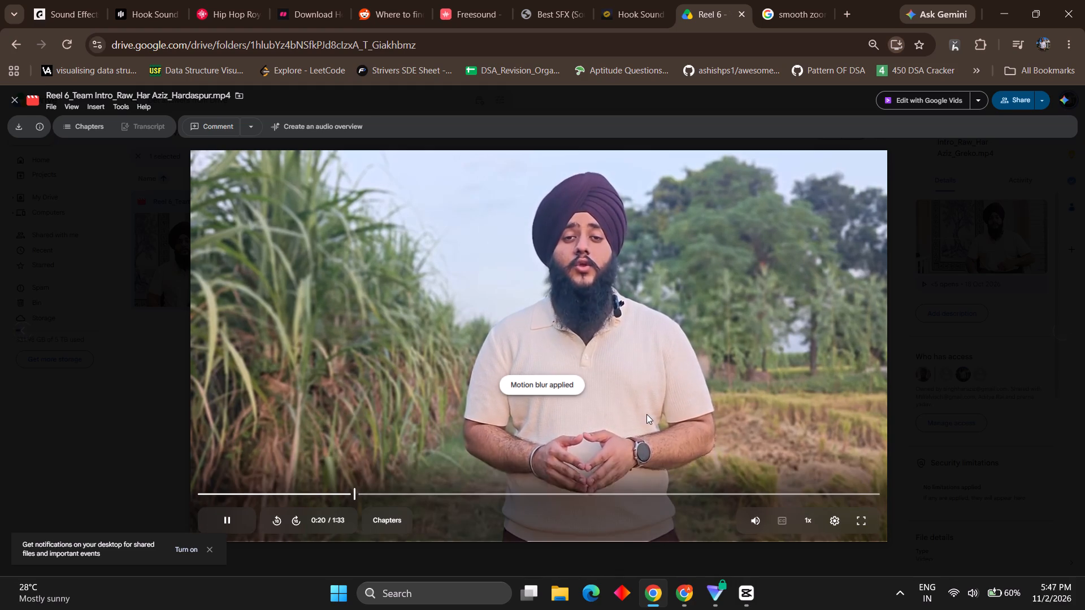
Switch to CapCut, scrub to about 00:00:53 near the end of the compound clip, save project 1028 and close it.
click(740, 589)
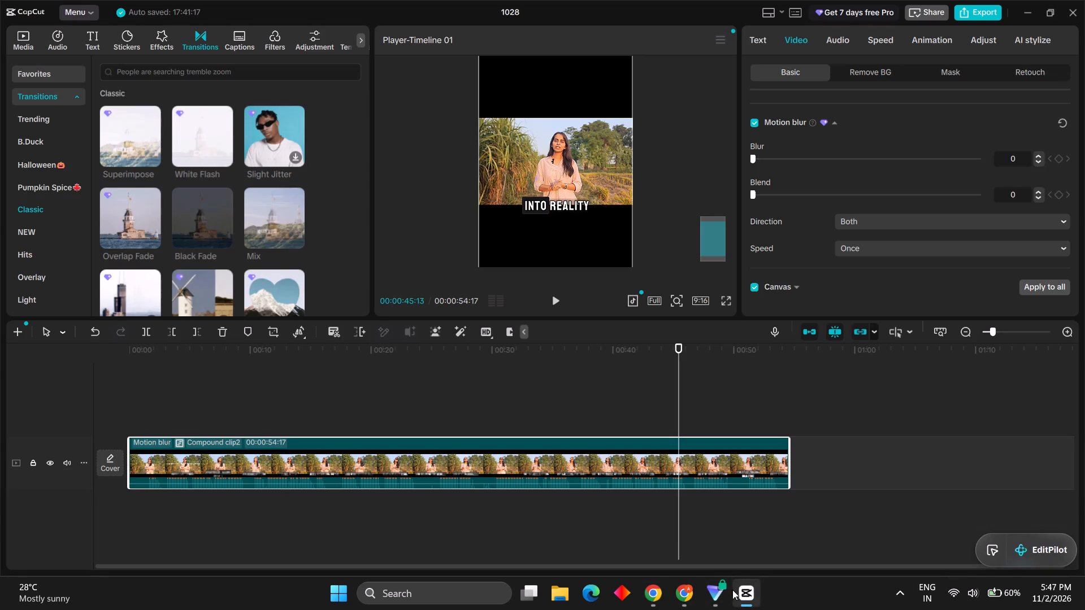
click(849, 484)
scroll(639, 399, up, 3)
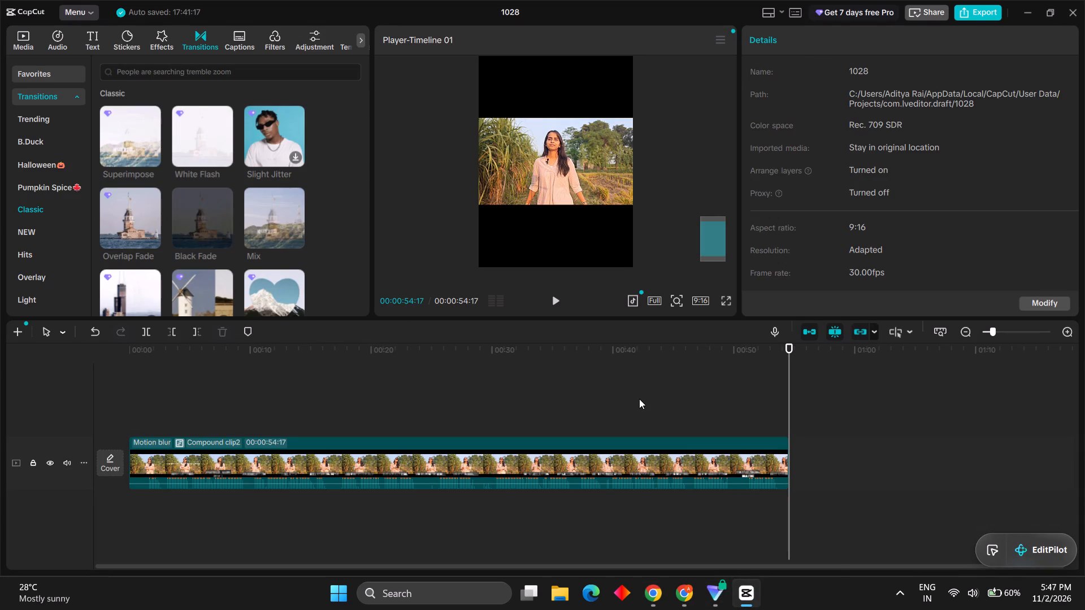
scroll(639, 399, down, 3)
scroll(693, 407, up, 1)
drag(663, 373, 664, 360)
drag(664, 357, 778, 359)
key(ctrl+s)
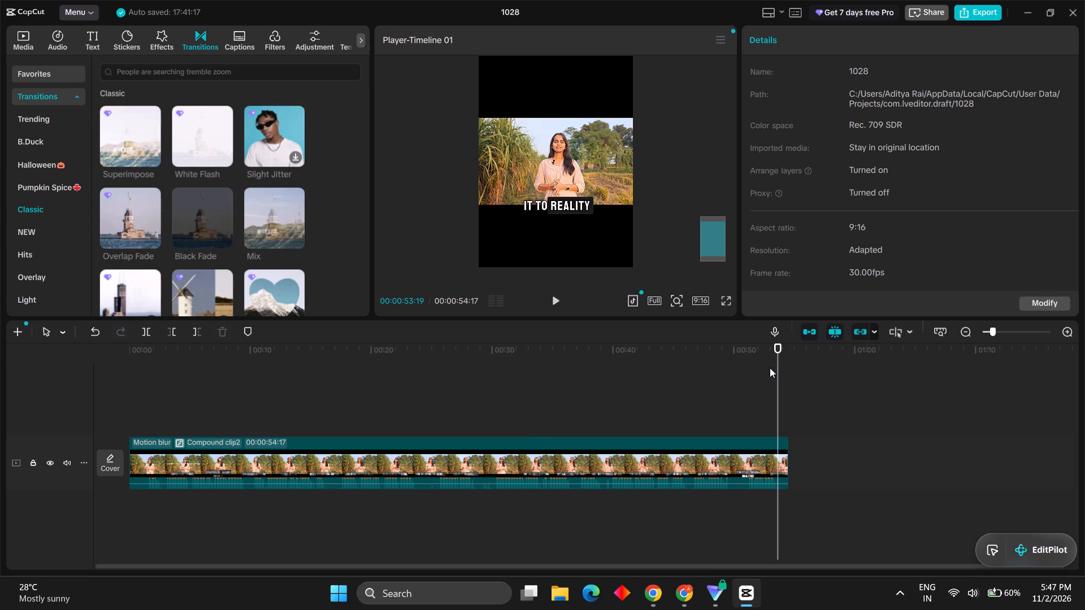
click(1068, 15)
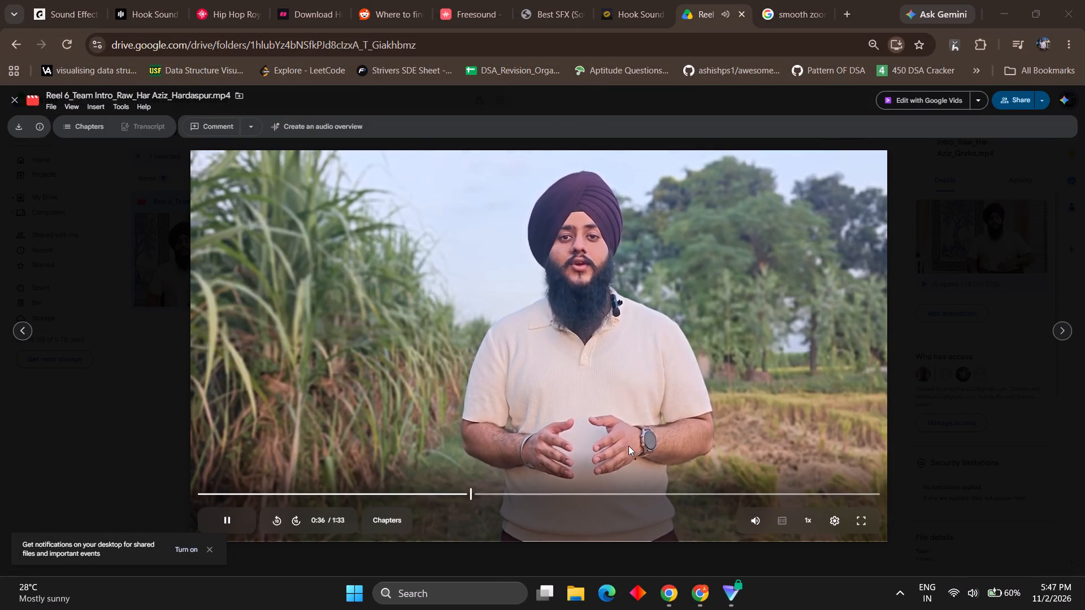
Use Windows Run to open the AppData folder in File Explorer and go into Local > CapCut.
click(440, 593)
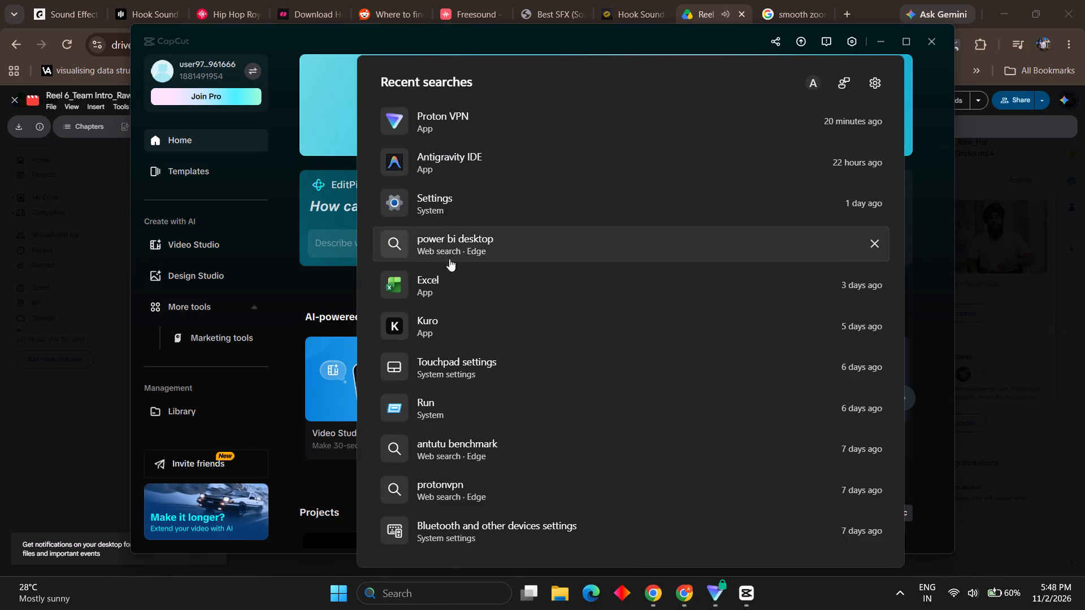
click(474, 408)
key(Return)
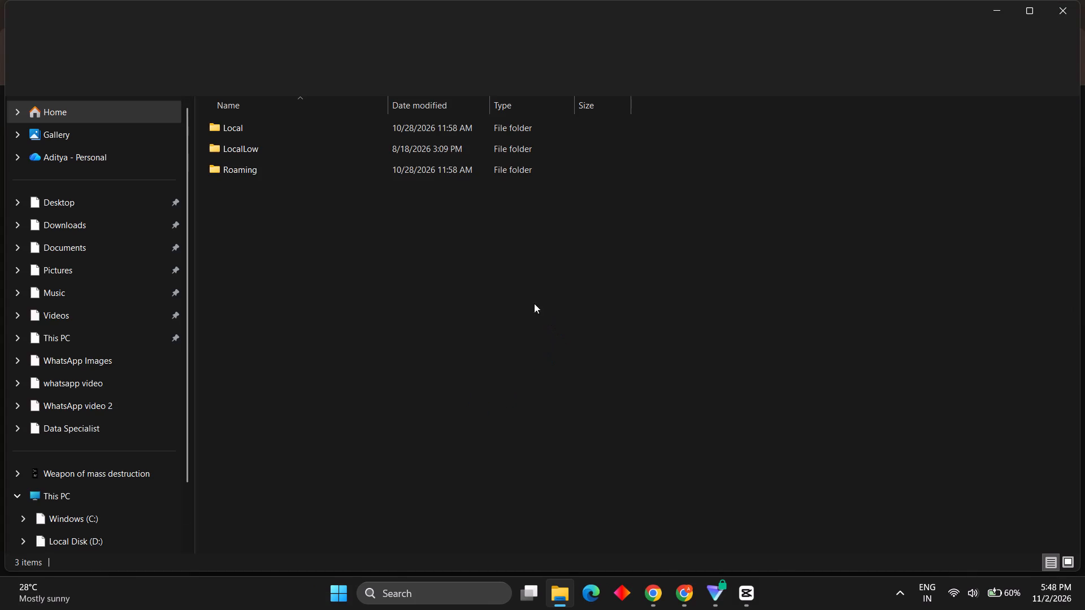
double_click(395, 134)
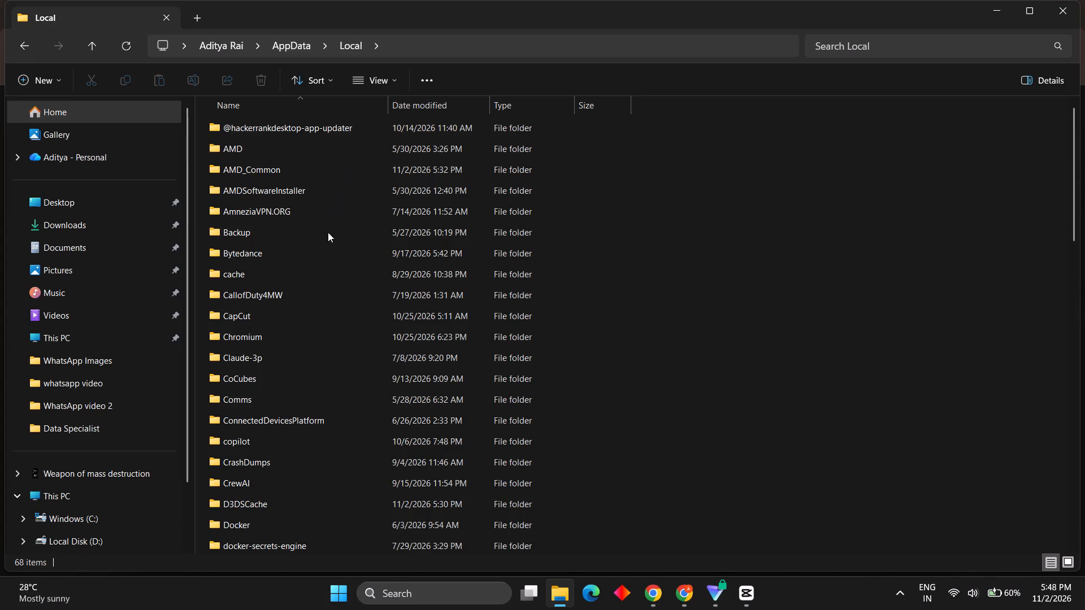
double_click(310, 307)
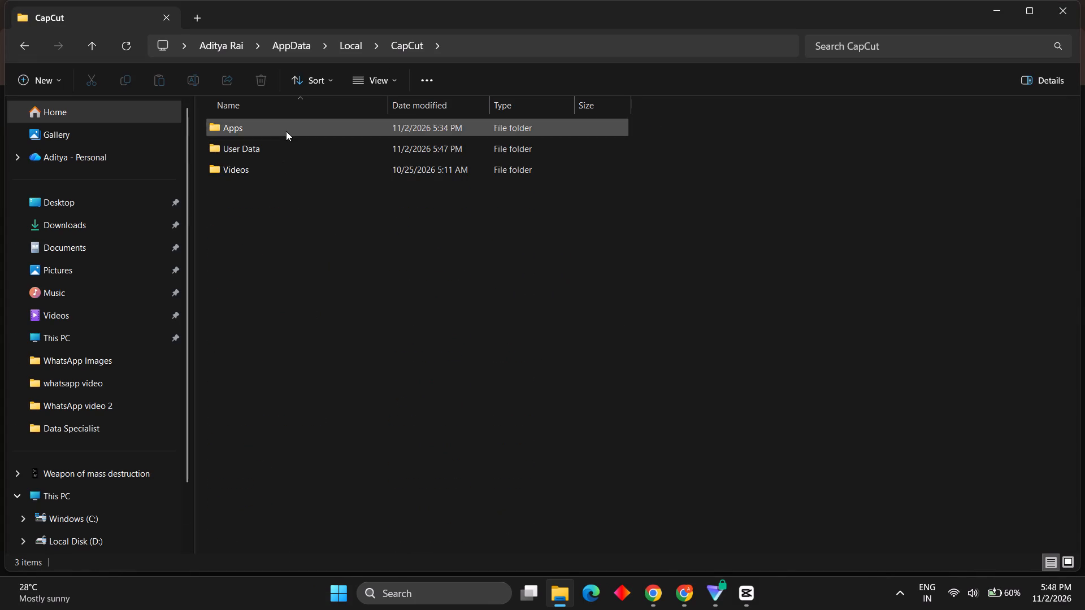
Navigate through User Data > Projects > com.lveditor.draft > 1028 > Resources to the videoAlg folder.
click(286, 130)
double_click(283, 146)
key(Down)
key(Down)
key(Down)
key(Down)
key(Down)
key(Down)
key(Down)
key(Down)
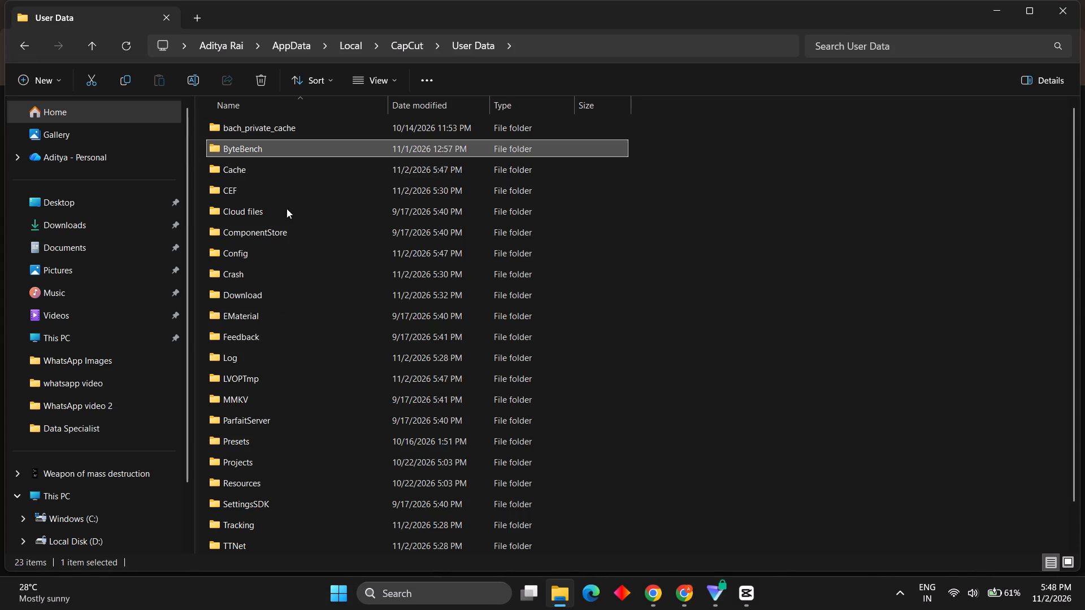
double_click(277, 460)
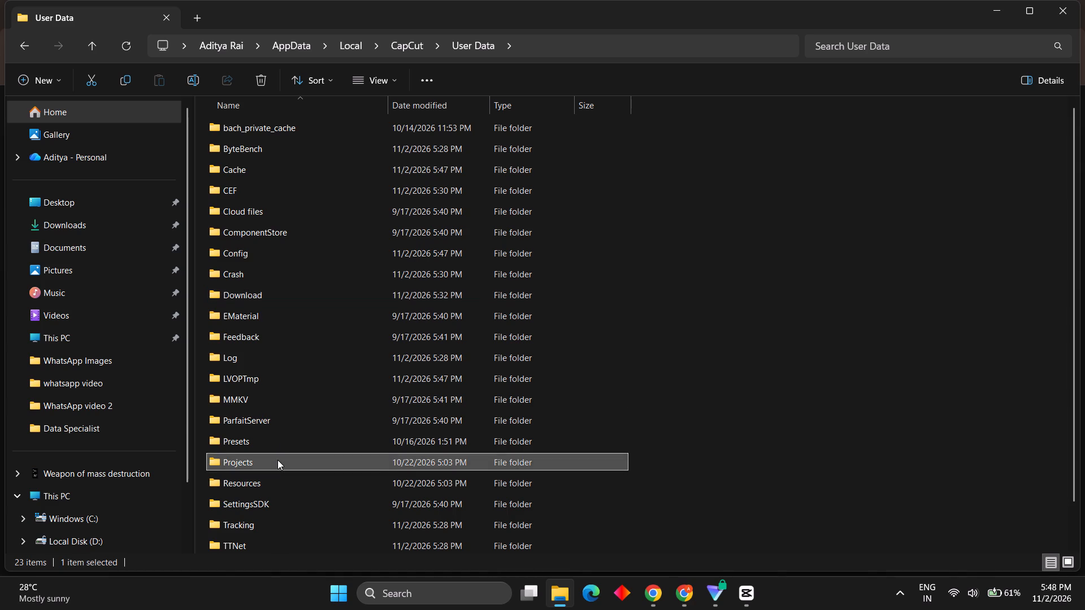
double_click(296, 141)
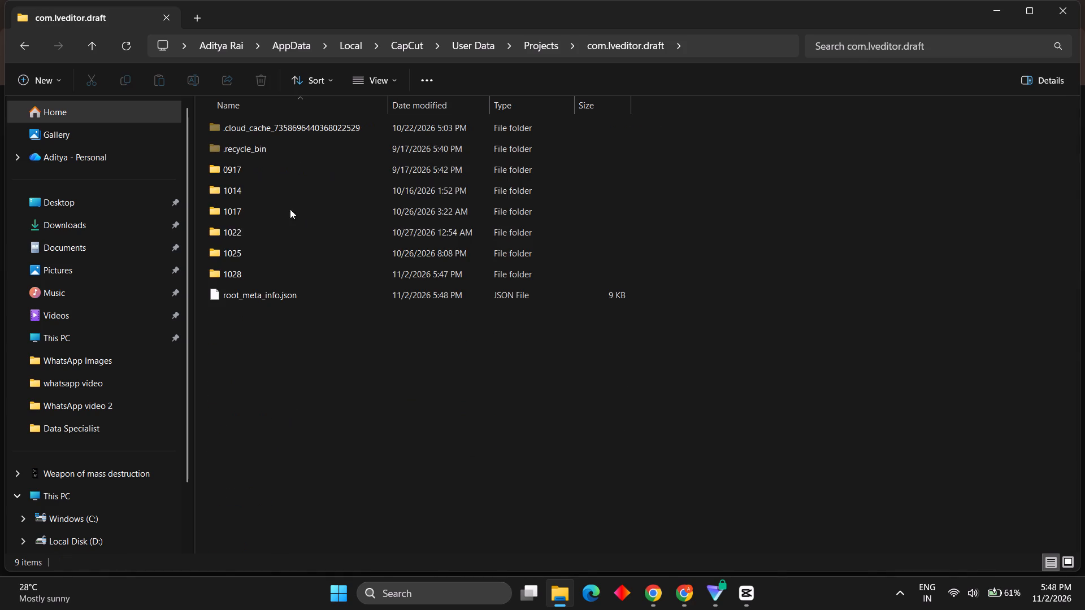
click(281, 270)
double_click(281, 270)
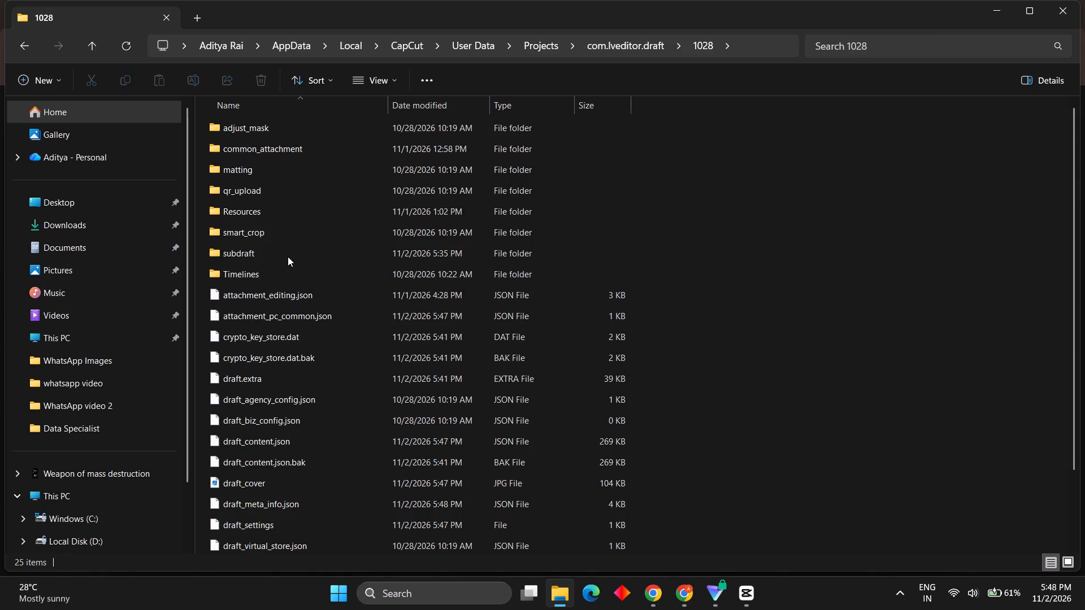
double_click(302, 206)
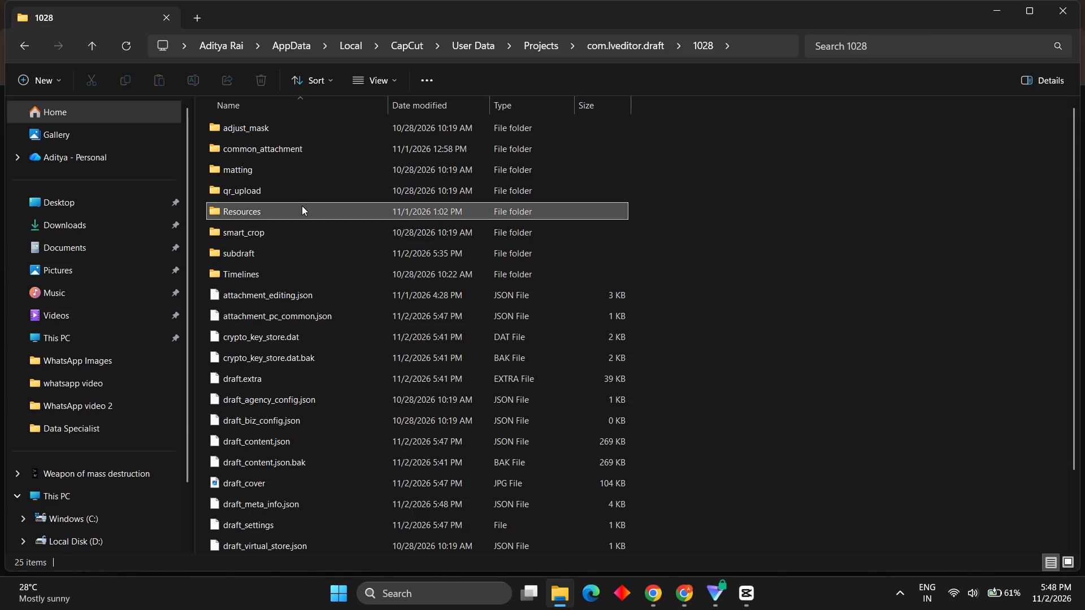
double_click(295, 204)
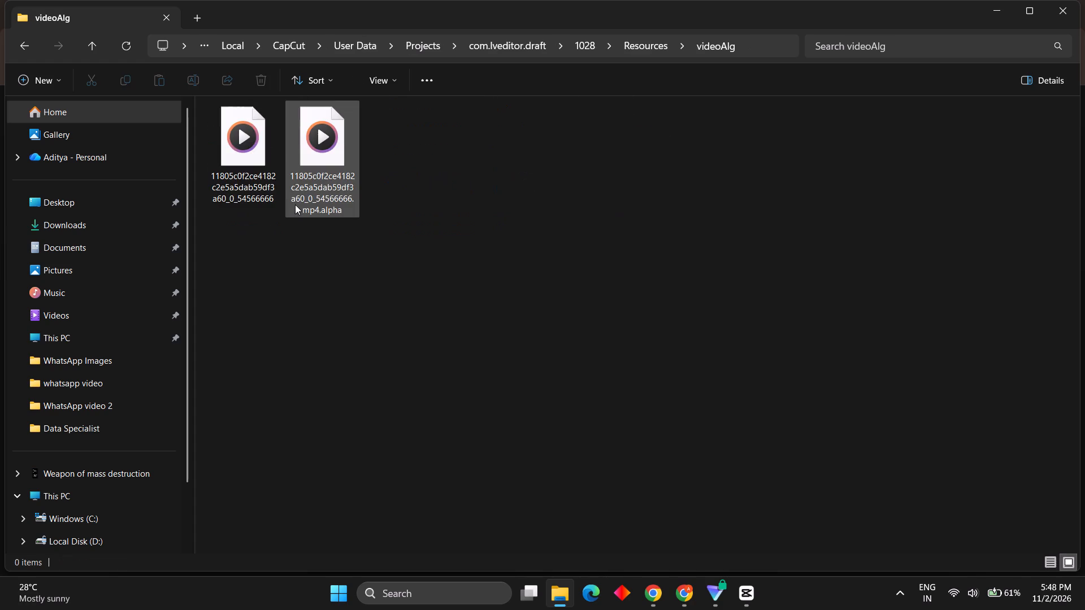
click(266, 162)
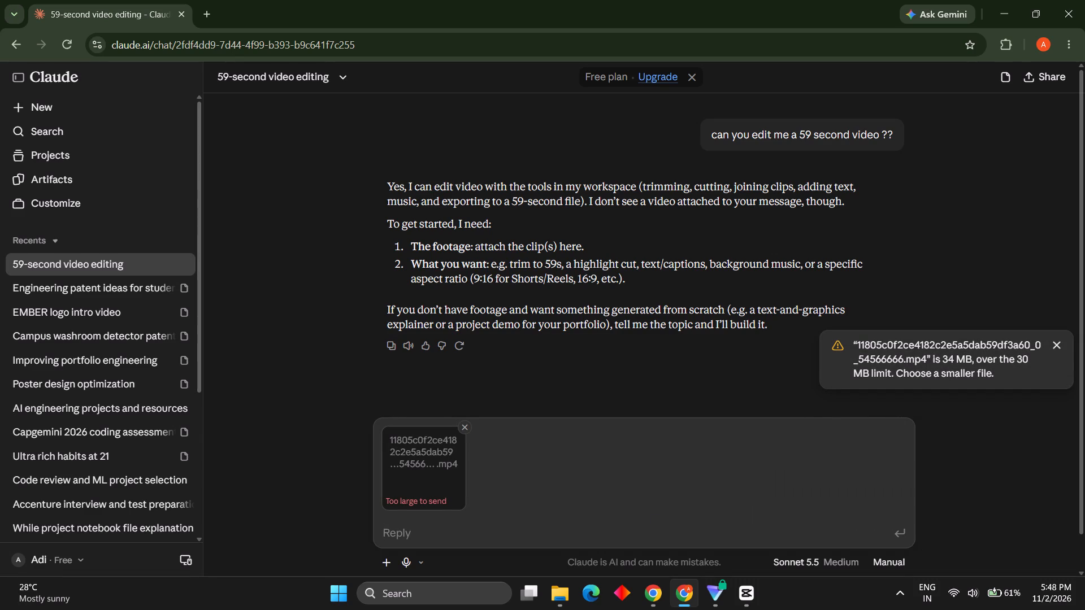
Search Google for "compress video" in a new browser tab.
click(202, 0)
text(compress vo)
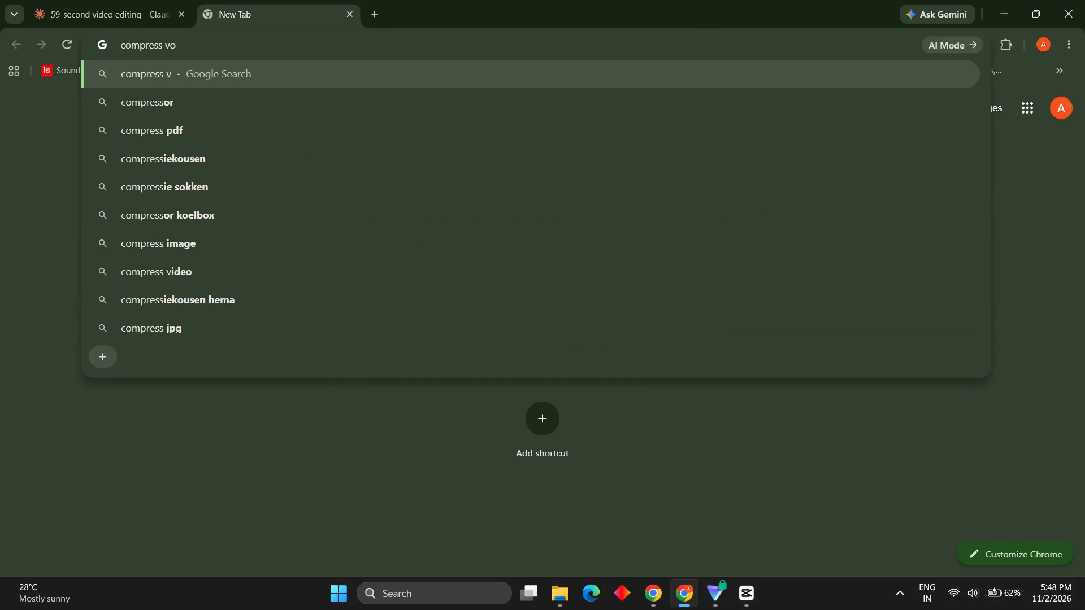
key(BackSpace)
text(ideo)
key(Return)
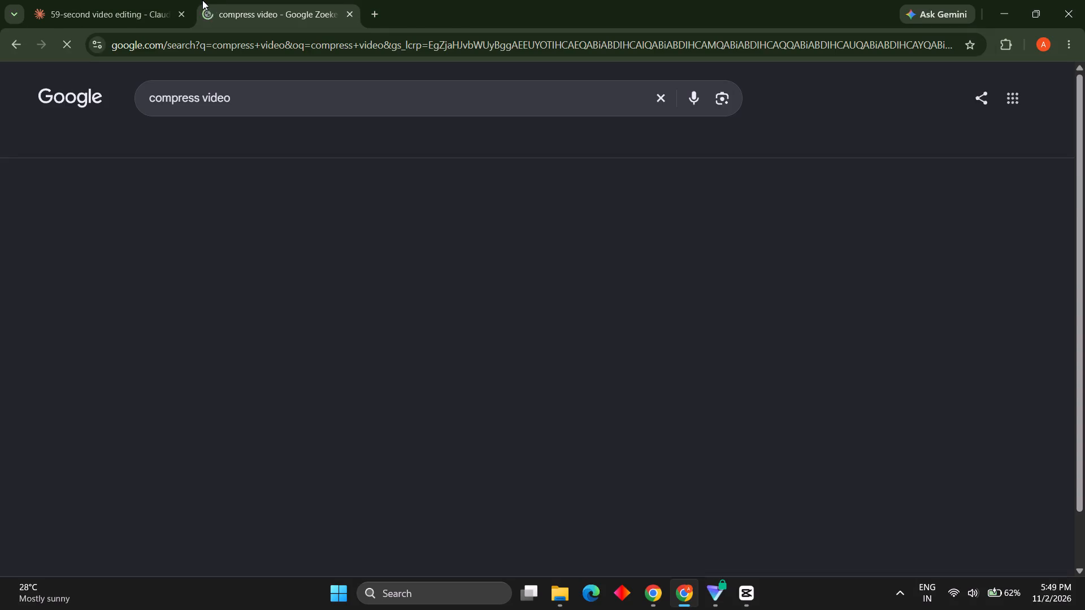
Open FreeConvert's Video Compressor page from the search results.
click(320, 220)
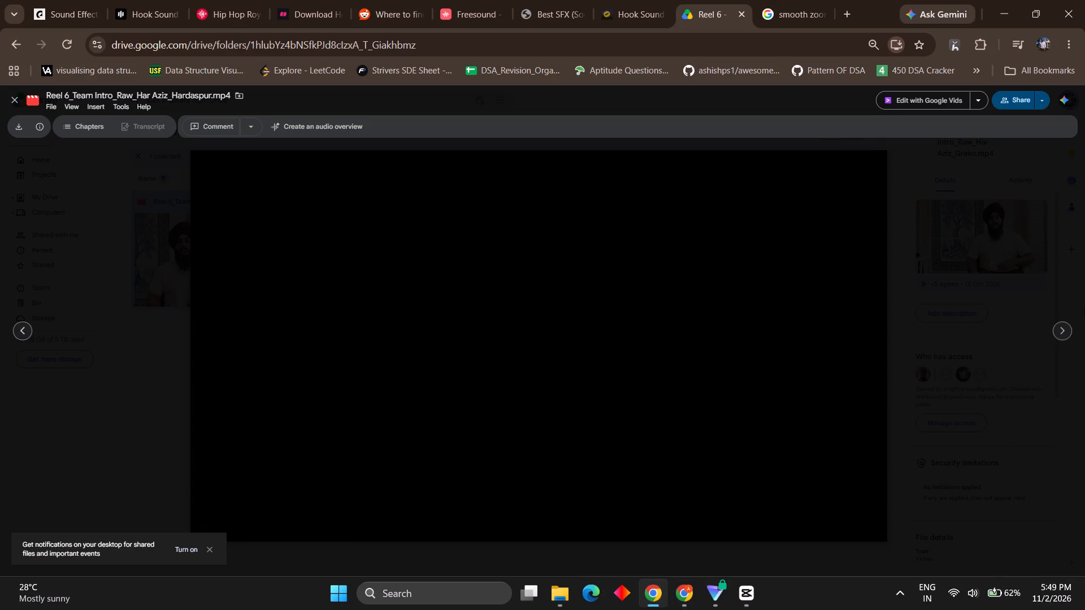
In the Google Drive window, skim the Reel 6 Prerna_Greko_Eastwood raw clip from start to end with sound on.
click(1070, 334)
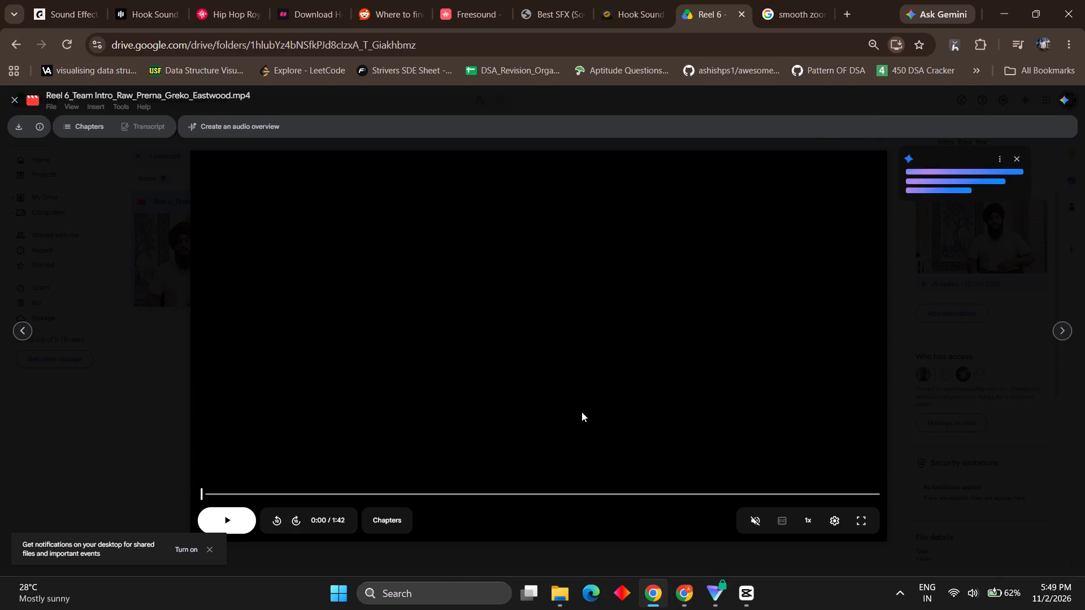
click(241, 518)
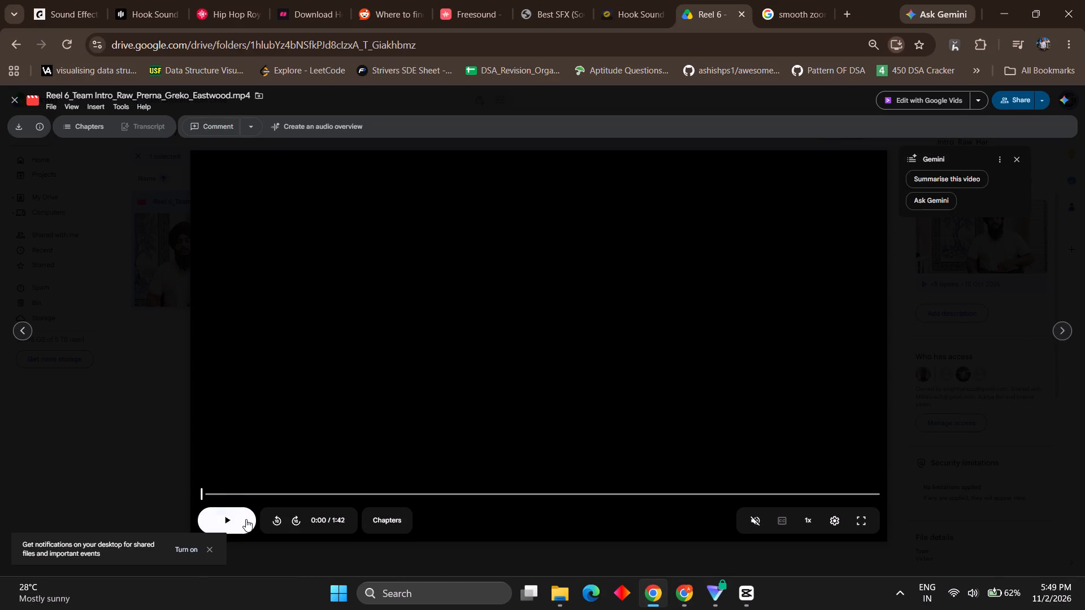
click(246, 519)
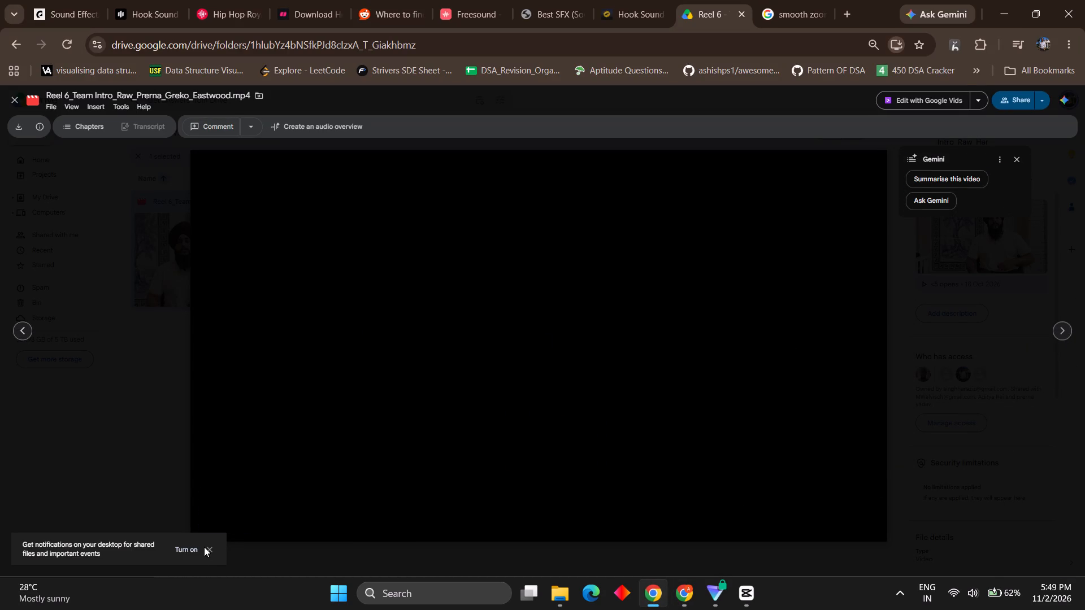
click(212, 548)
click(232, 525)
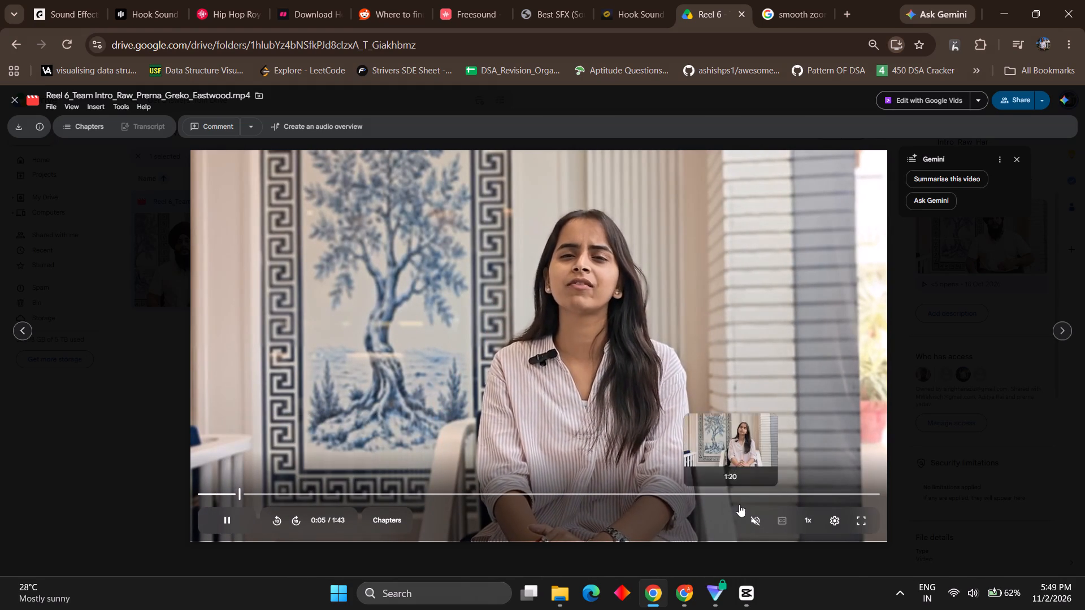
click(751, 515)
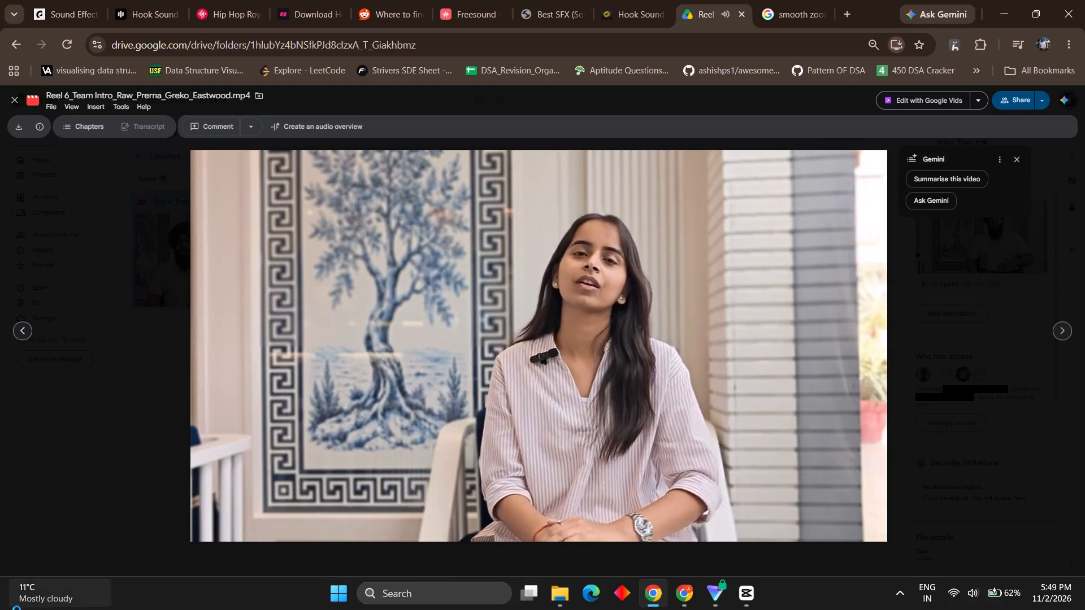
click(447, 495)
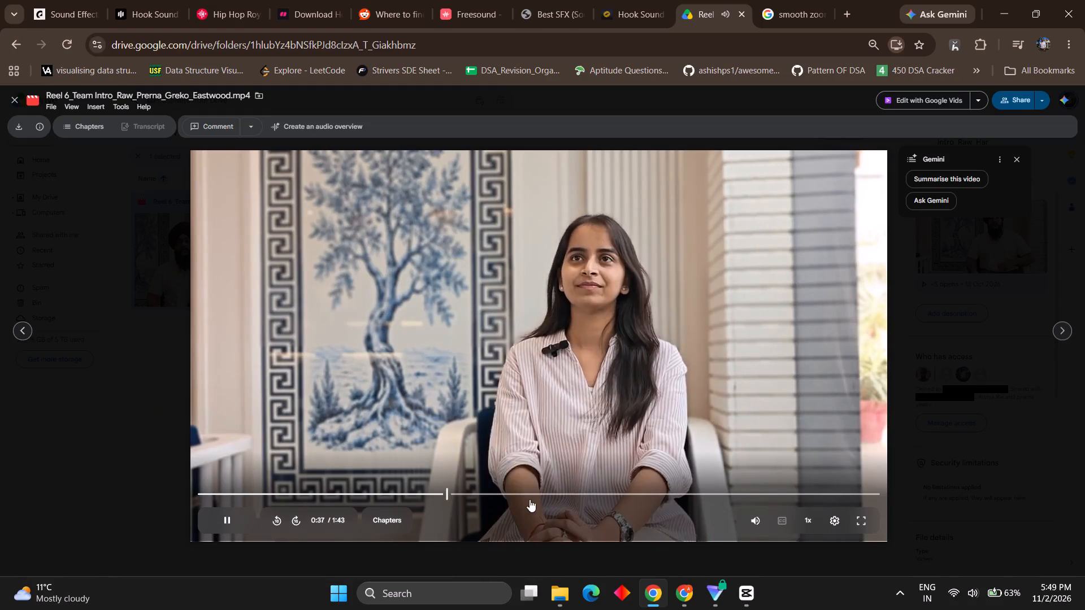
click(539, 488)
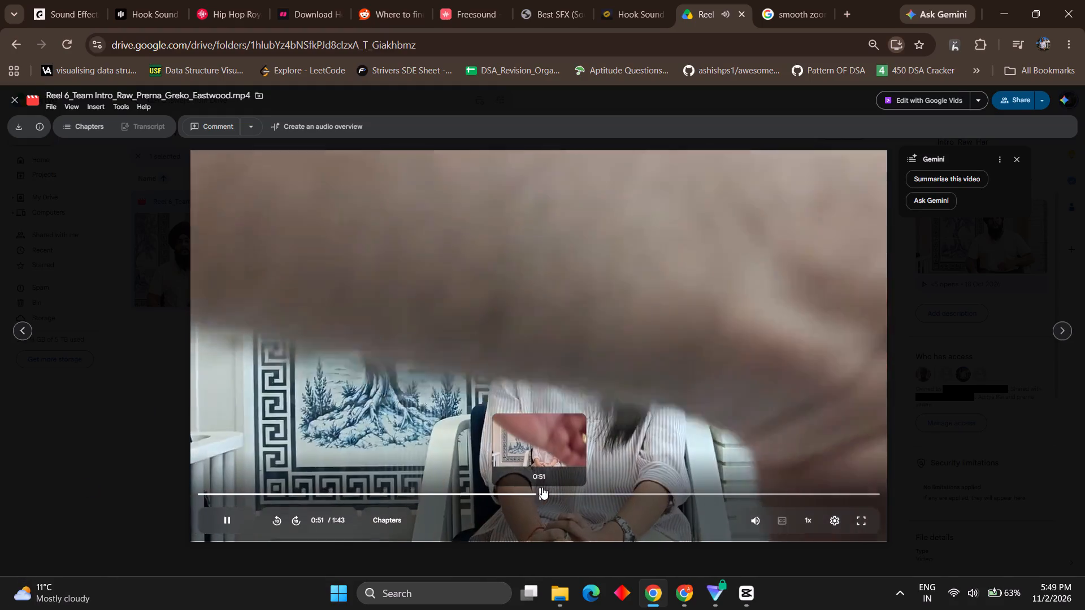
click(593, 485)
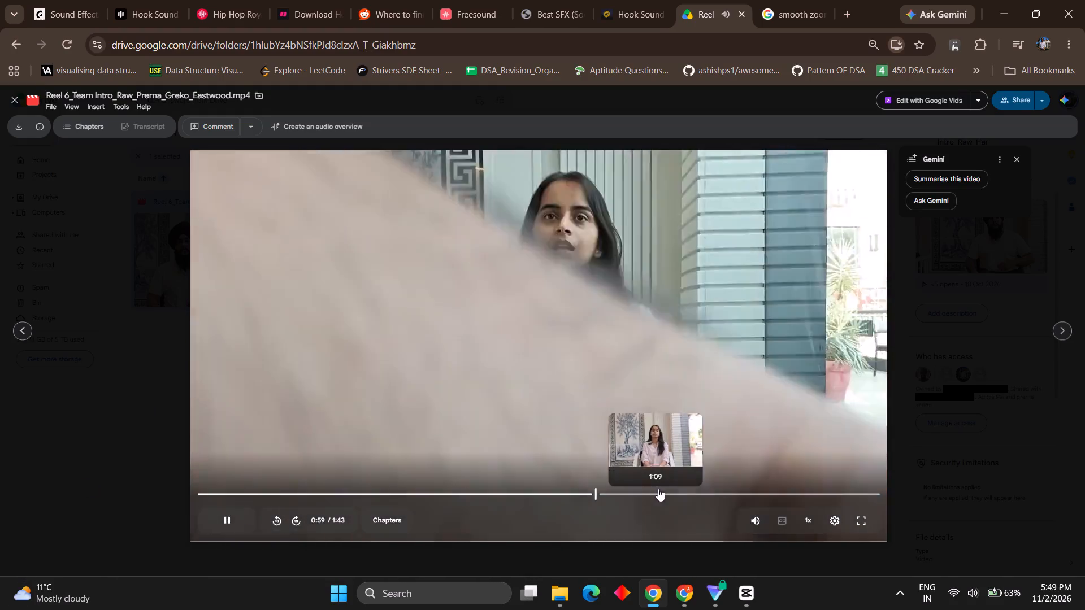
click(660, 490)
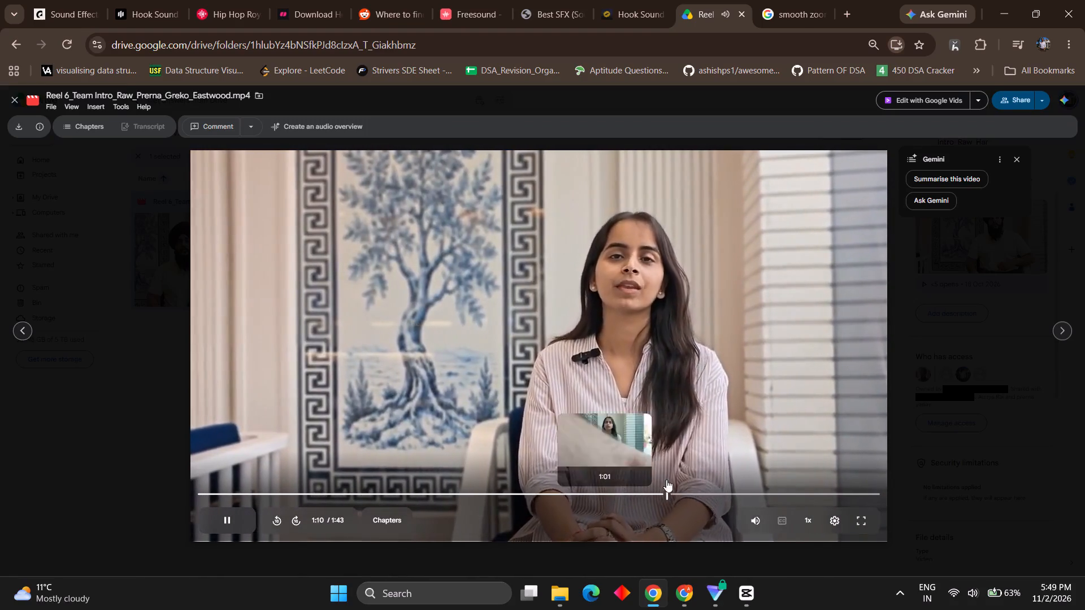
click(711, 490)
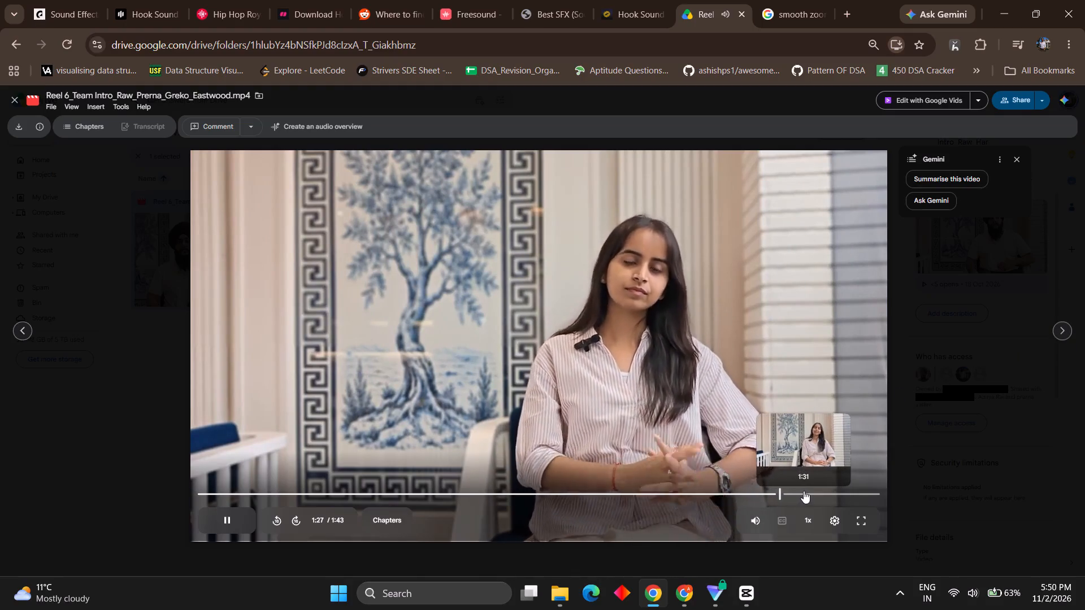
click(812, 490)
Play the following Reel 6 raw clip, Sourav_Hardaspur.
click(1054, 334)
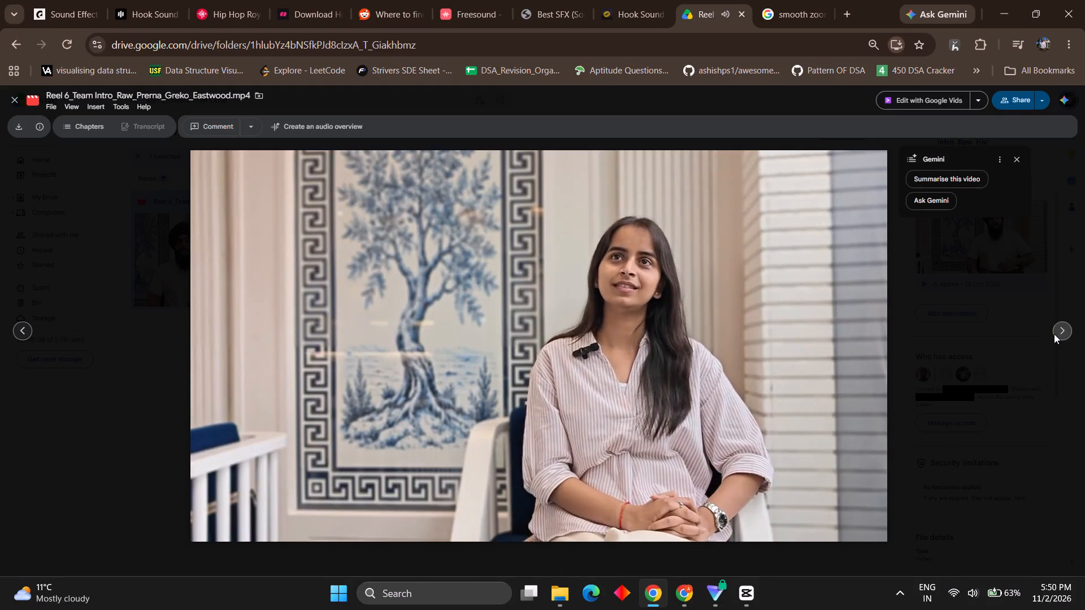
click(553, 356)
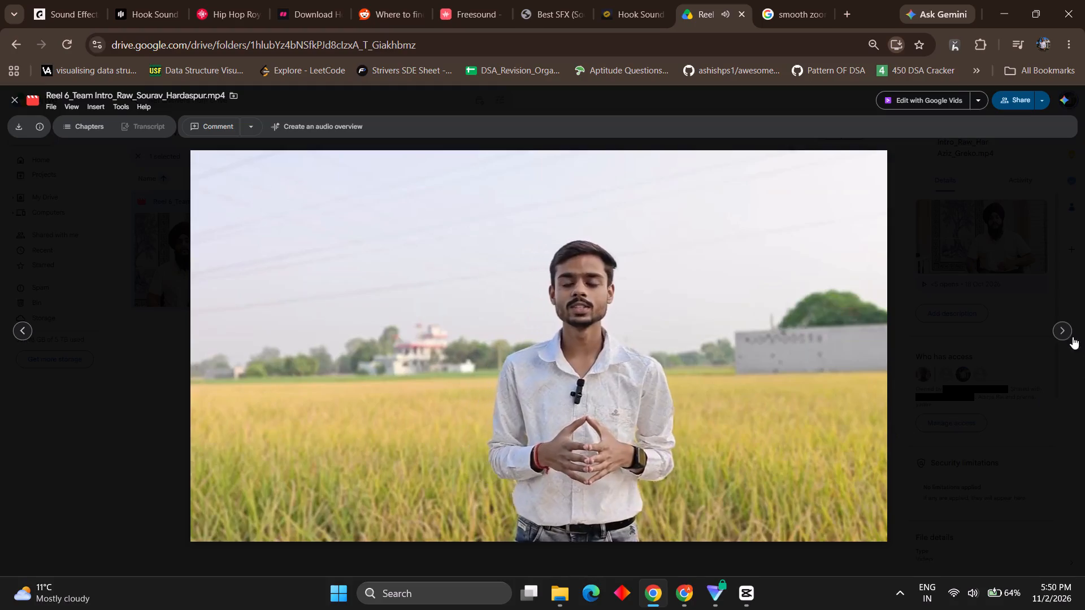
Skim the last Reel 6 raw clip, Prerna_Hardaspur, at several points and close its preview.
click(1056, 333)
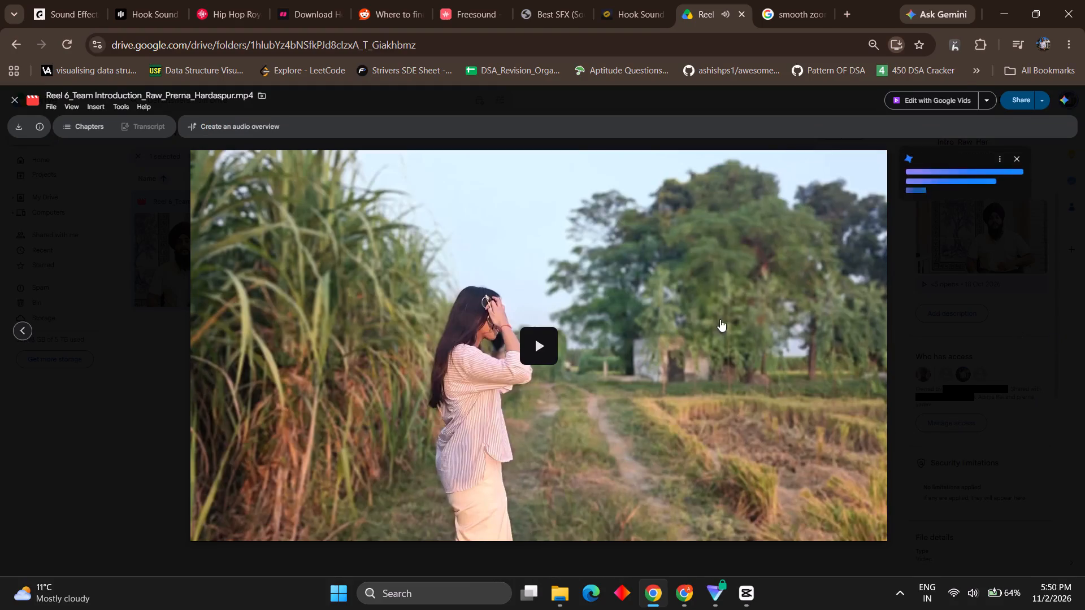
click(543, 348)
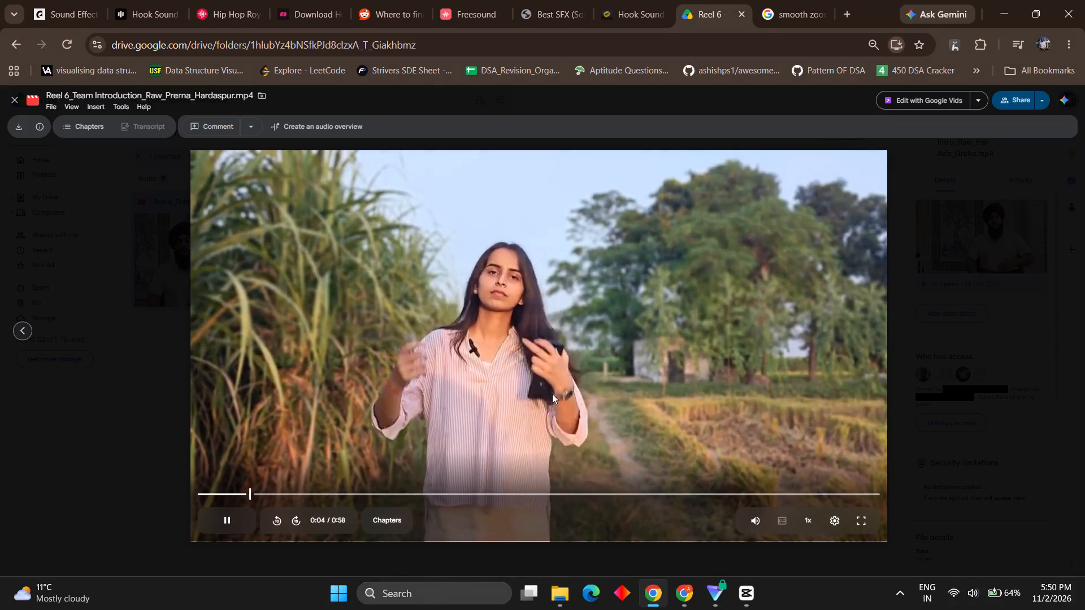
click(346, 481)
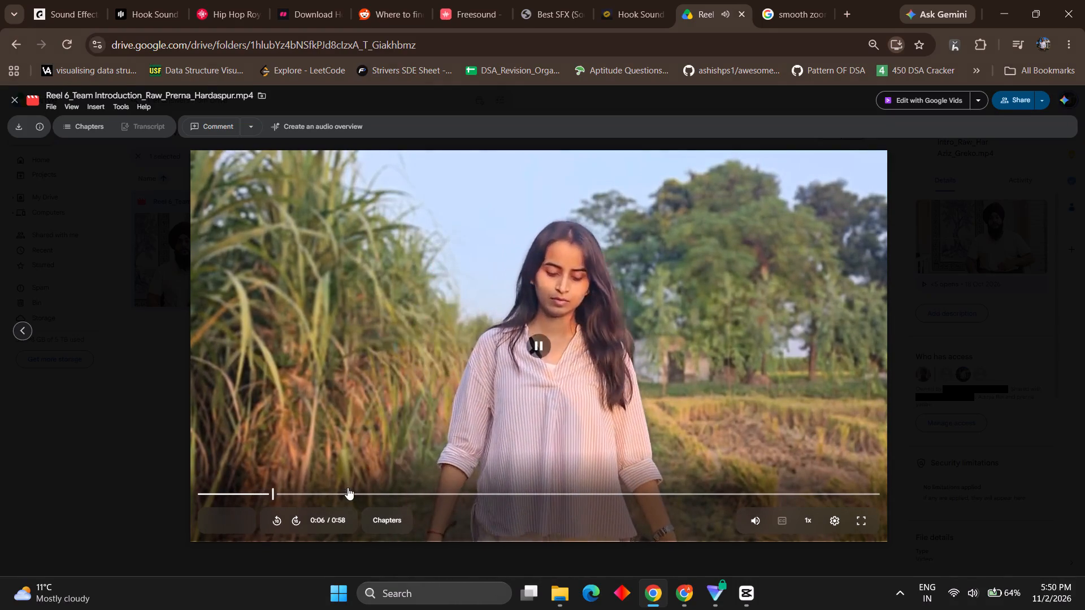
click(349, 493)
click(235, 515)
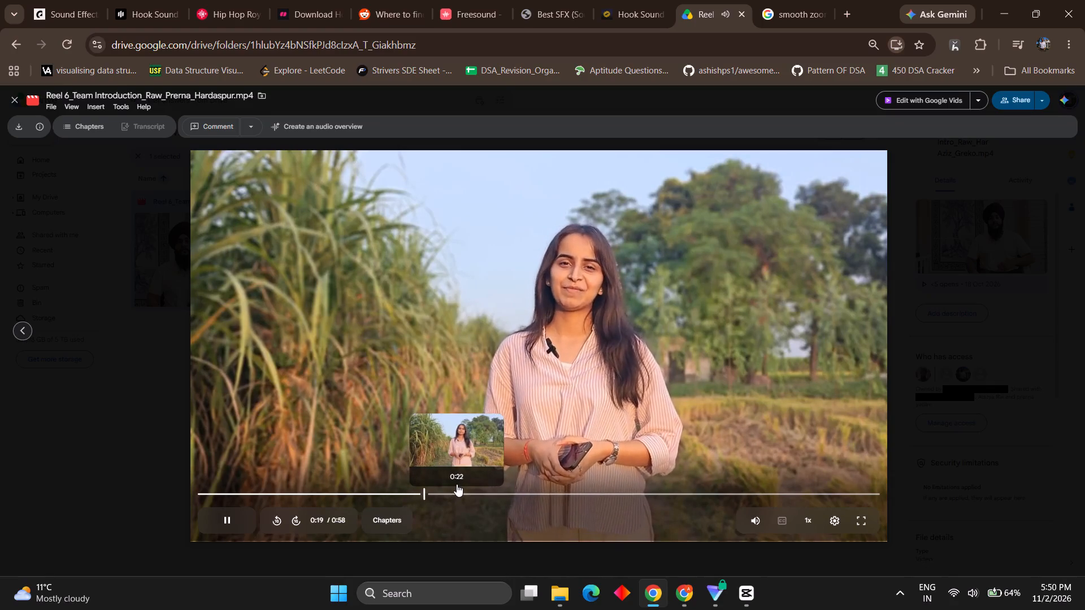
drag(492, 485, 502, 487)
click(557, 487)
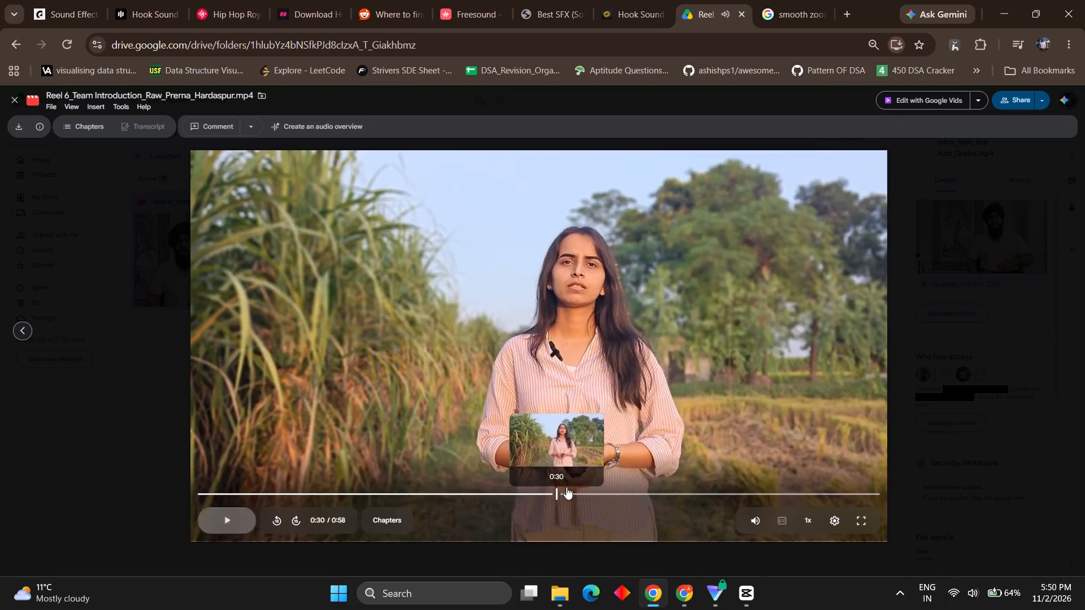
click(636, 490)
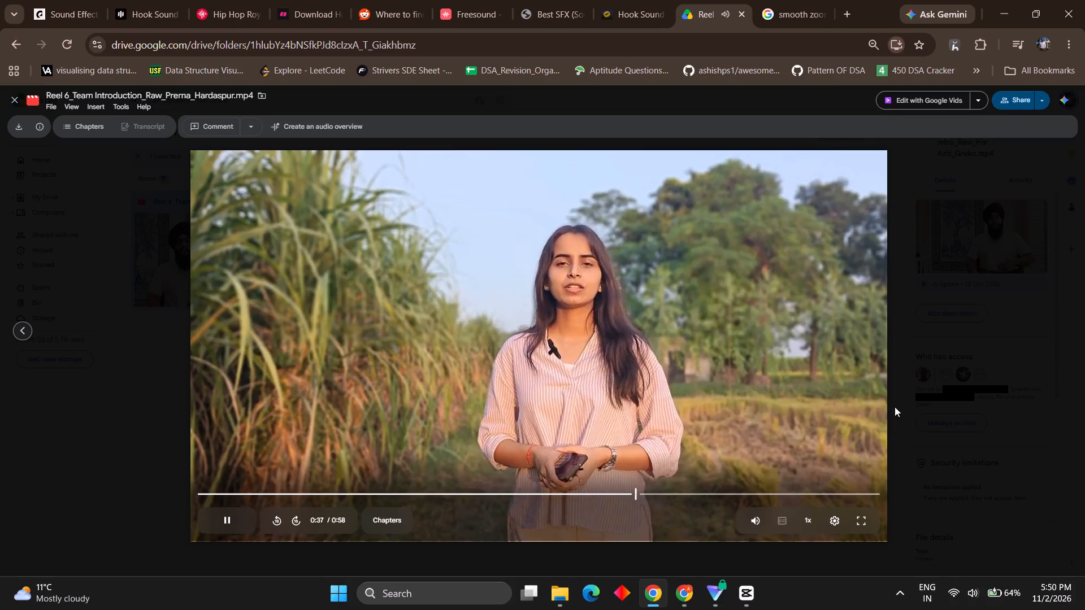
click(896, 406)
click(912, 395)
Open the Reel 12 - MeetScape folder in EMBER Raw Videos and skim its first raw clip, Sourav_Hardaspur_1.
click(332, 138)
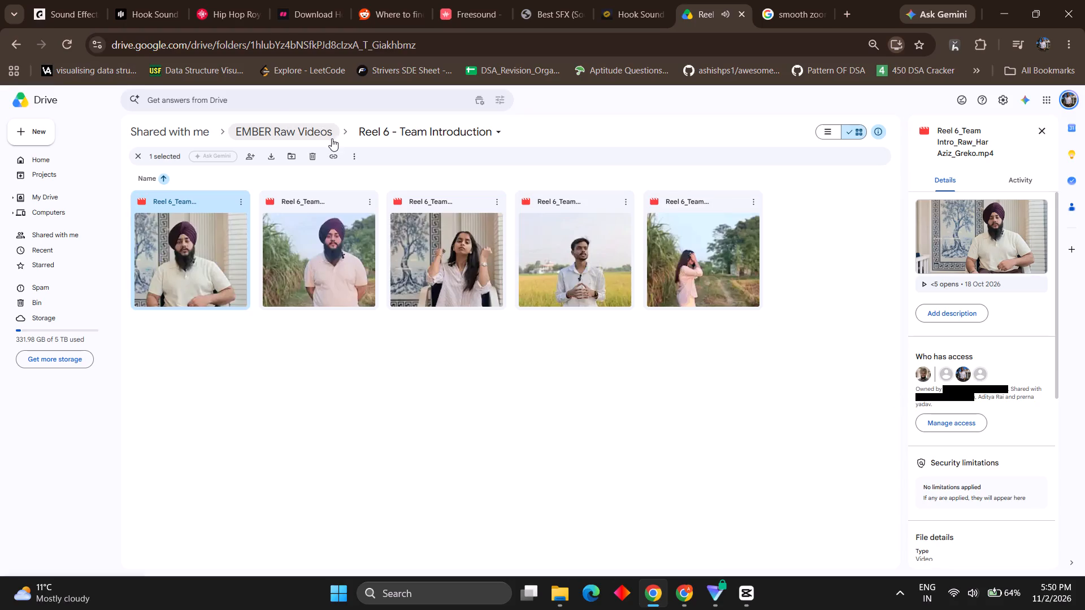
double_click(692, 192)
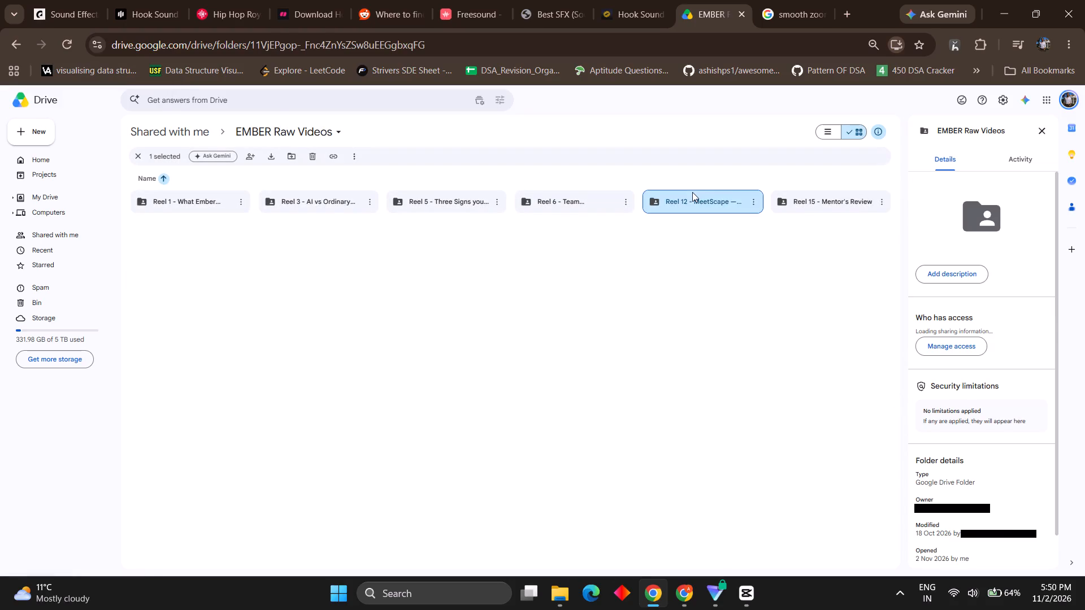
click(692, 193)
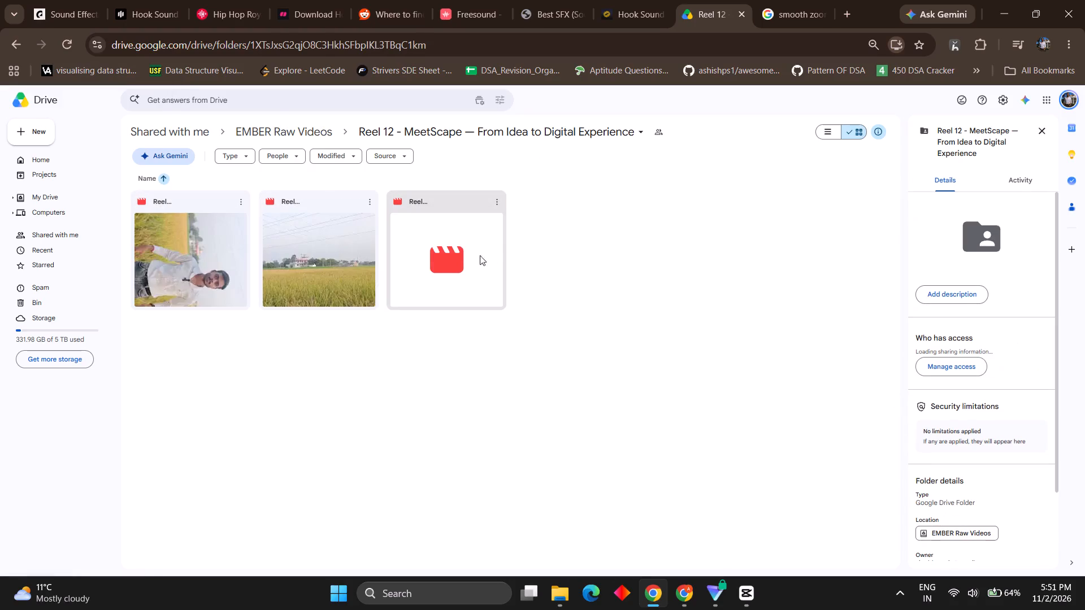
double_click(215, 279)
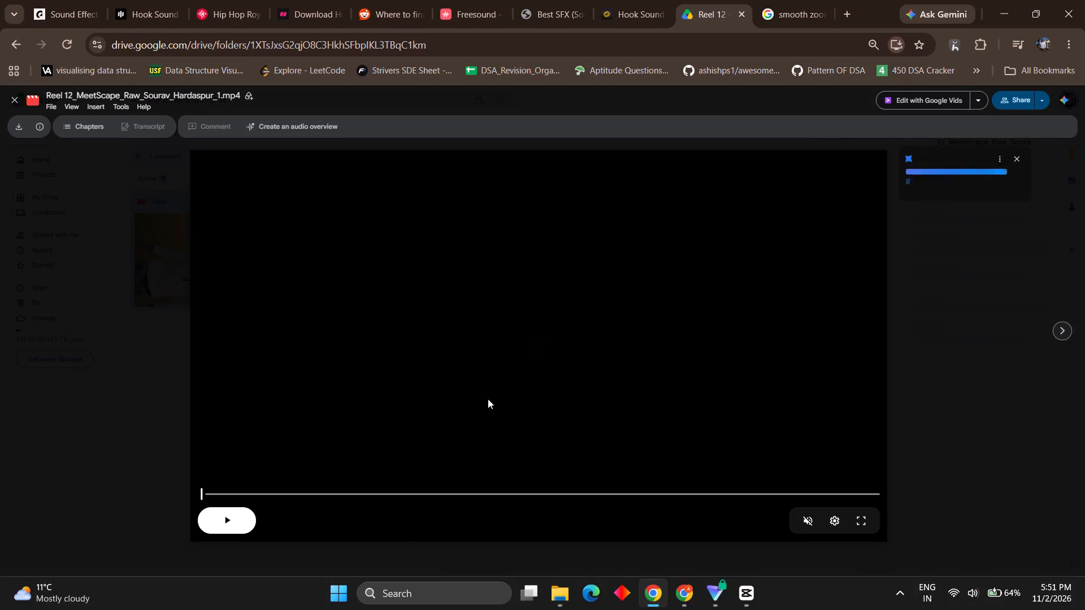
click(241, 529)
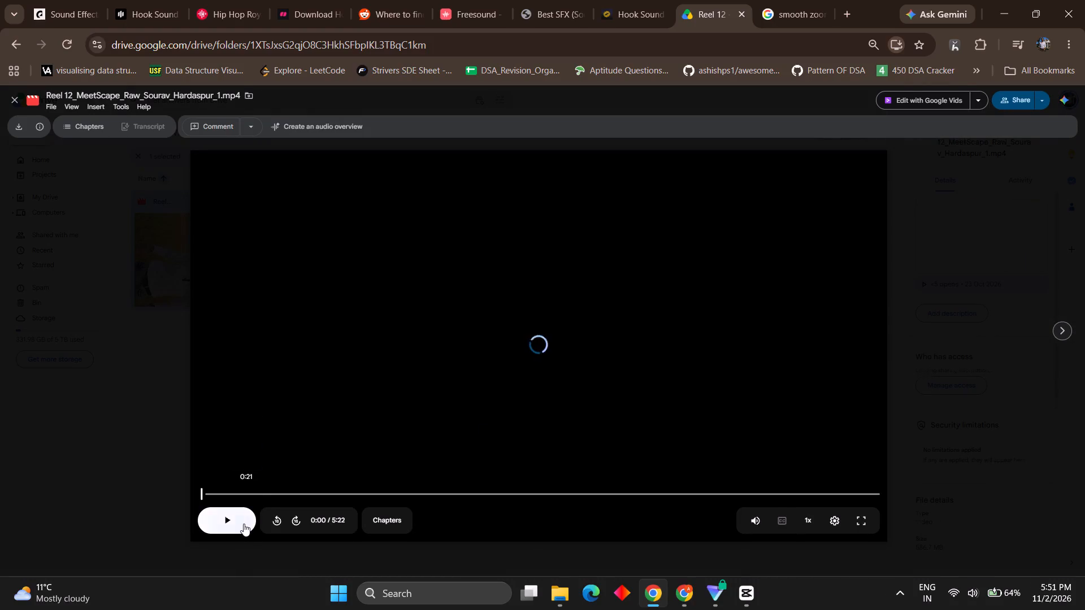
click(244, 524)
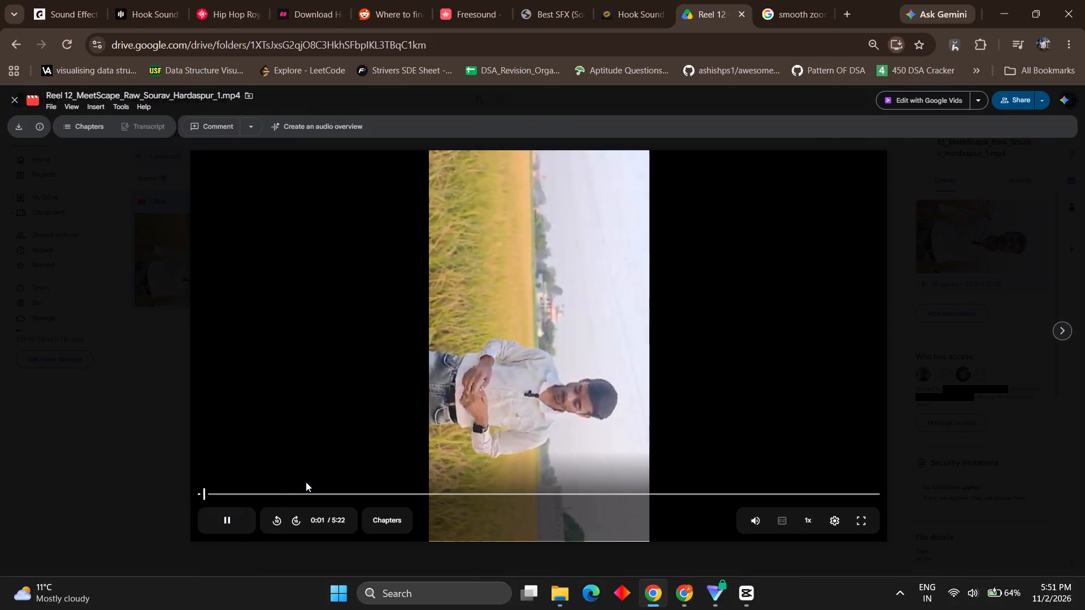
click(276, 494)
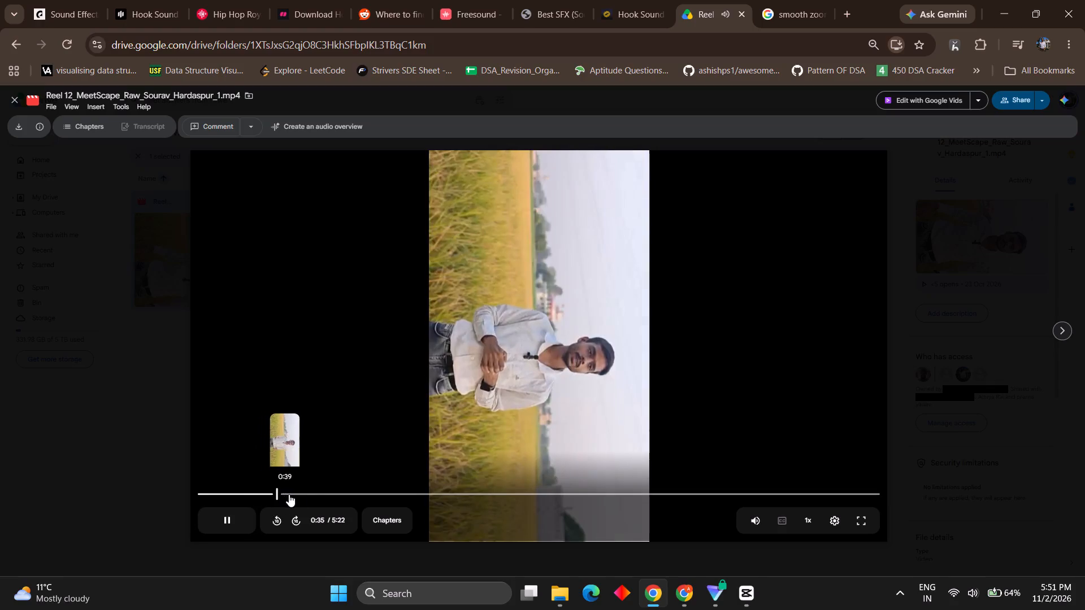
drag(341, 495, 361, 495)
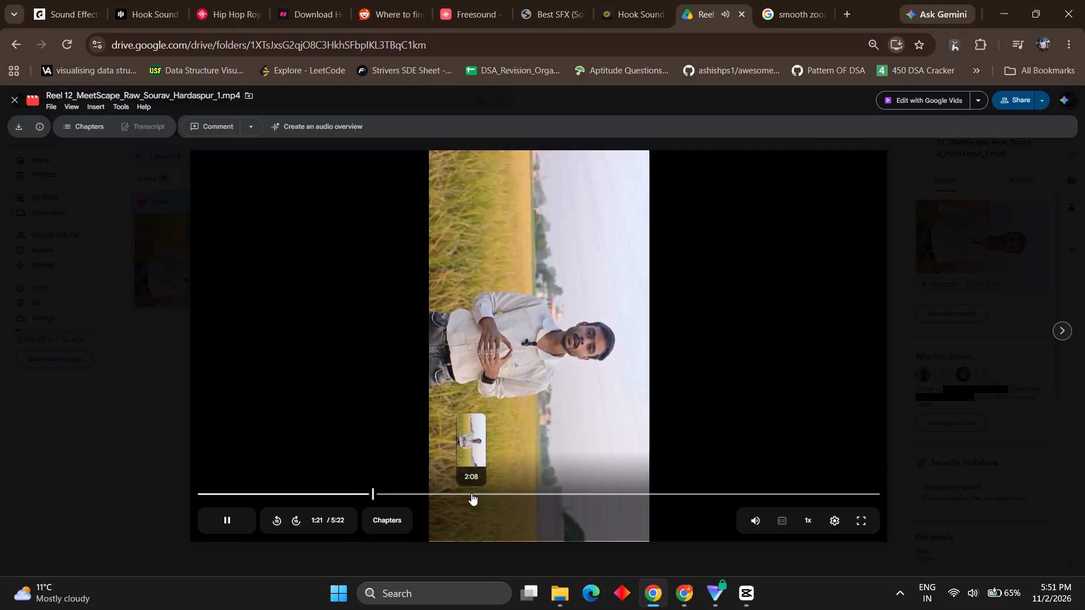
click(932, 246)
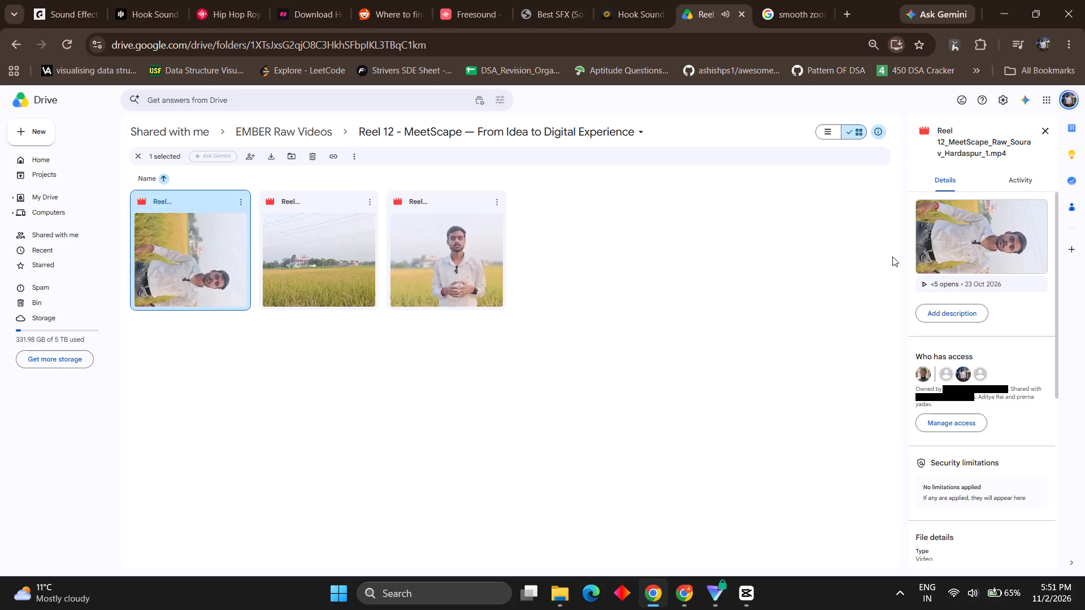
Upload the desktop video whose name begins with 11805c0f2ce4182 to FreeConvert's Video Compressor and compress it with the default settings.
click(636, 0)
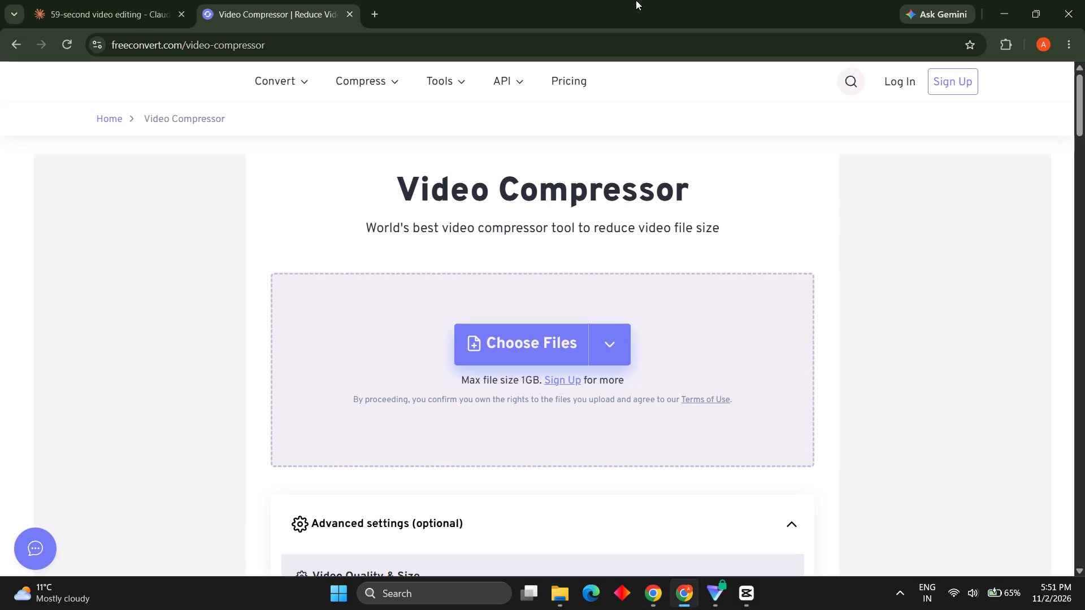
click(513, 342)
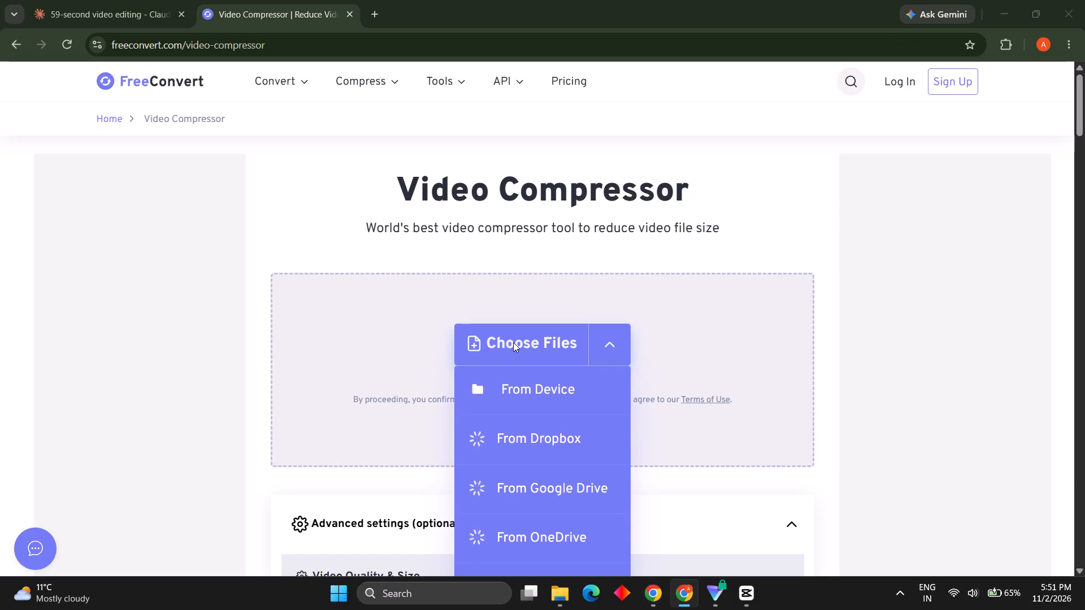
scroll(398, 409, down, 2)
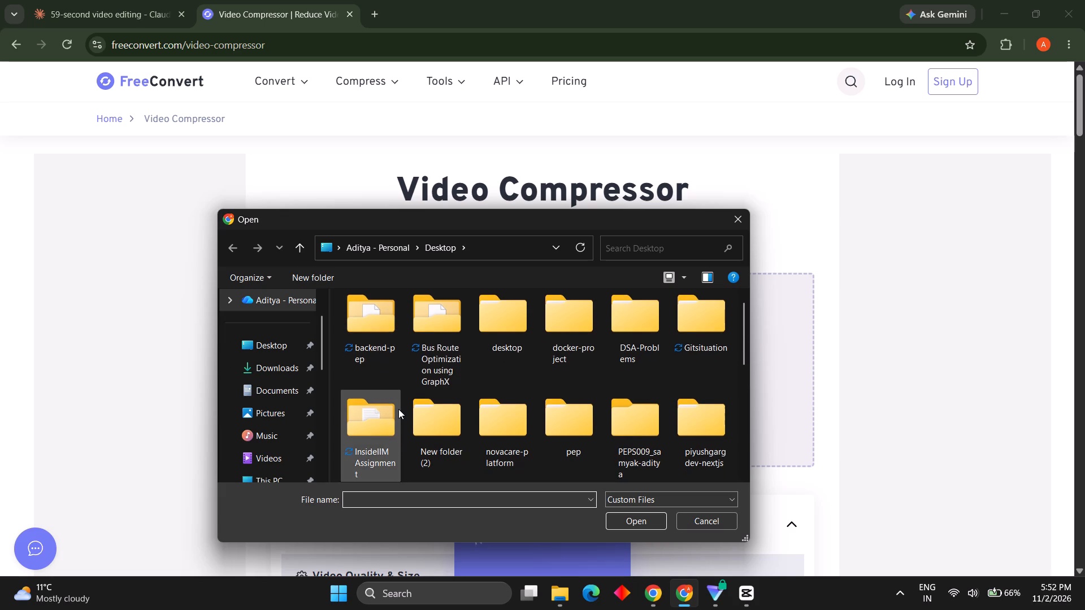
scroll(398, 409, down, 1)
click(674, 403)
key(Return)
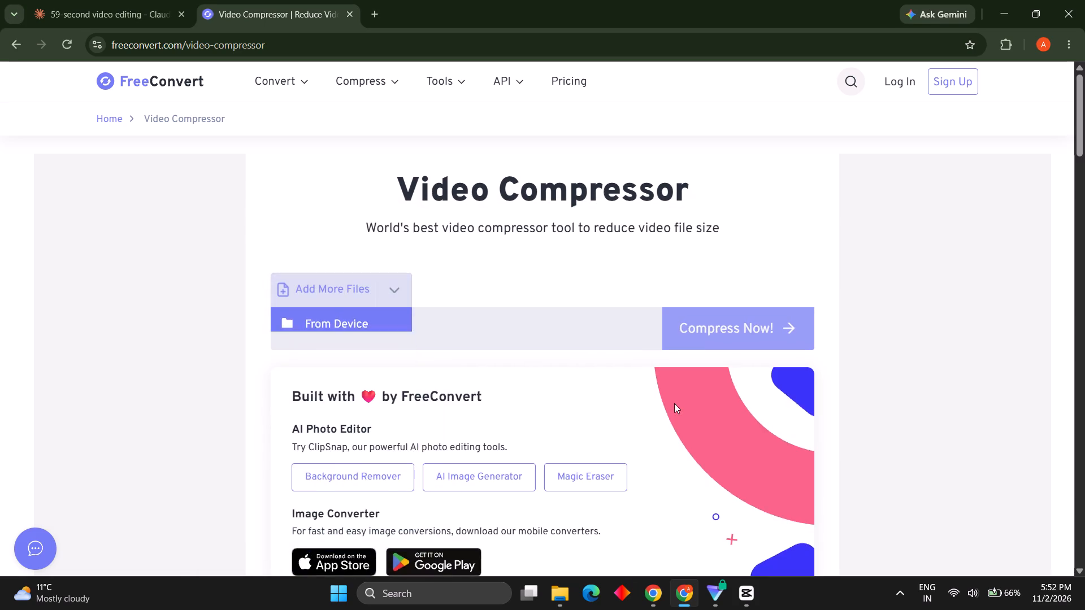
click(709, 381)
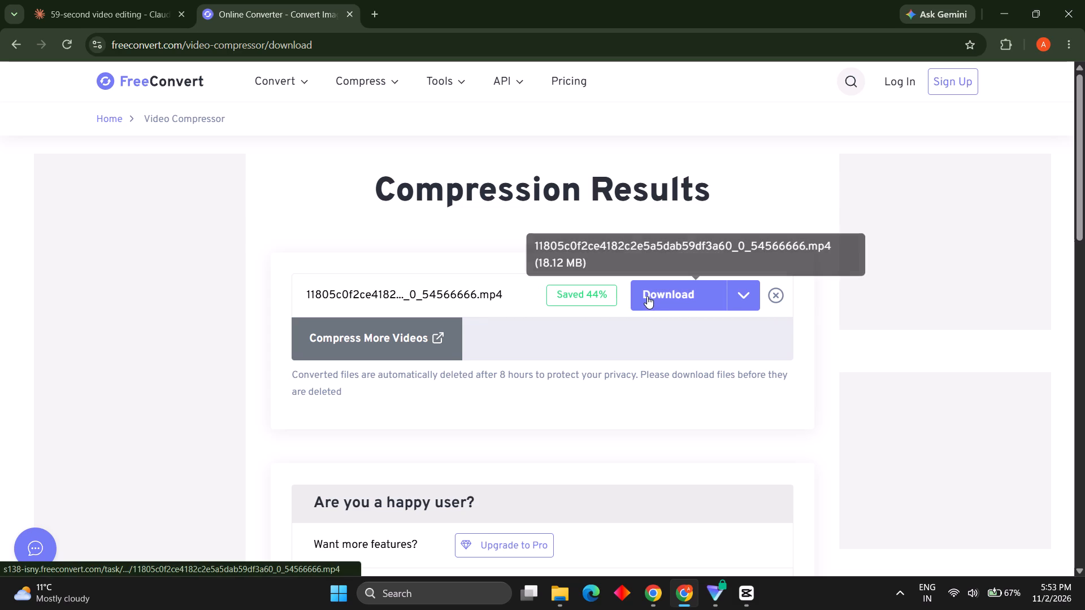
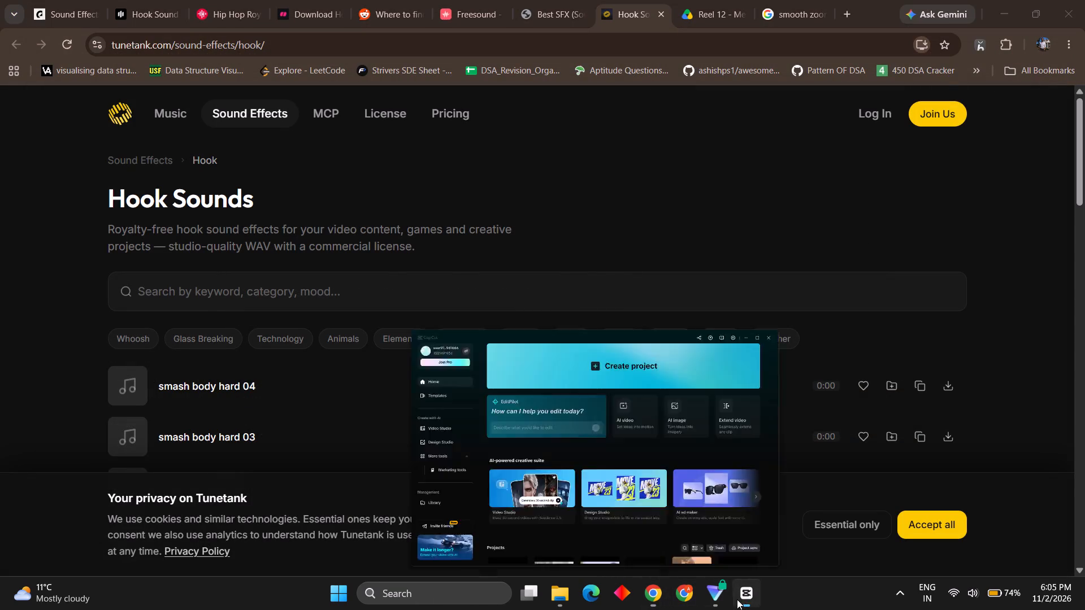
scroll(481, 486, down, 3)
scroll(424, 485, down, 2)
click(359, 484)
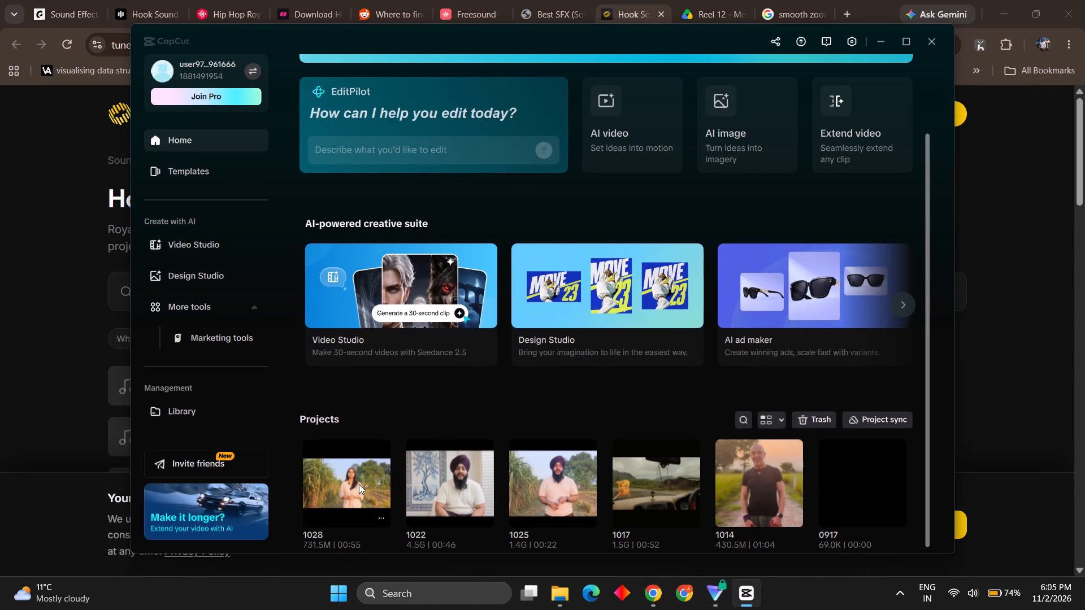
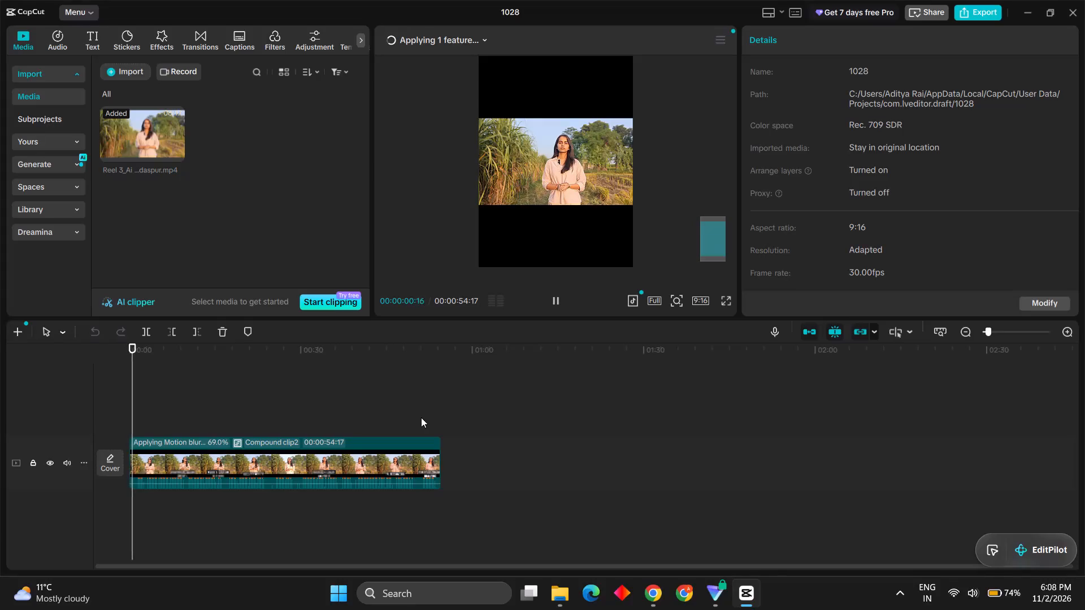
Undo the compound clip on the timeline to release its separate caption and video clips.
click(366, 458)
right_click(366, 458)
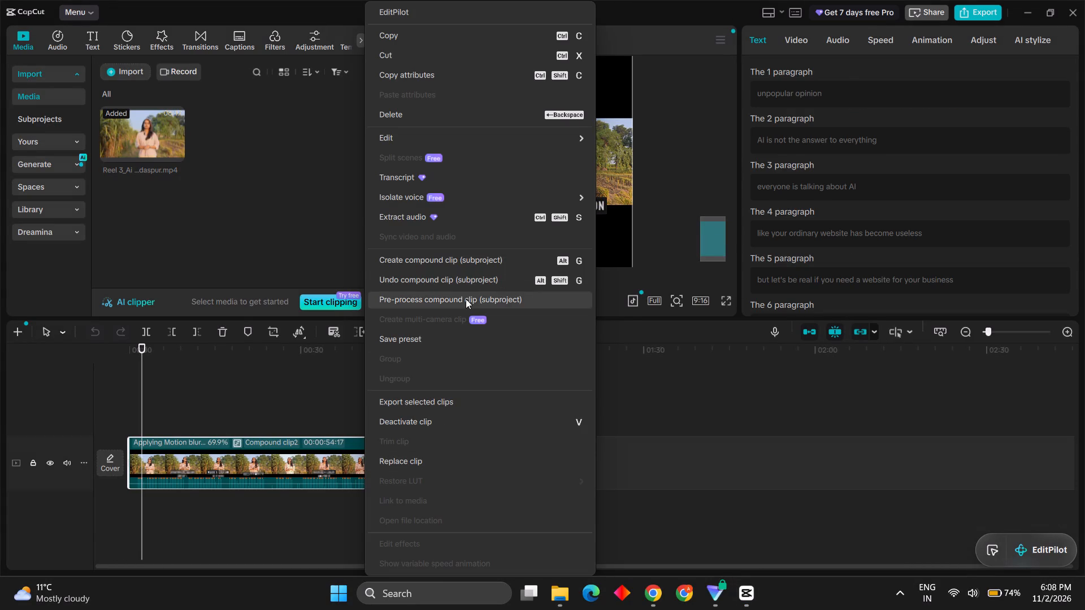
click(470, 284)
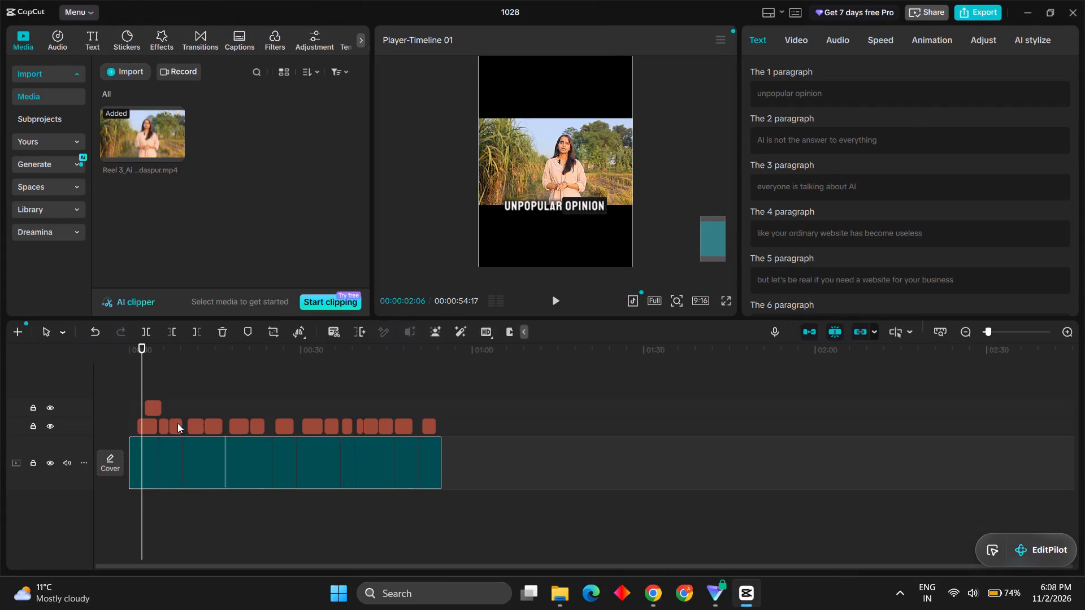
Play the opening seconds of the timeline to check how the first captions appear.
ctrl+scroll(146, 433, up, 16)
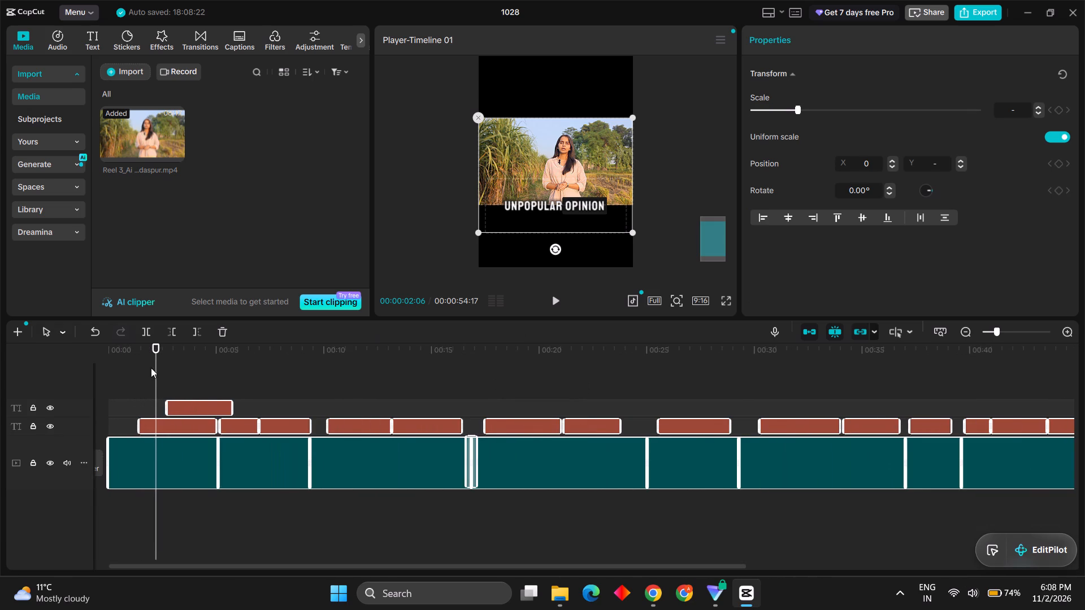
drag(159, 352, 87, 356)
key(space)
click(53, 46)
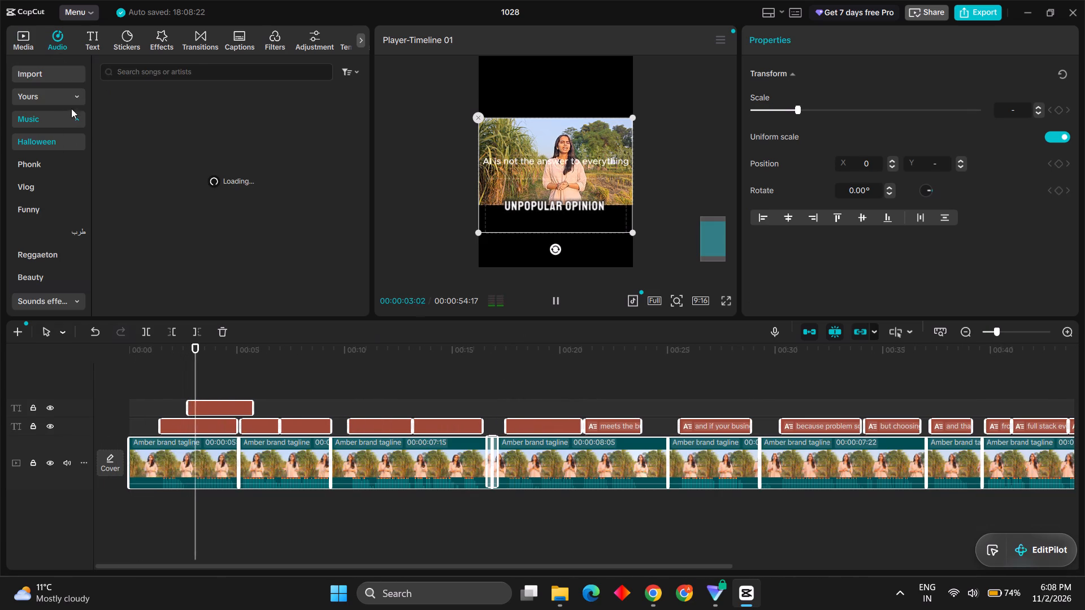
key(space)
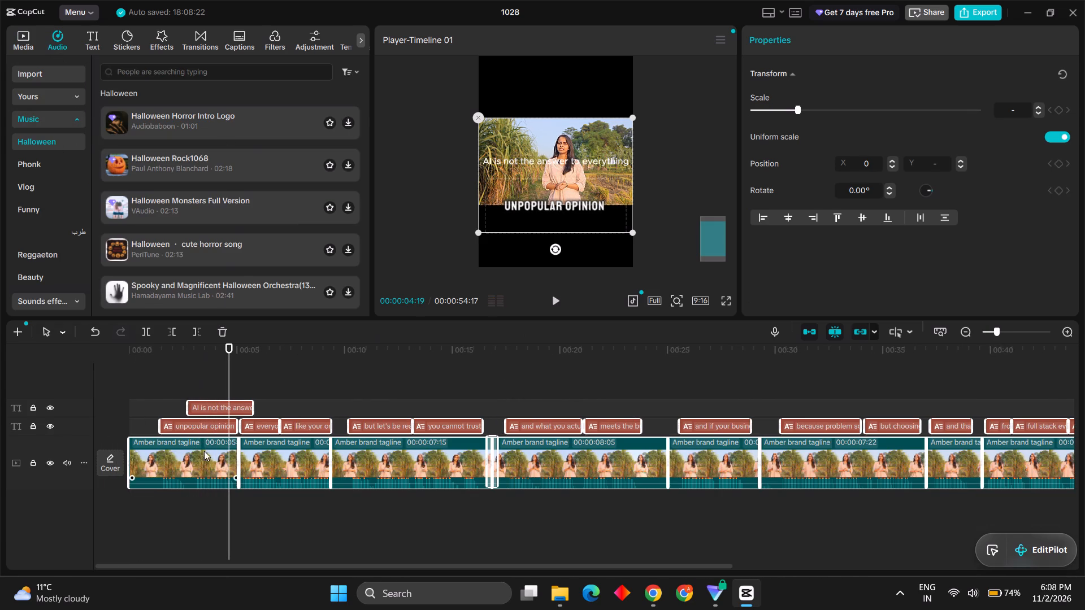
Compare the text, animation, tracking and effects settings of the "AI is not the answer to everything" text and the "unpopular opinion" caption.
click(216, 407)
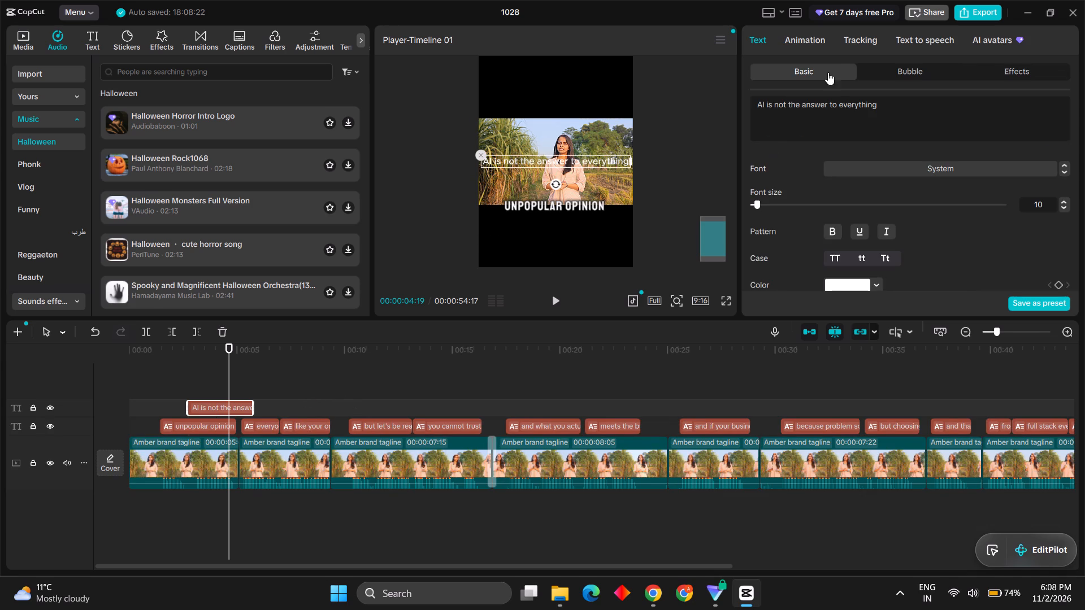
click(814, 49)
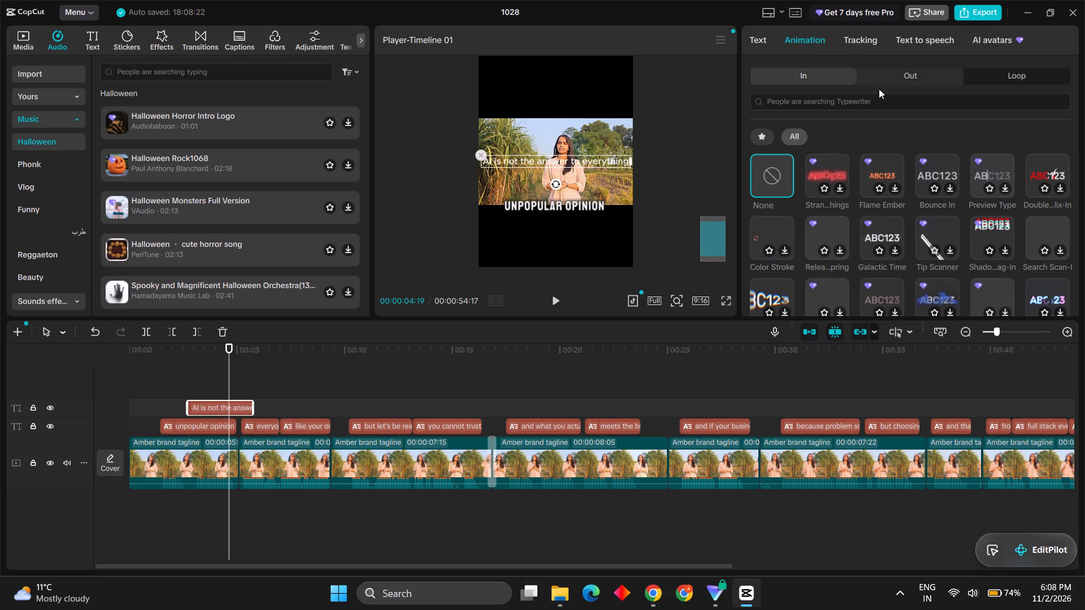
scroll(863, 177, down, 3)
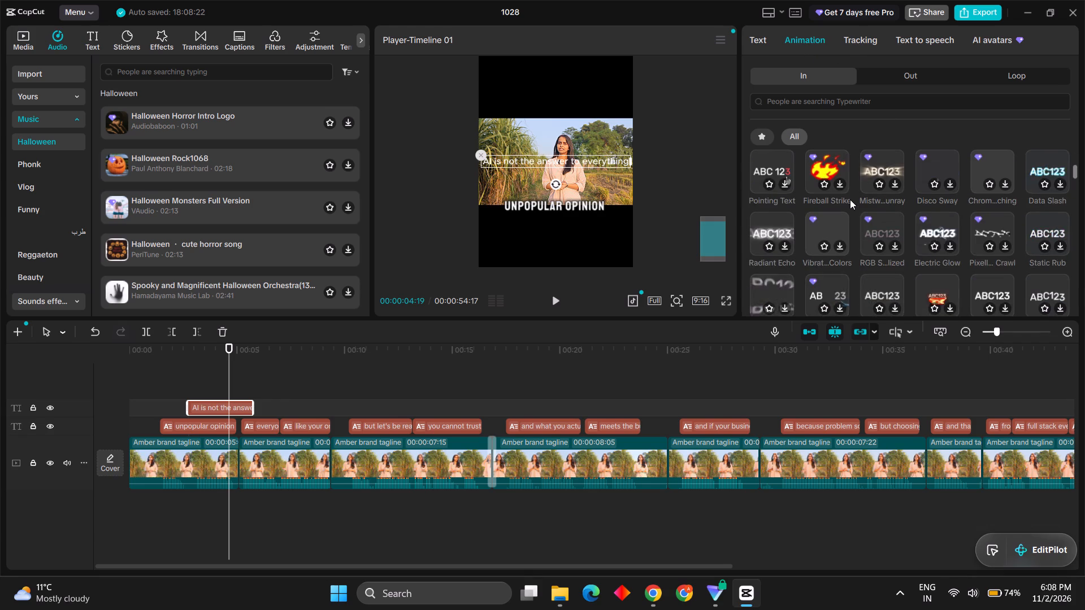
scroll(850, 199, up, 8)
click(761, 42)
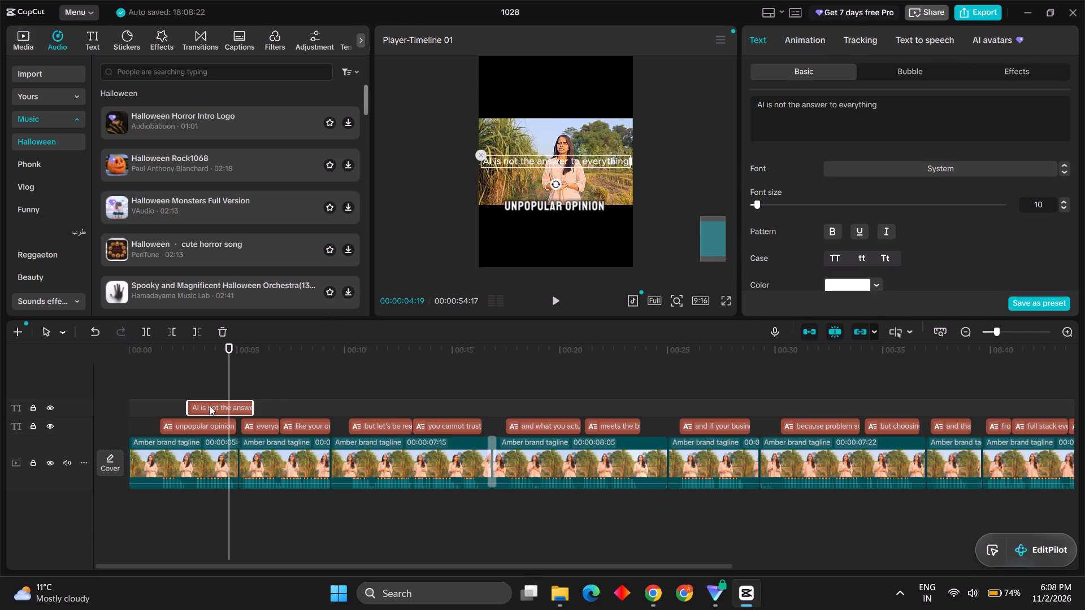
click(193, 434)
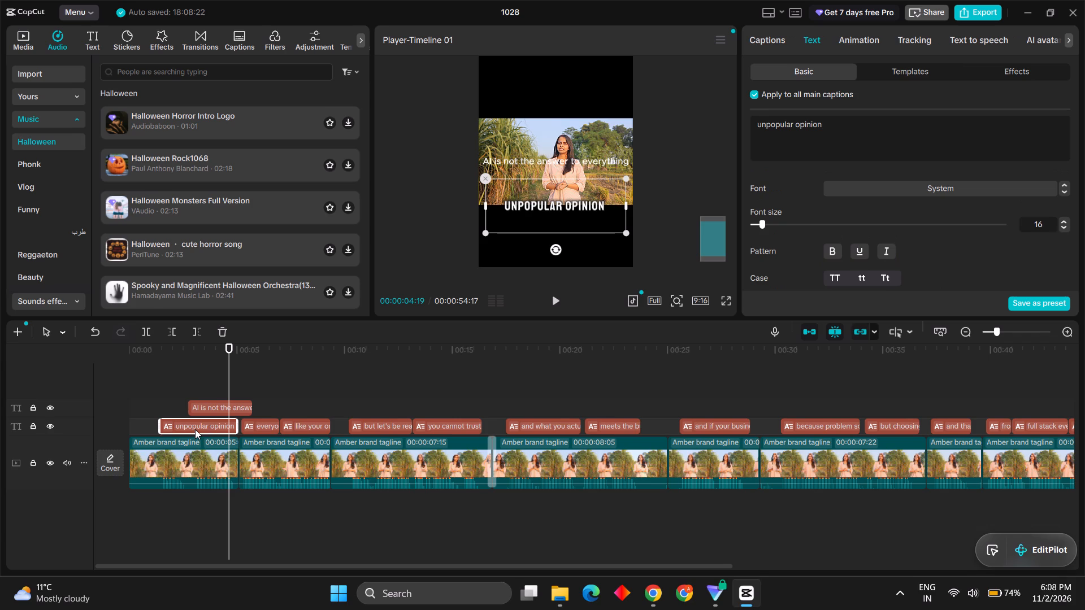
click(875, 48)
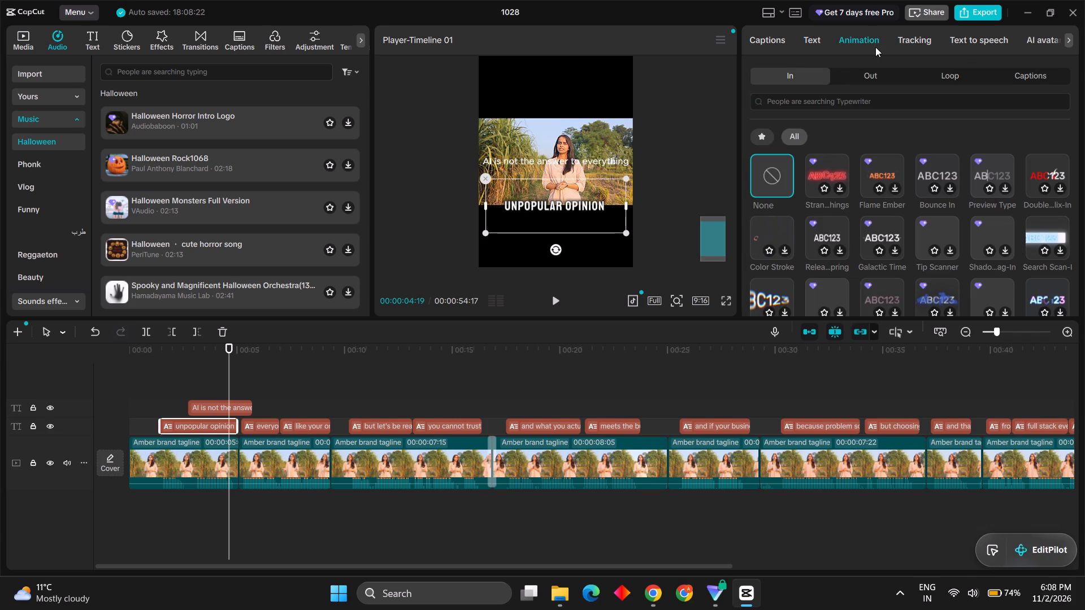
click(904, 41)
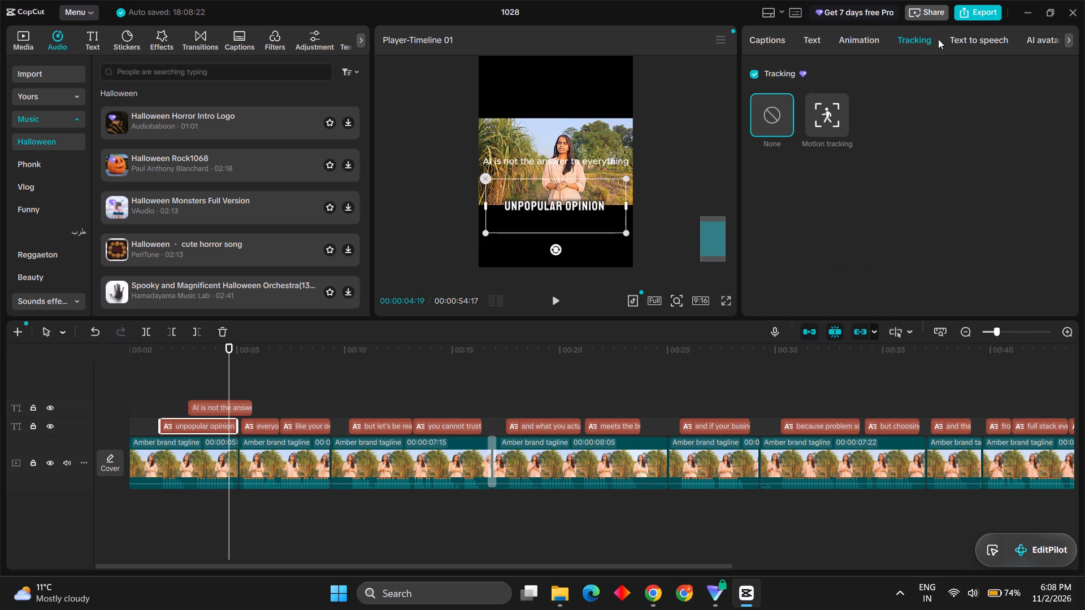
click(783, 52)
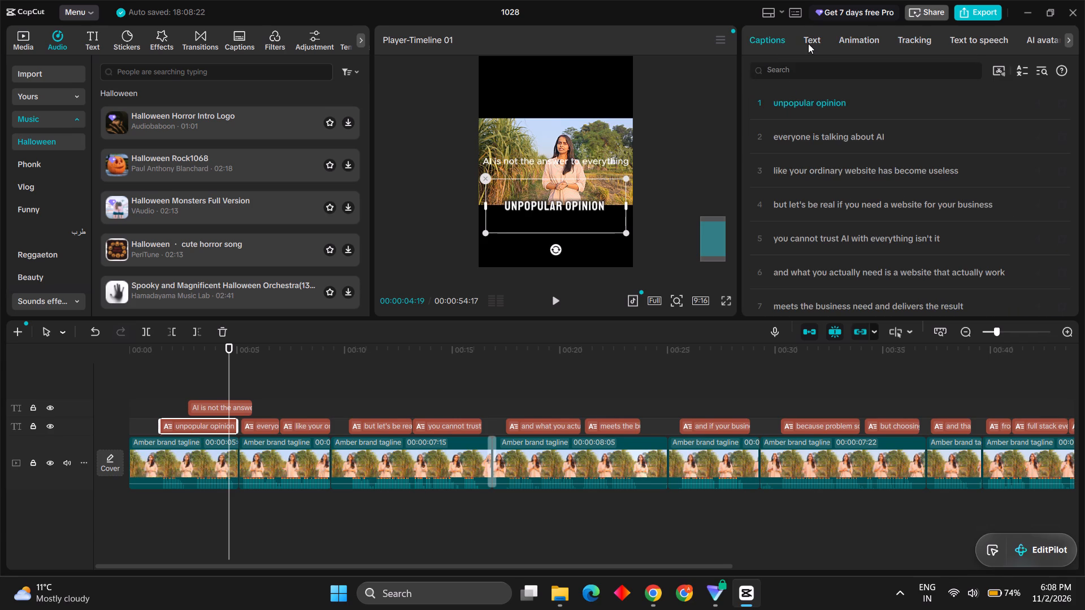
click(813, 43)
click(843, 44)
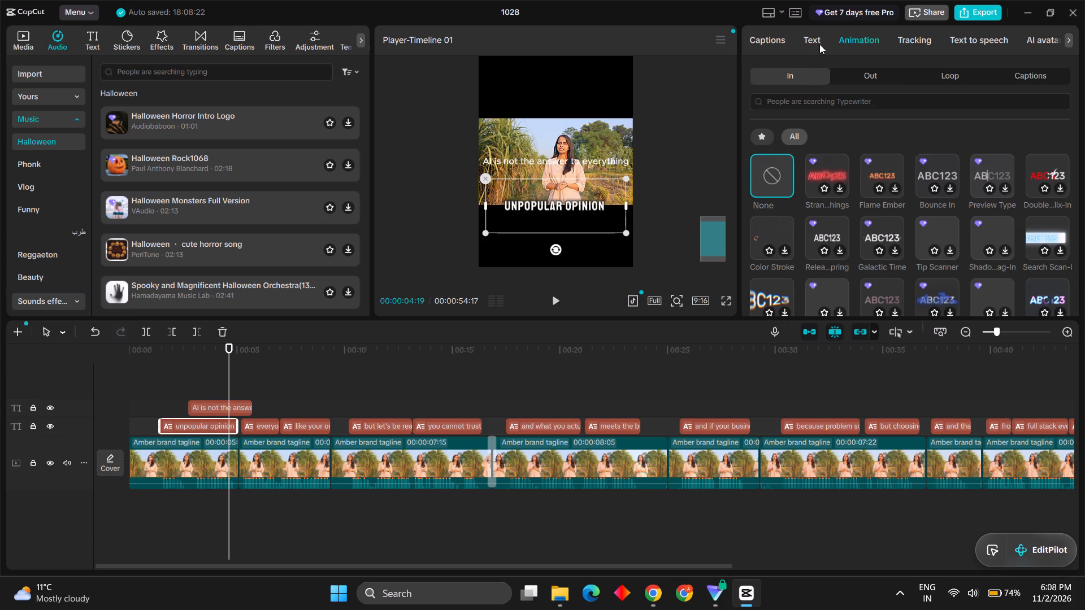
click(818, 44)
scroll(819, 180, down, 5)
scroll(505, 292, up, 4)
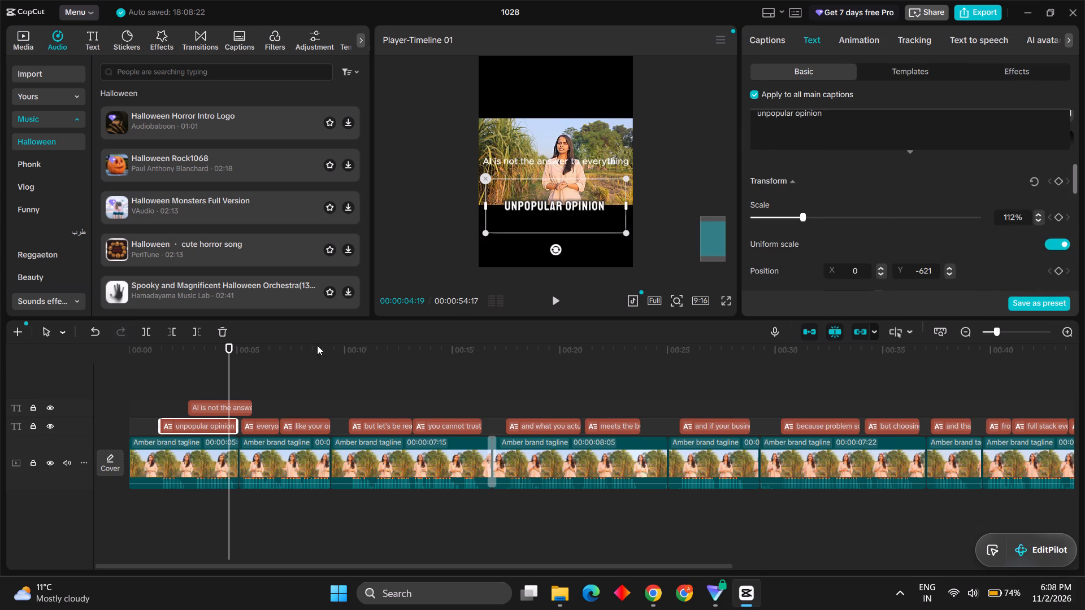
click(188, 431)
click(199, 404)
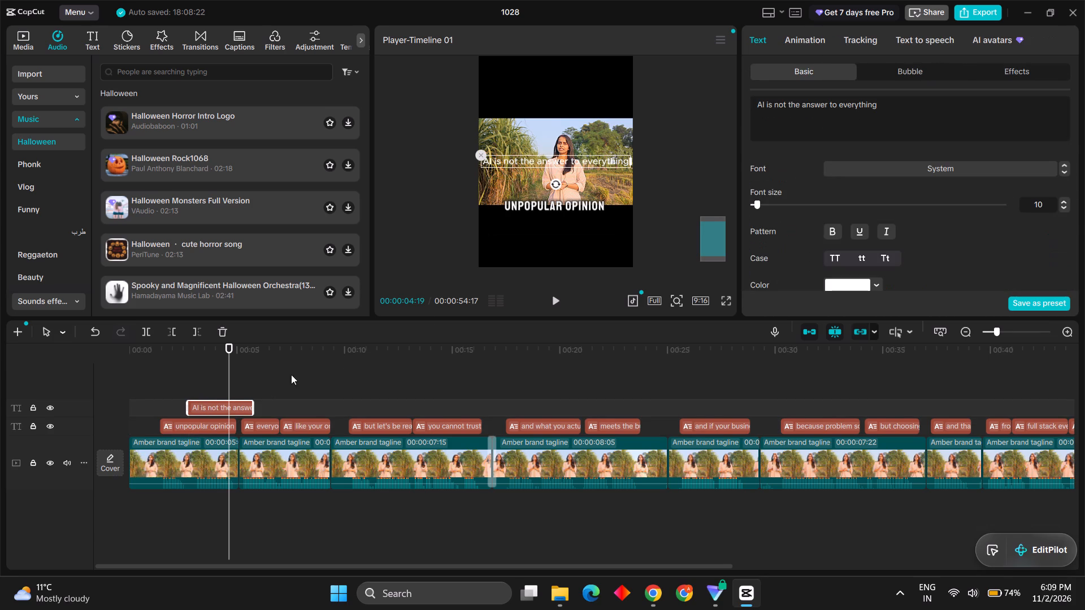
click(948, 69)
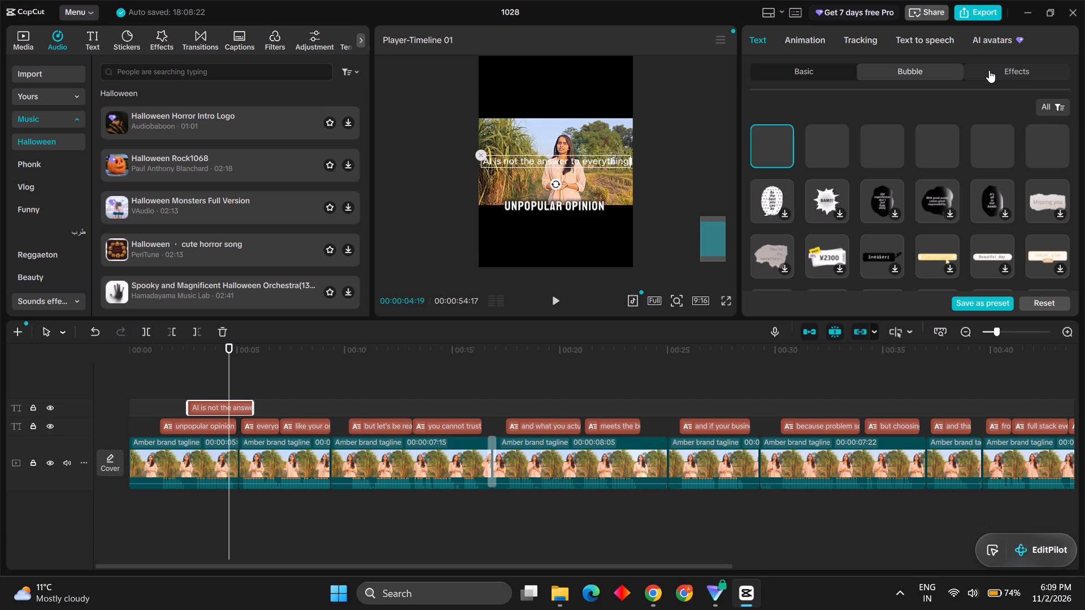
click(989, 70)
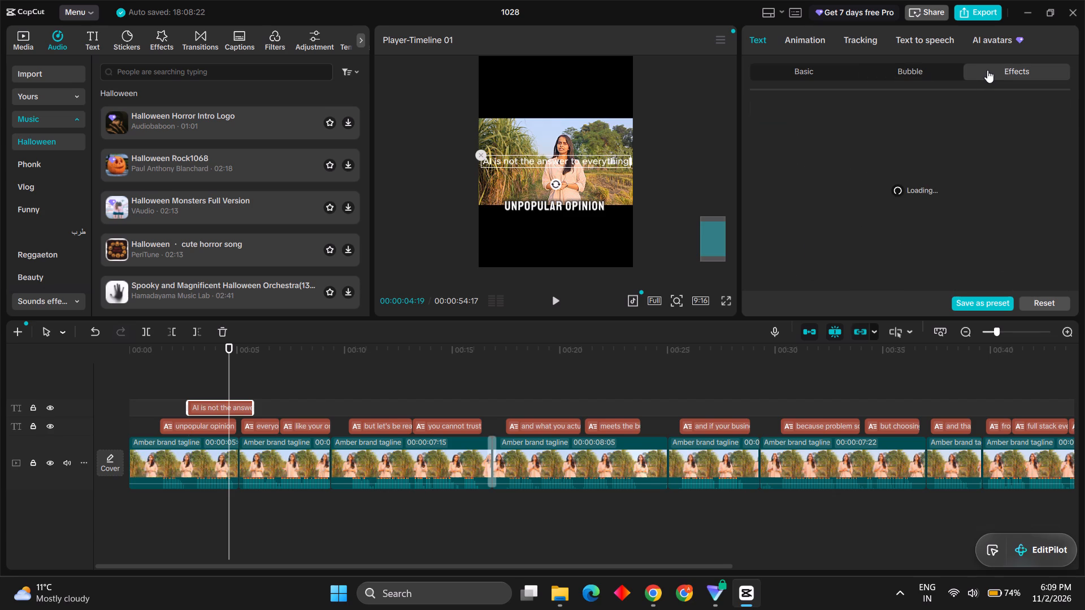
Duplicate the "unpopular opinion" caption and place the copy on its own track, starting with the "AI is not the answer to everything" text.
click(212, 420)
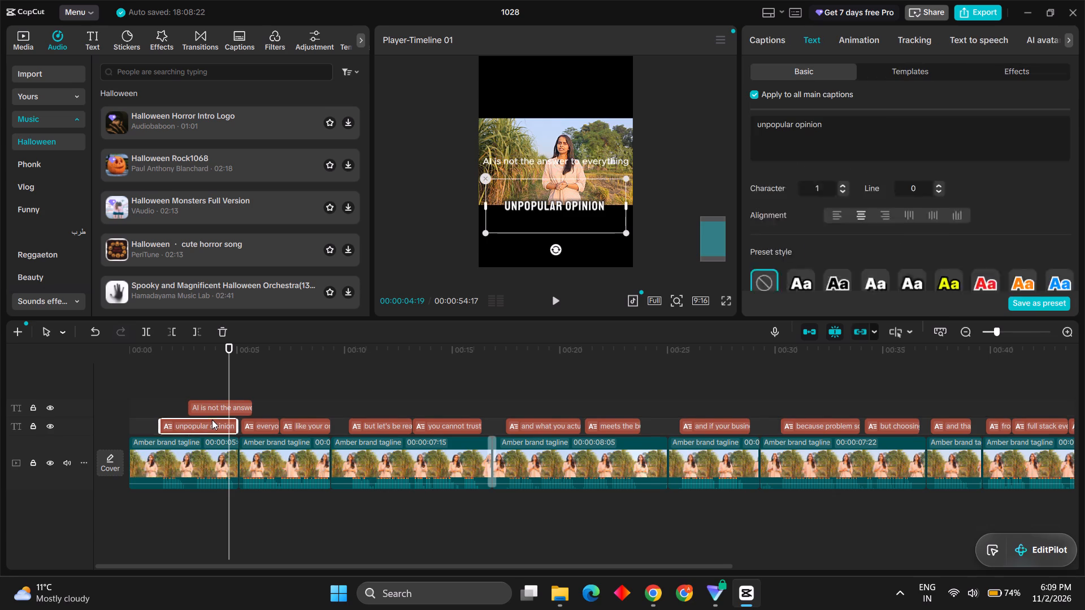
key(ctrl+c)
click(268, 380)
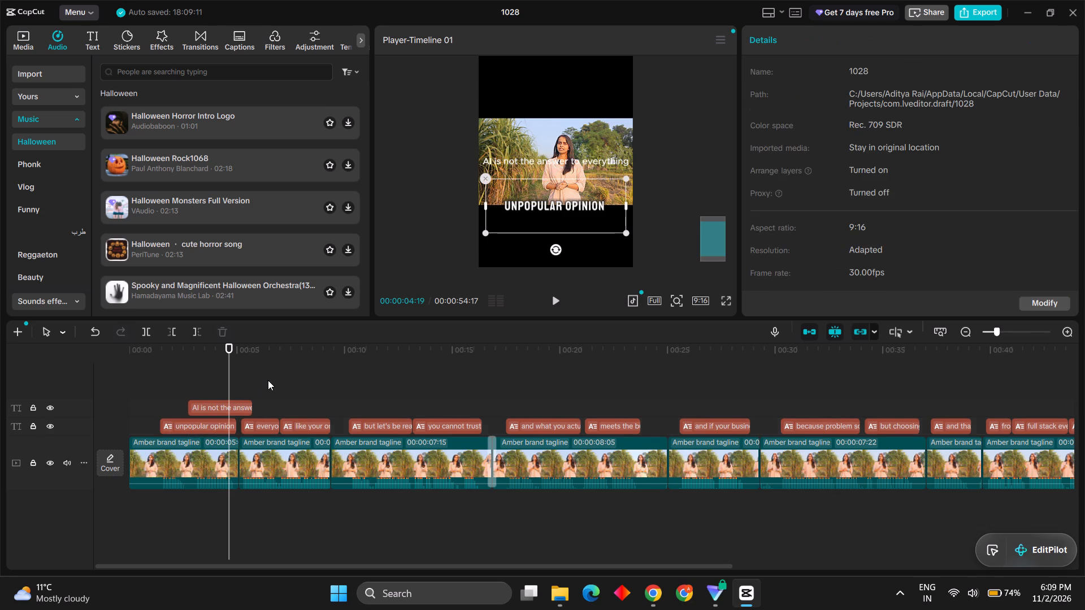
key(ctrl+v)
click(236, 407)
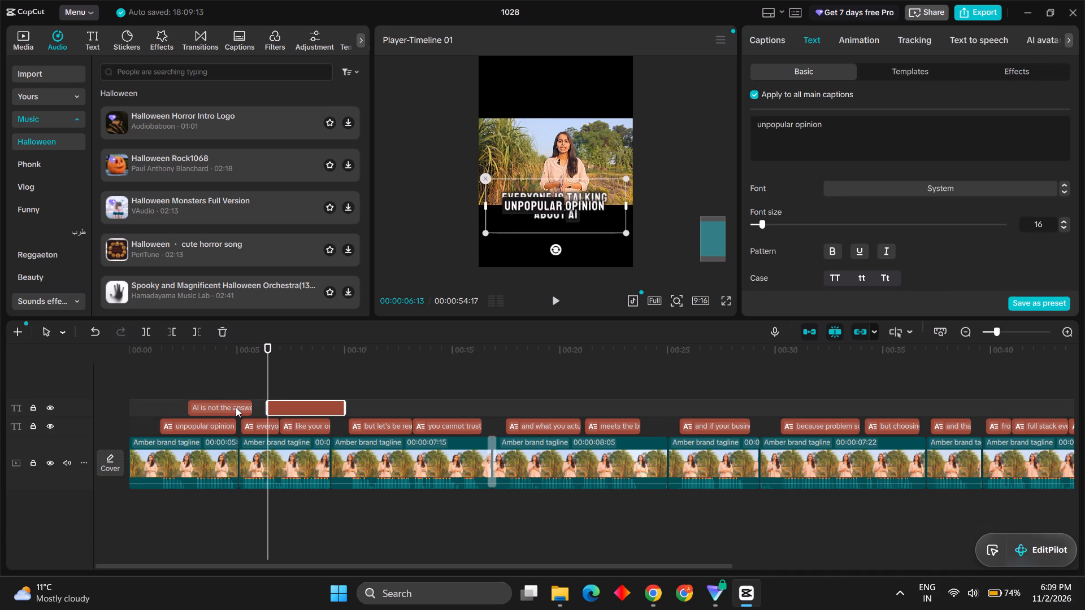
drag(236, 407, 233, 382)
drag(296, 423, 222, 429)
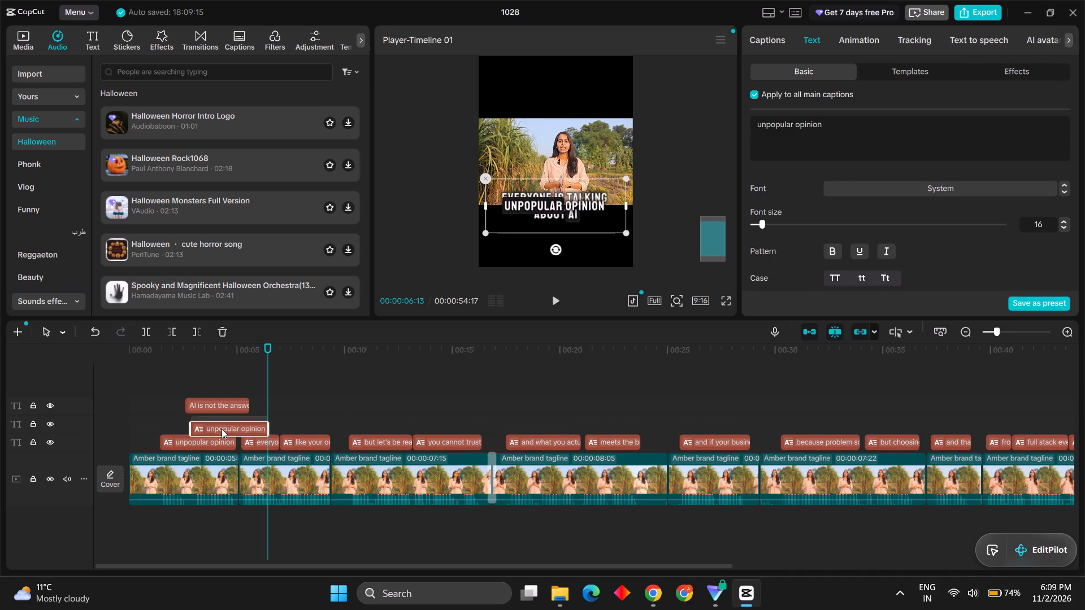
drag(222, 429, 215, 425)
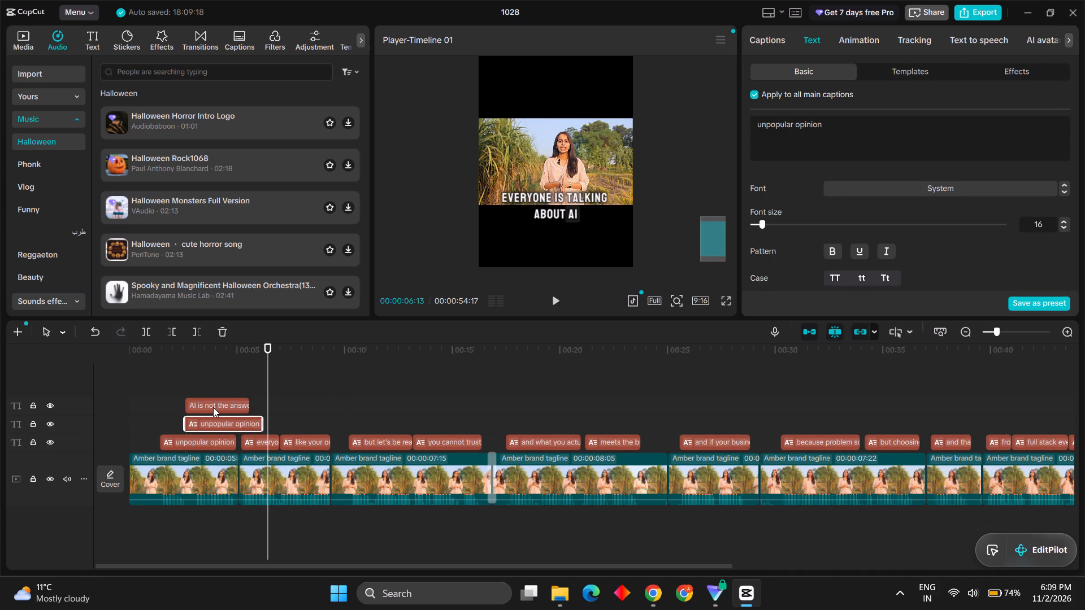
Trim the end of the original "unpopular opinion" caption back to where its copy starts.
click(213, 407)
drag(264, 353, 159, 358)
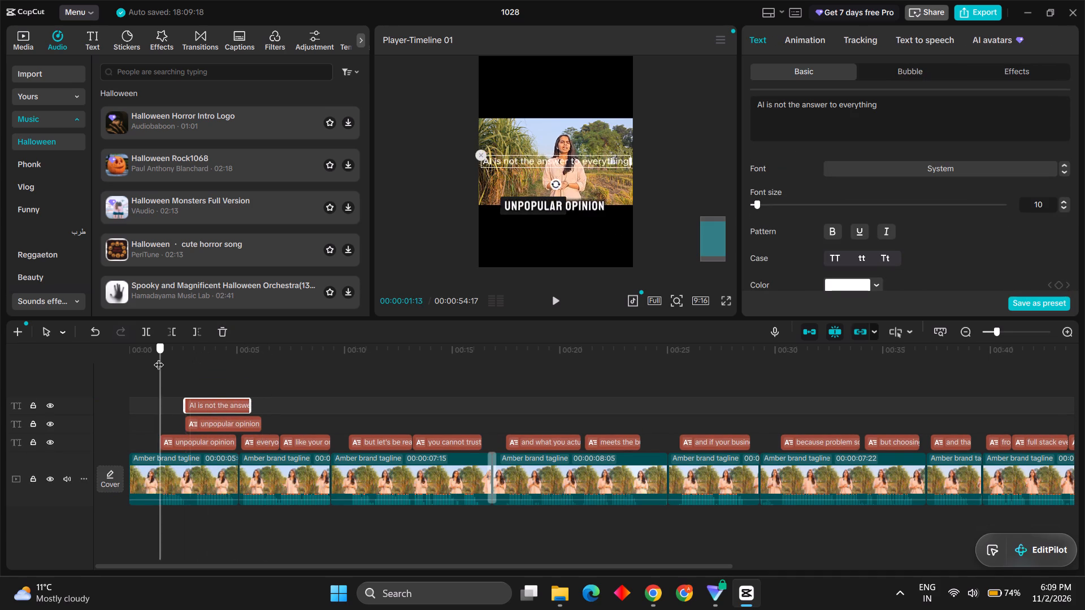
drag(159, 358, 172, 358)
click(207, 433)
click(226, 443)
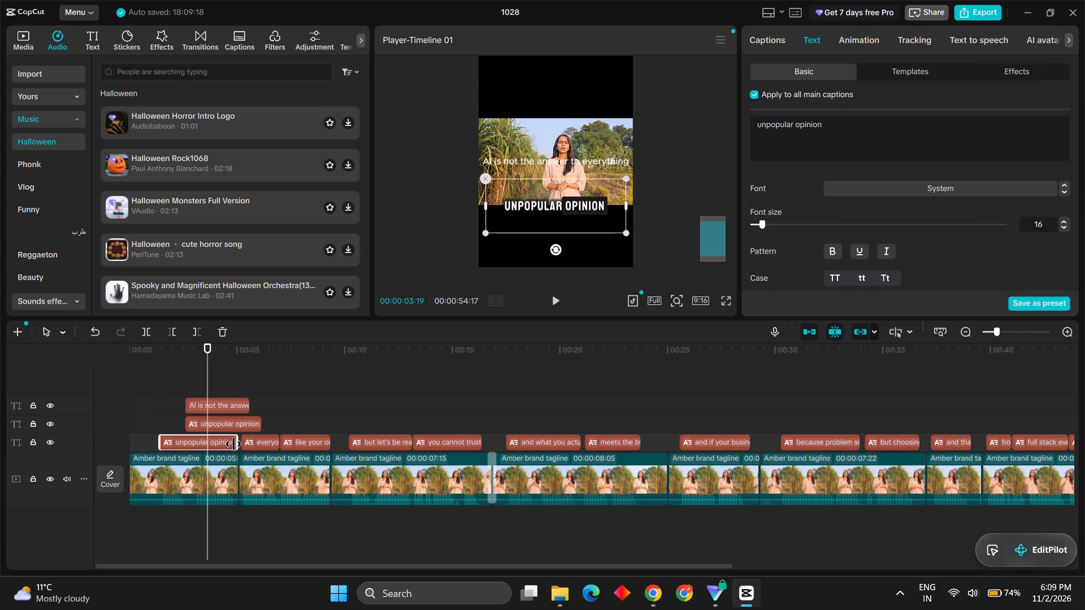
drag(233, 443, 184, 448)
Replace the copied caption's wording with "AI is not the answer to everything", cut from the plain text clip above it.
click(210, 426)
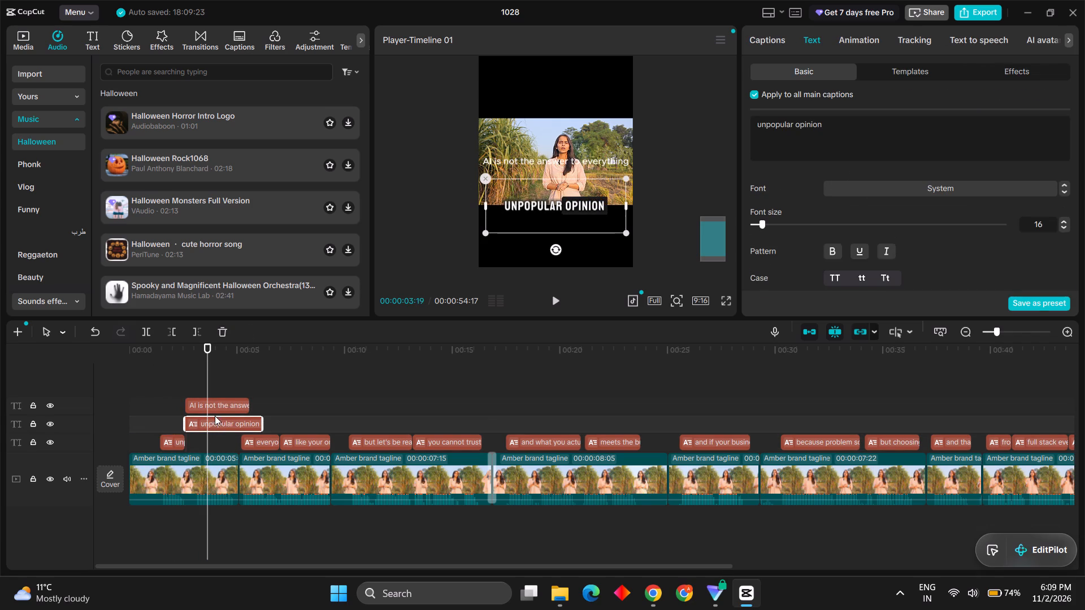
click(835, 128)
key(ctrl+a)
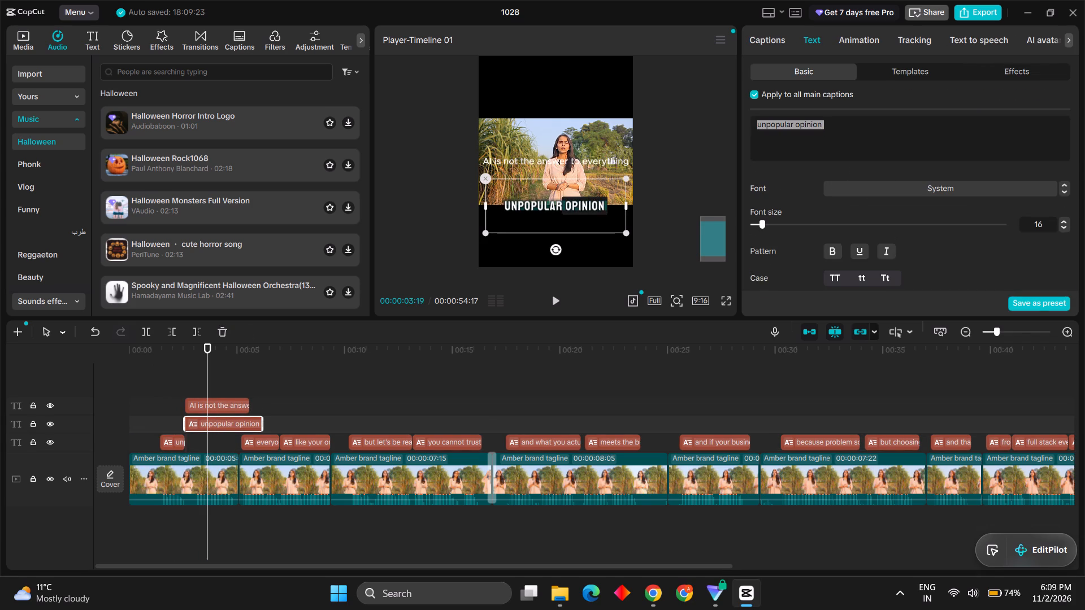
key(BackSpace)
click(231, 402)
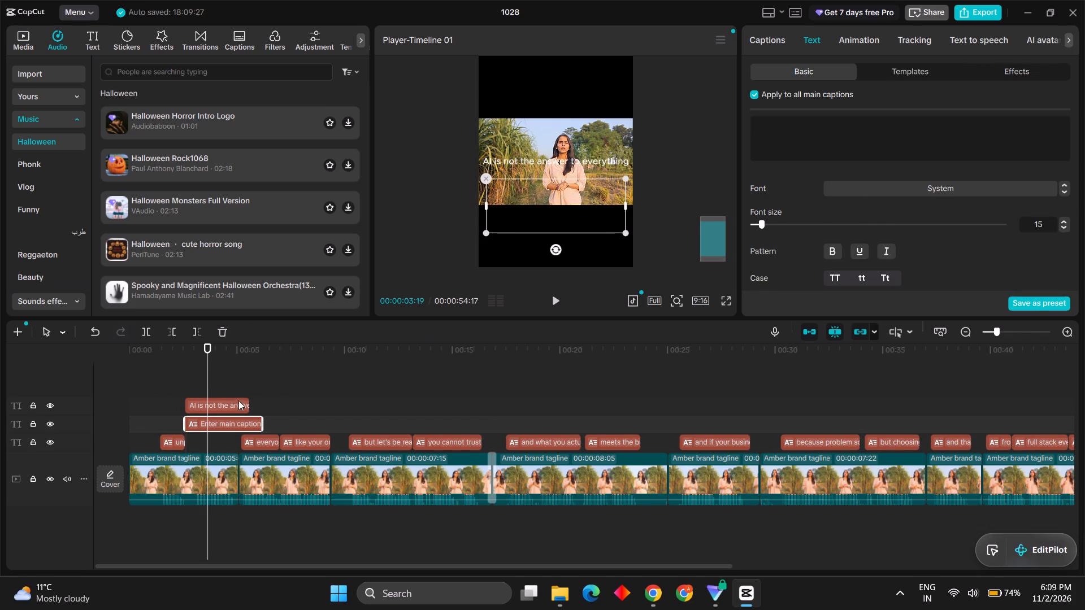
click(975, 111)
key(ctrl+a)
key(ctrl+x)
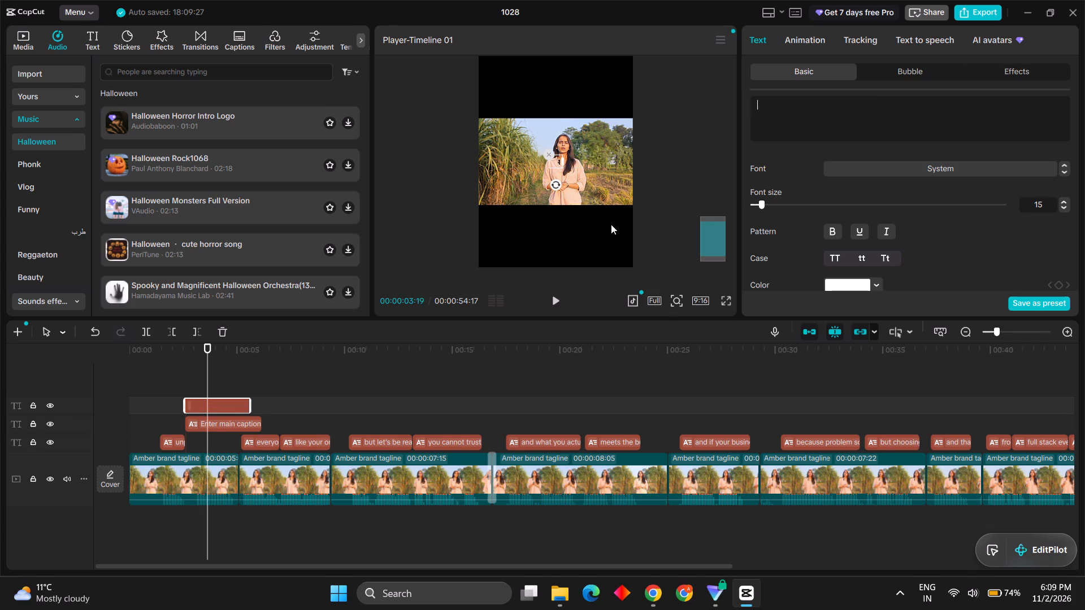
click(251, 419)
click(1017, 136)
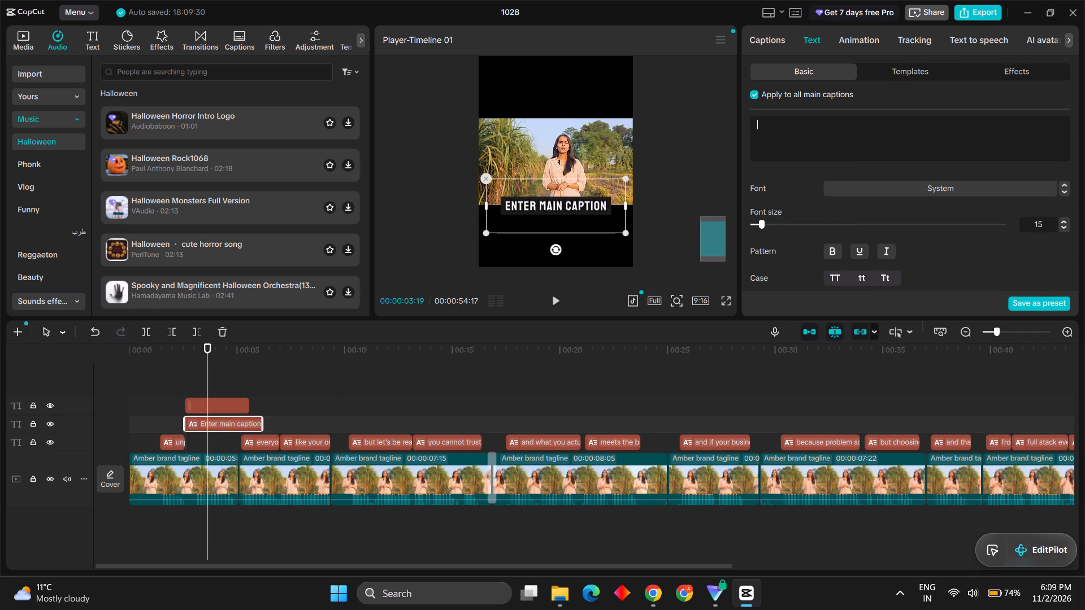
key(ctrl+v)
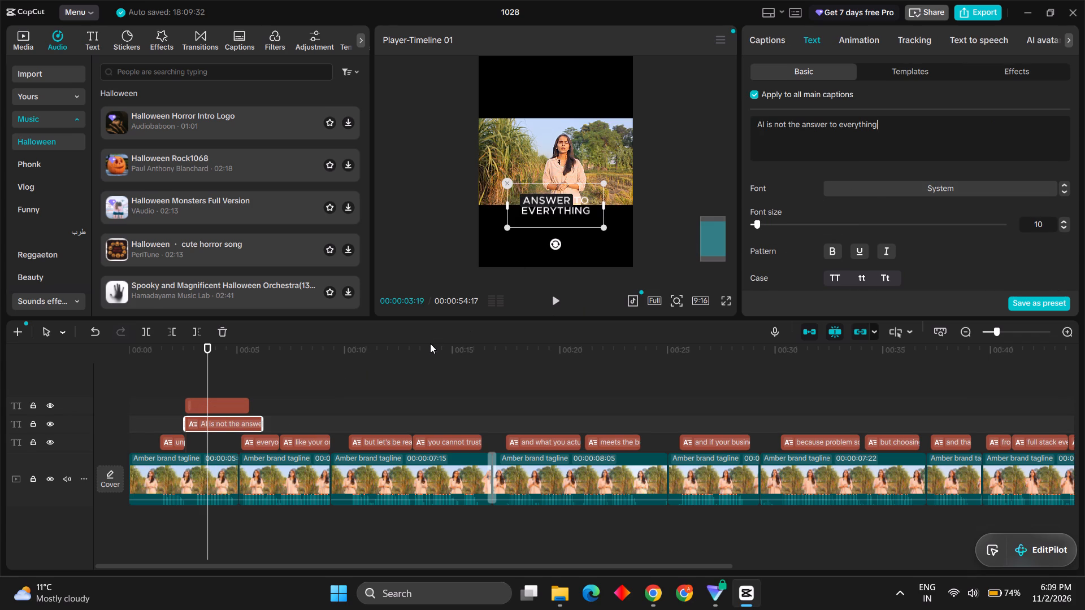
Play the opening seconds to check how the "unpopular opinion" and "AI is not the answer to everything" captions are timed.
click(344, 375)
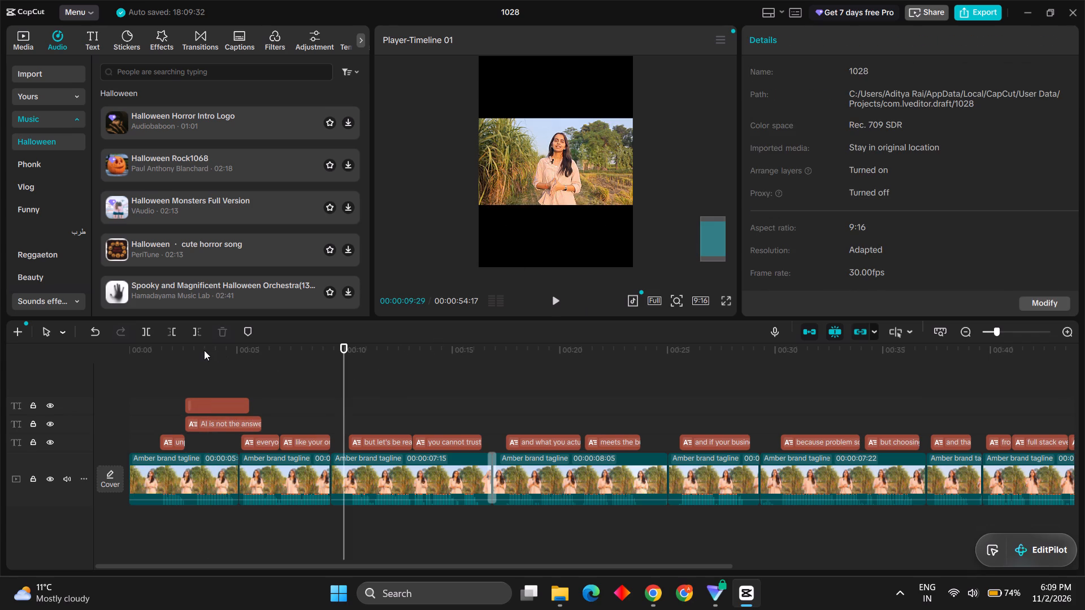
click(173, 349)
drag(173, 349, 113, 352)
key(space)
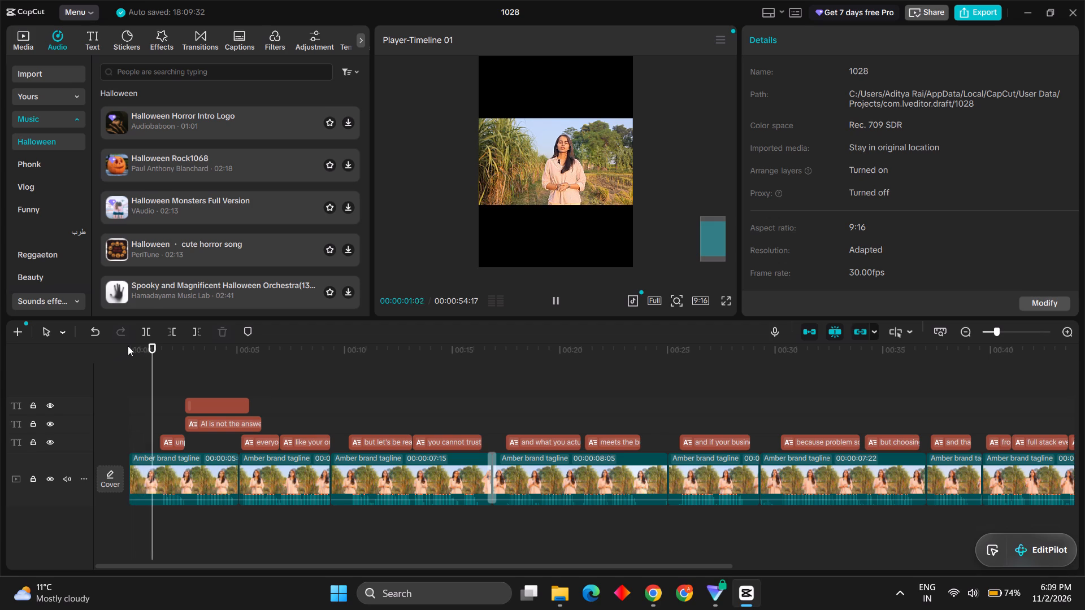
key(space)
key(space)
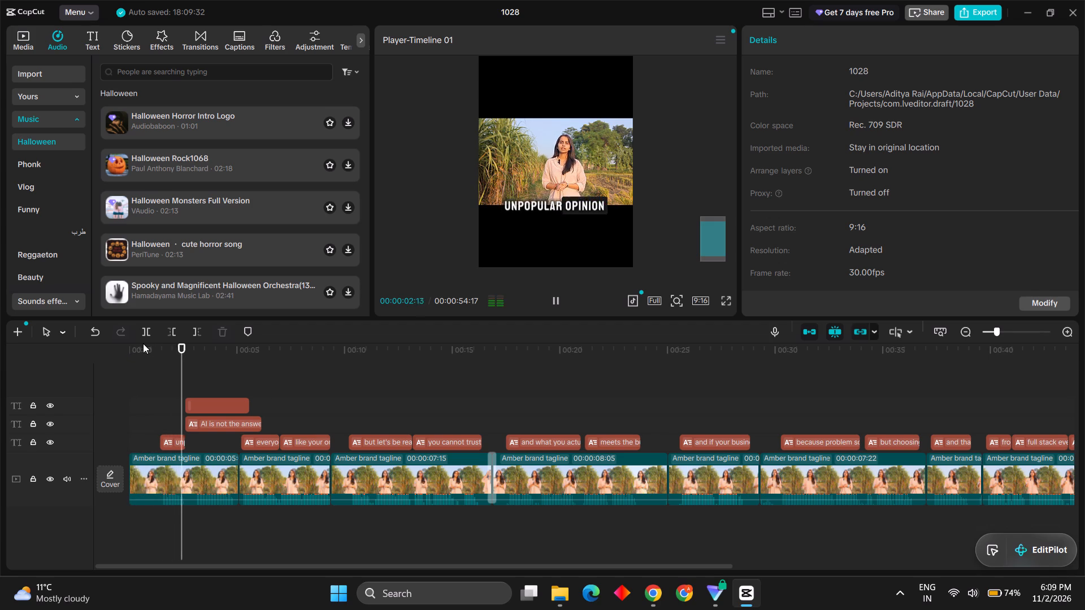
key(space)
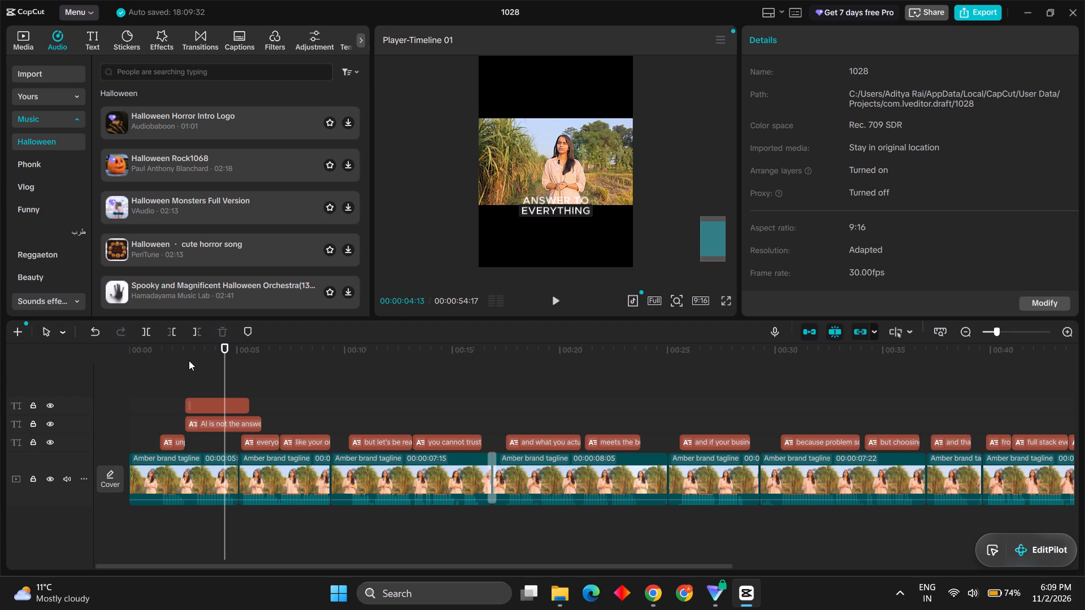
key(space)
key(space)
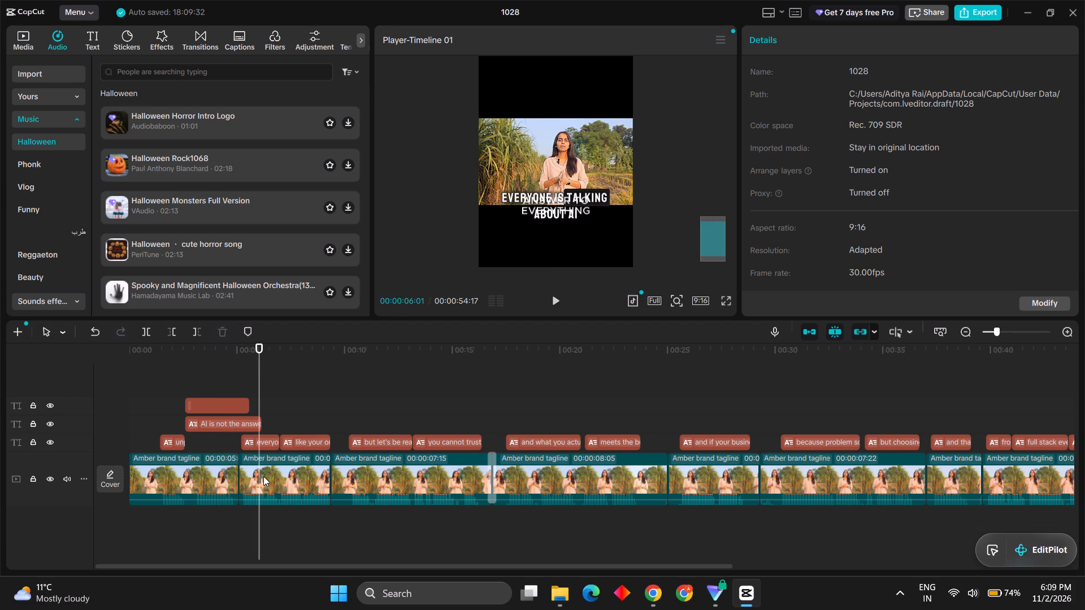
Trim the end of the "AI is not the answer to everything" caption back to where the "everyone is talking about AI" caption starts.
drag(261, 420, 250, 421)
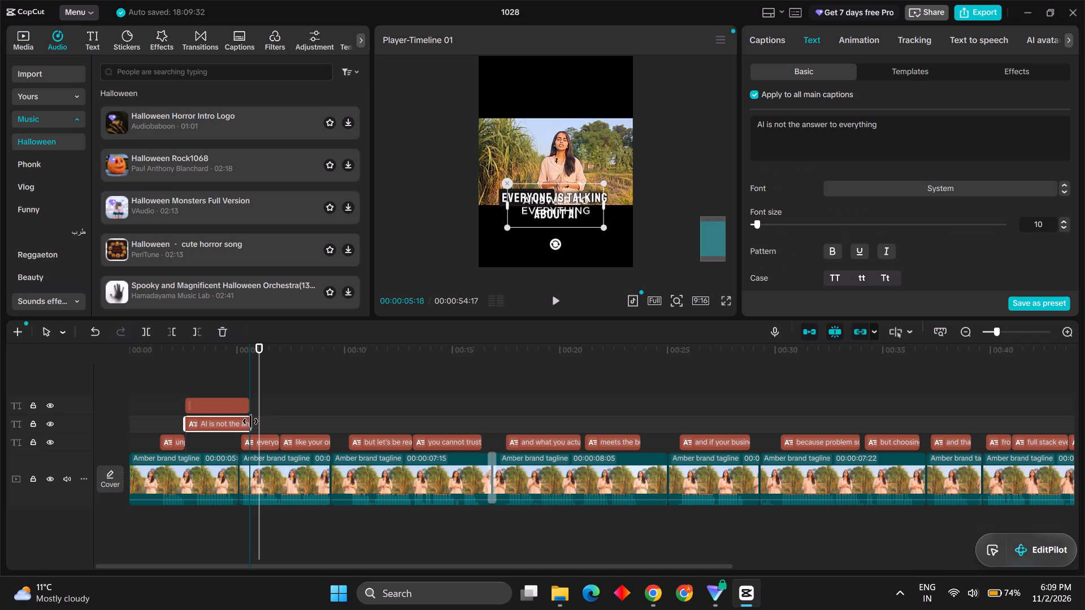
drag(250, 421, 243, 423)
Play on through the "but let's be real" captions and replay the "you cannot trust AI with everything" line to check its timing.
key(space)
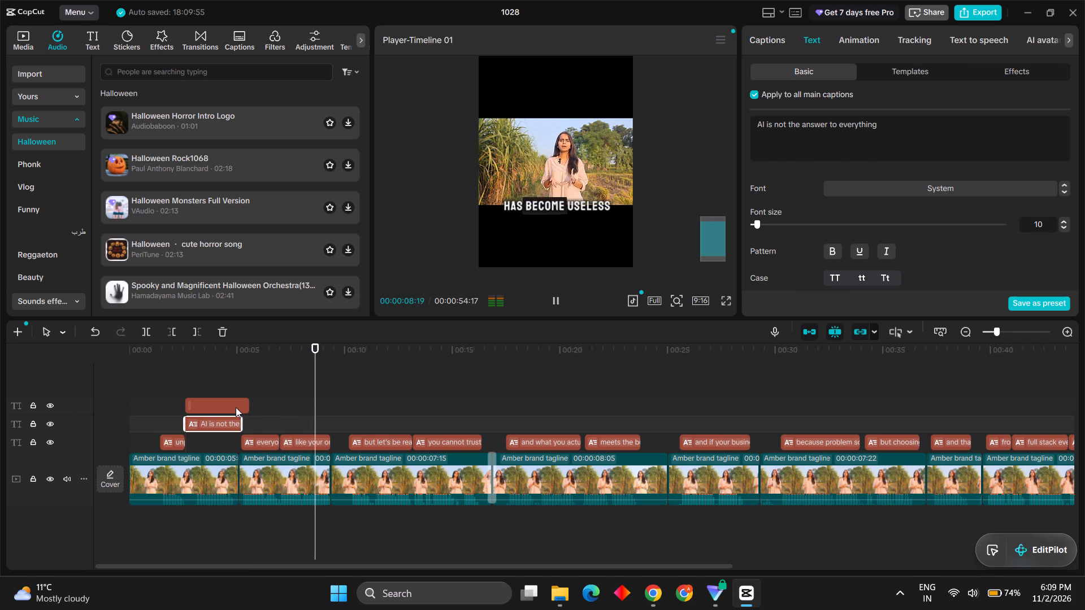
key(space)
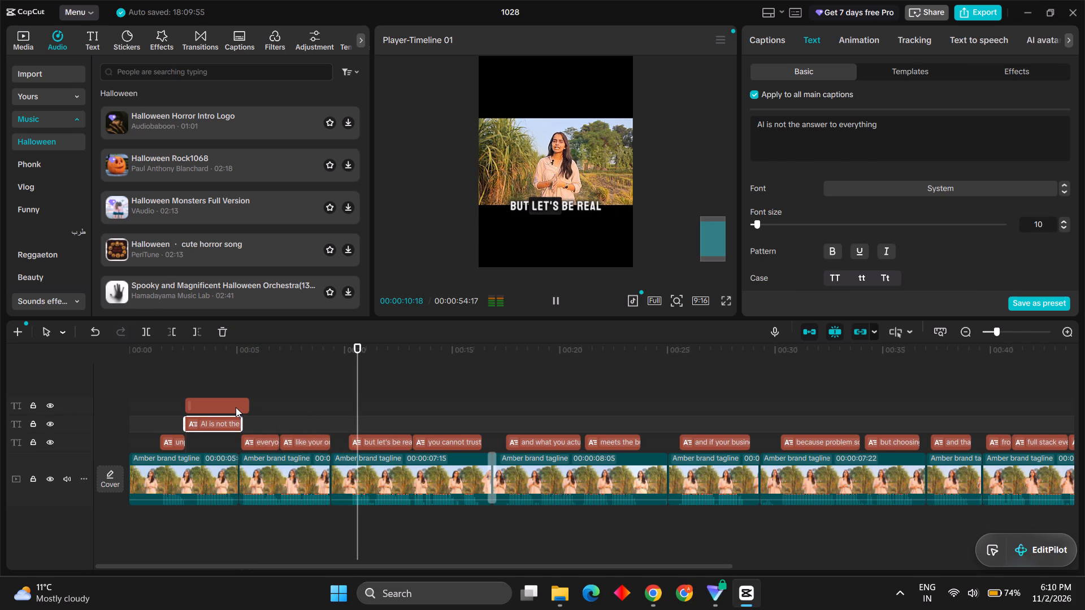
key(space)
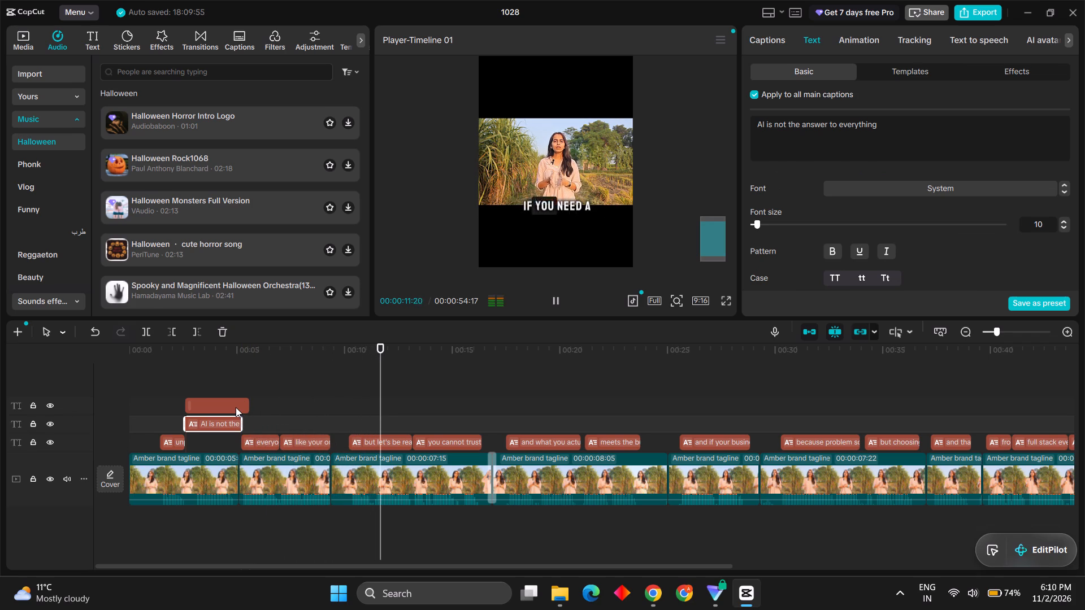
key(space)
key(space)
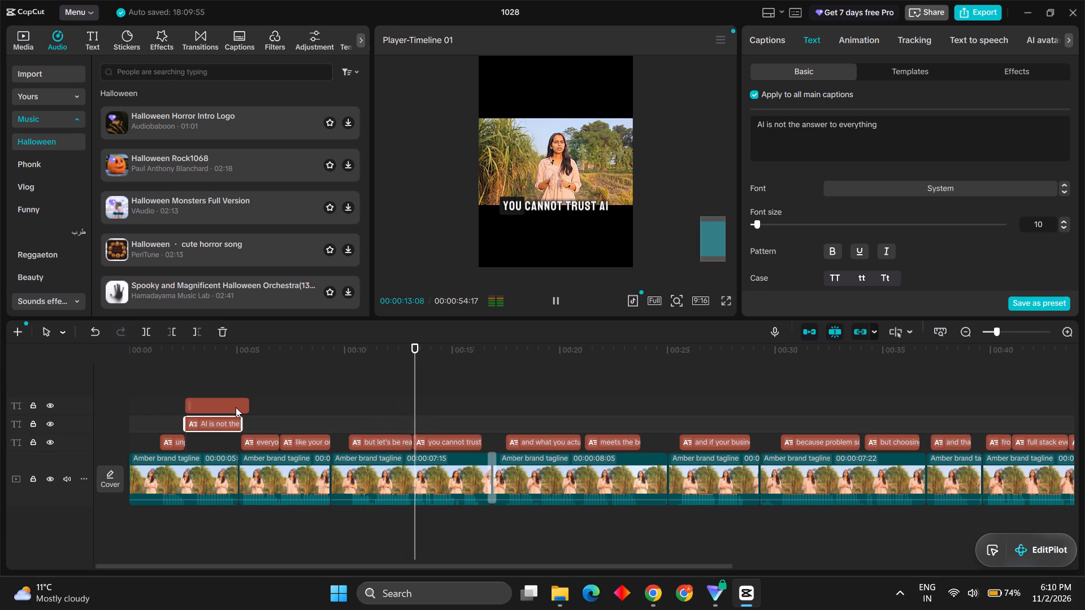
key(space)
key(space)
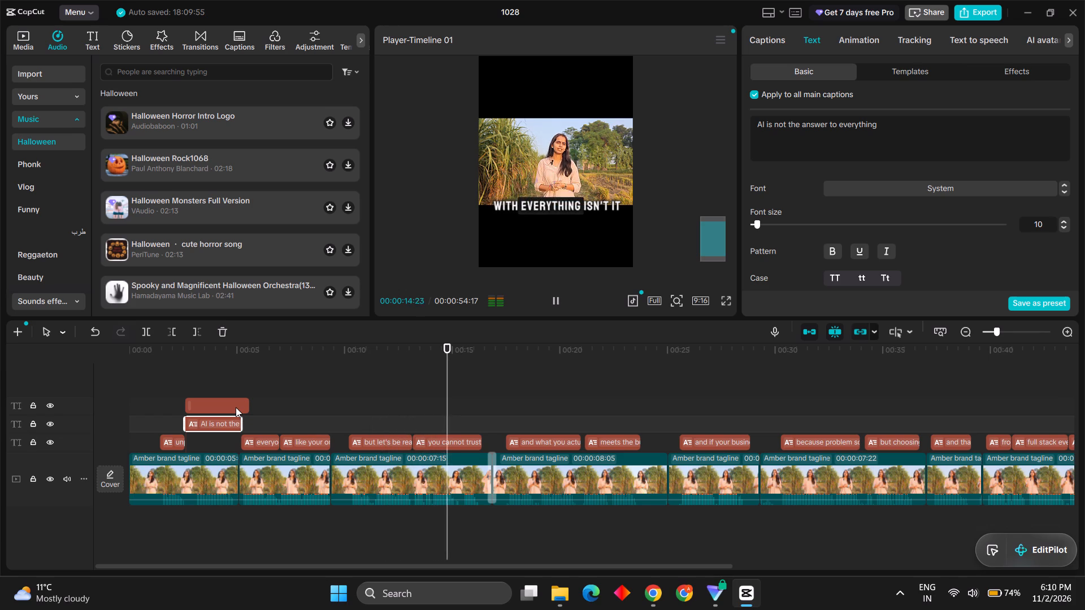
key(space)
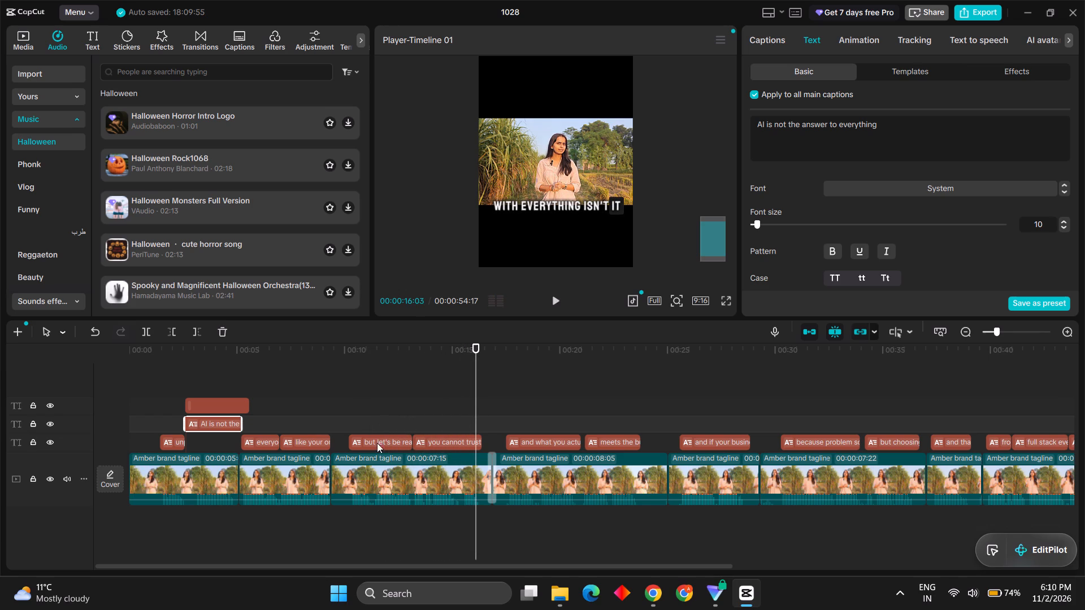
click(440, 368)
click(437, 358)
key(space)
key(space)
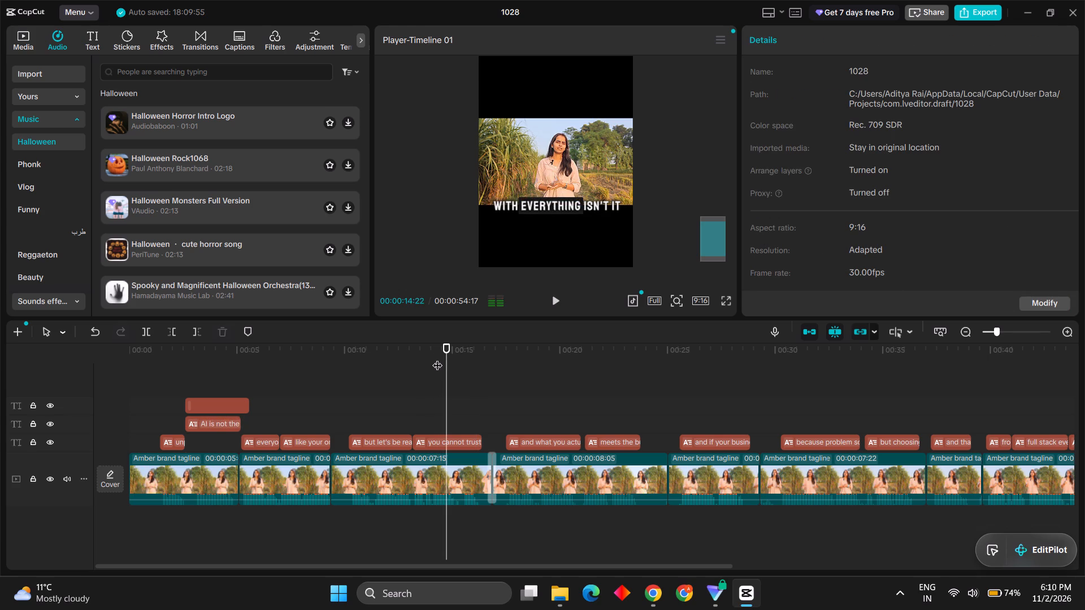
drag(441, 365, 420, 366)
click(418, 351)
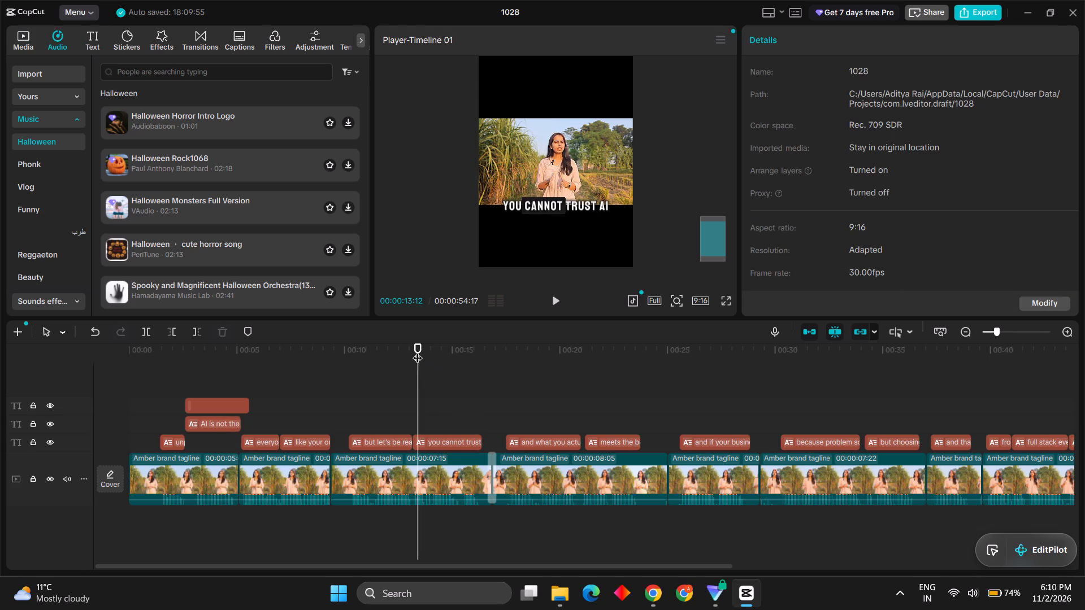
key(space)
key(space)
key(space)
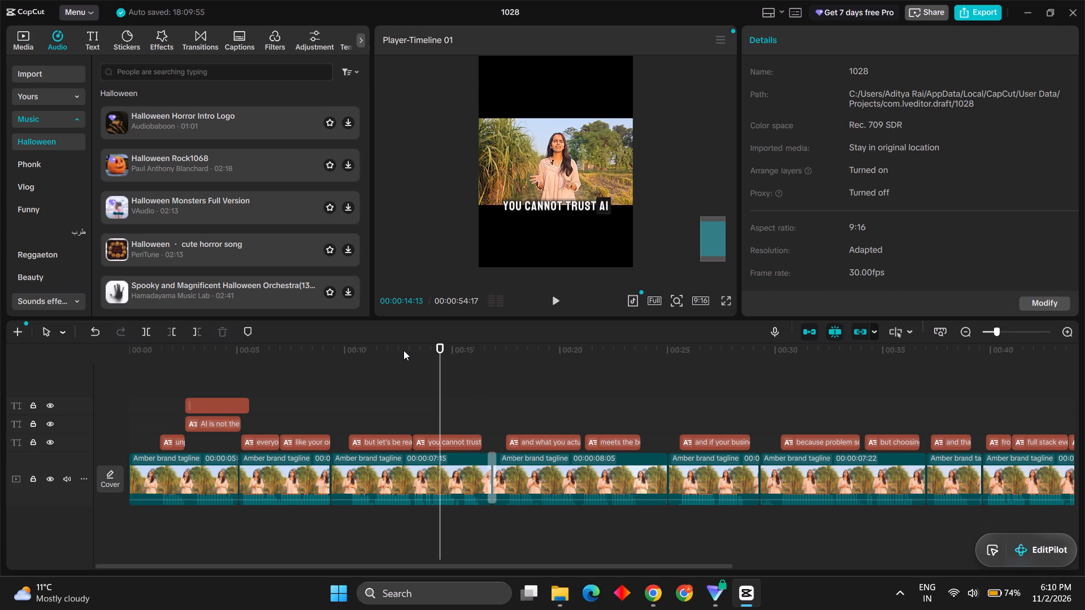
key(space)
Add a marker to the third video clip at 00:00:14:27, where the "with everything isn't it" words begin.
click(453, 456)
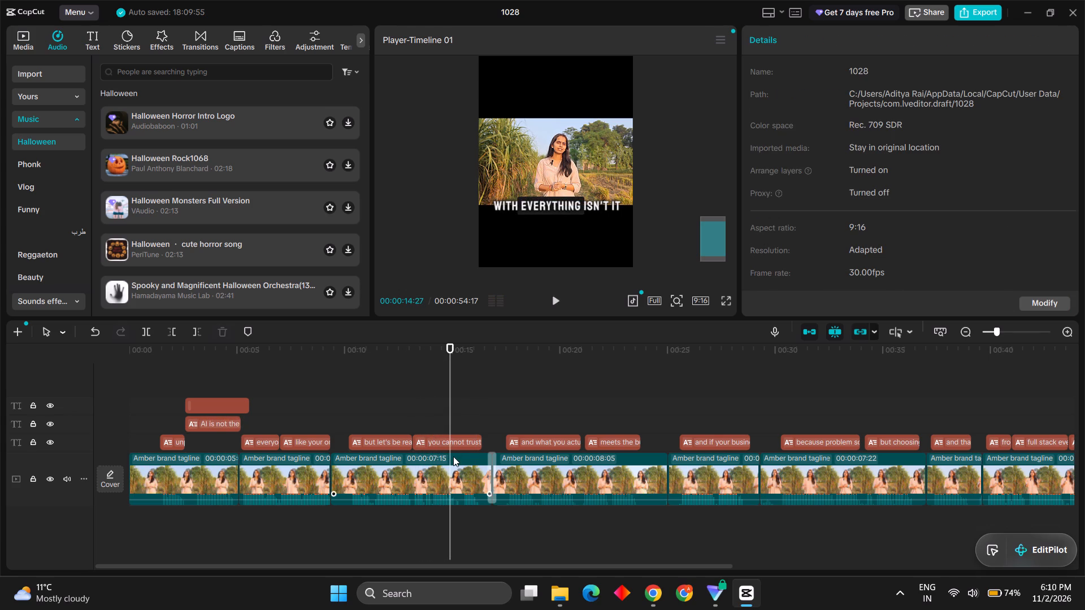
click(246, 335)
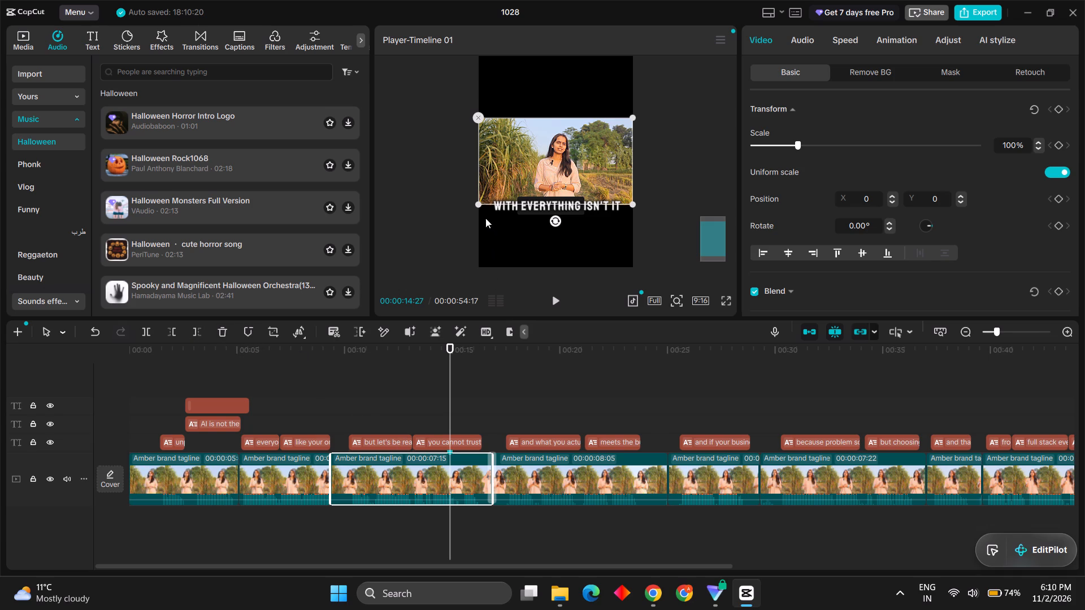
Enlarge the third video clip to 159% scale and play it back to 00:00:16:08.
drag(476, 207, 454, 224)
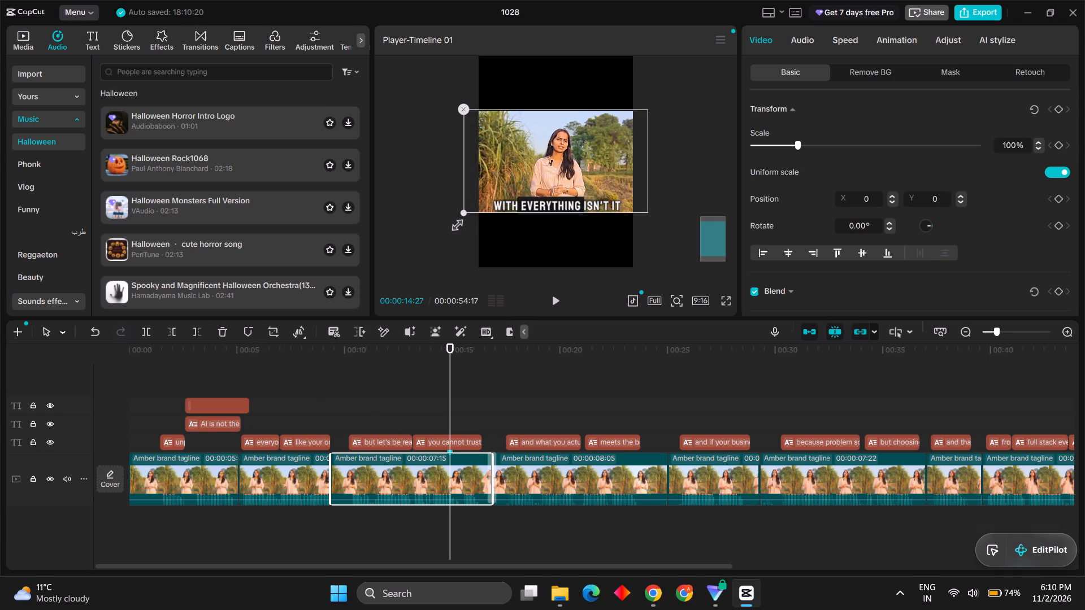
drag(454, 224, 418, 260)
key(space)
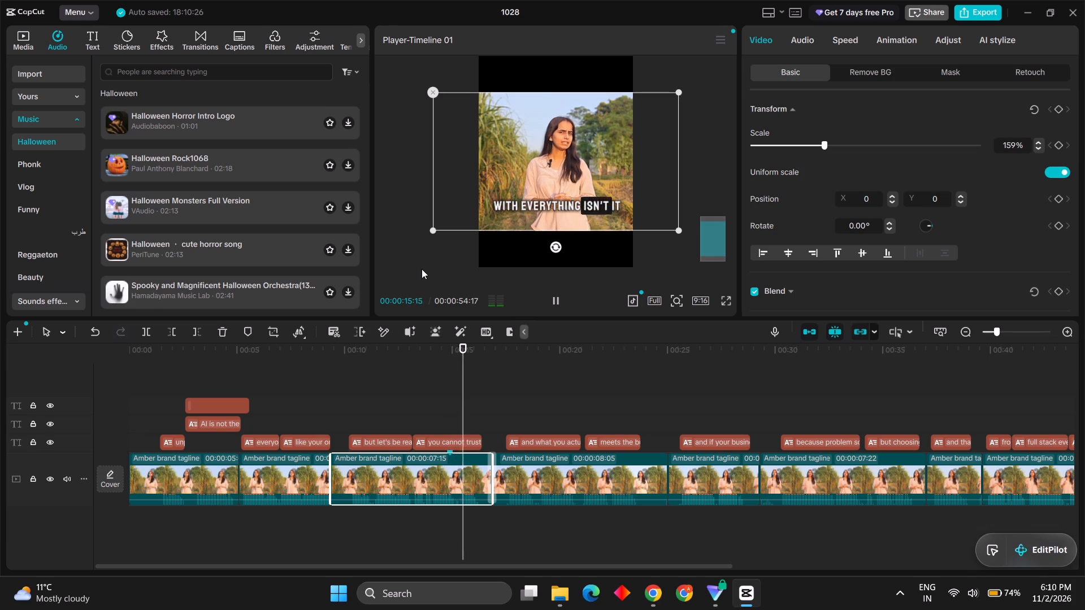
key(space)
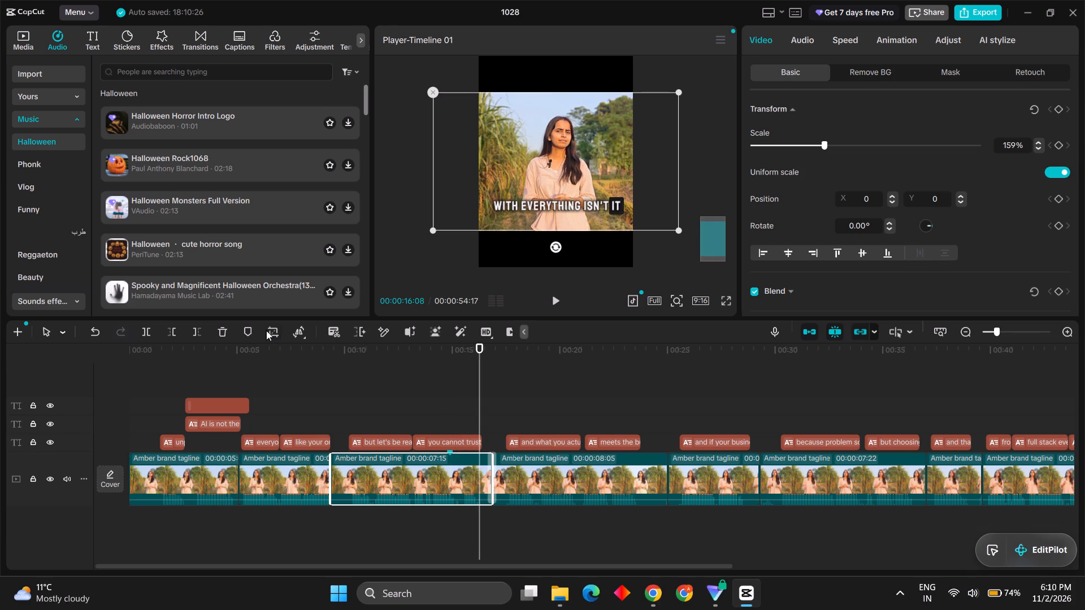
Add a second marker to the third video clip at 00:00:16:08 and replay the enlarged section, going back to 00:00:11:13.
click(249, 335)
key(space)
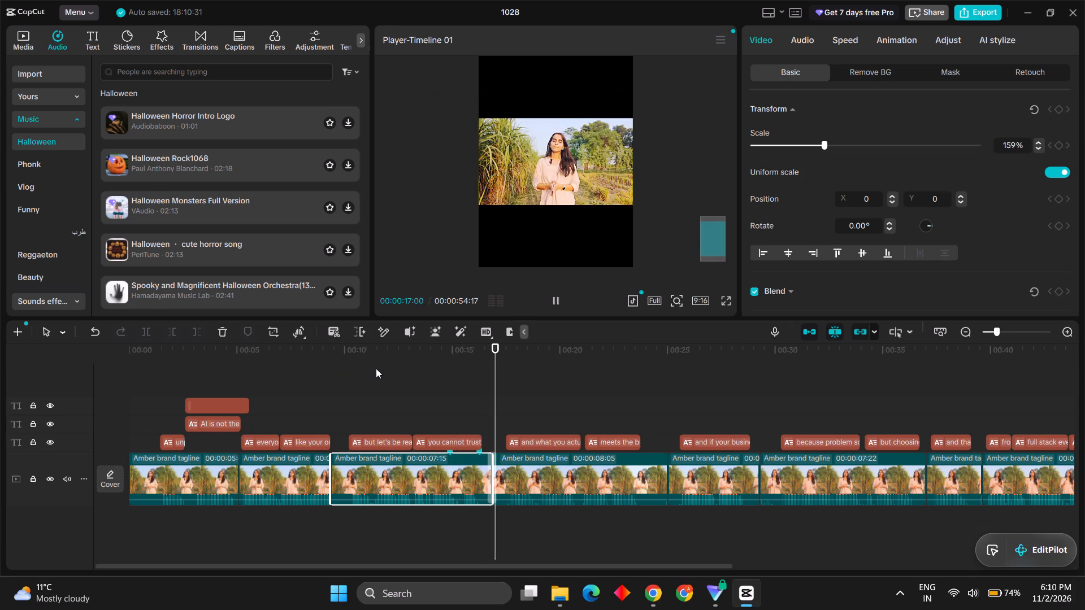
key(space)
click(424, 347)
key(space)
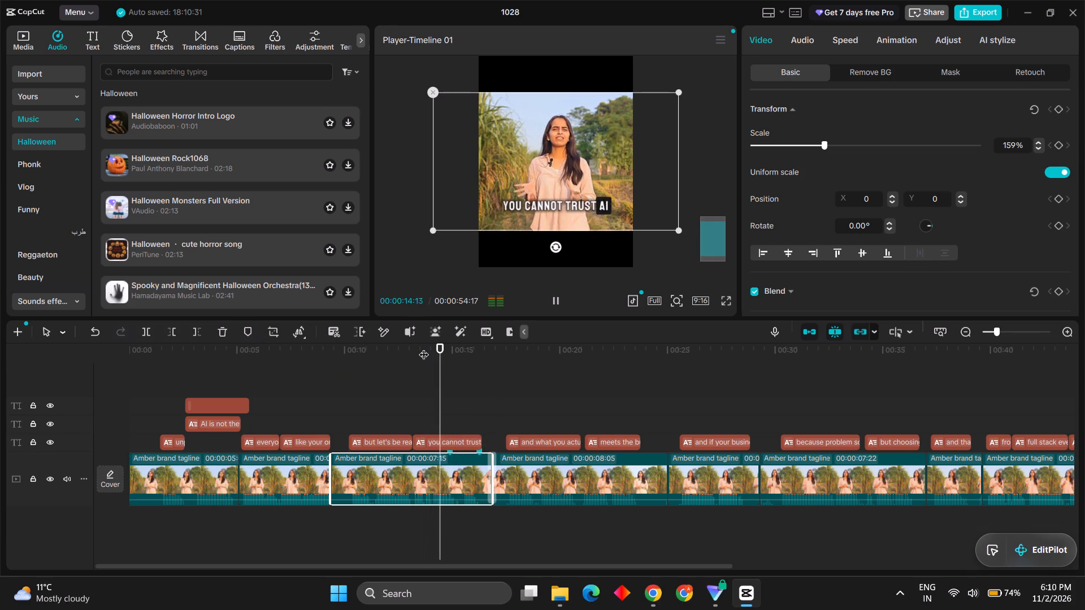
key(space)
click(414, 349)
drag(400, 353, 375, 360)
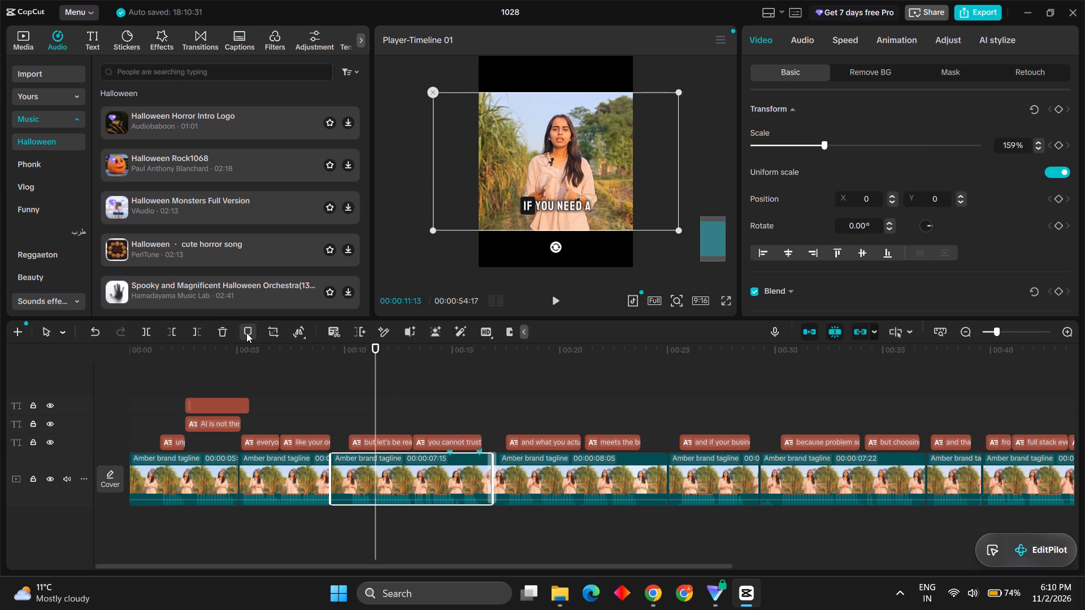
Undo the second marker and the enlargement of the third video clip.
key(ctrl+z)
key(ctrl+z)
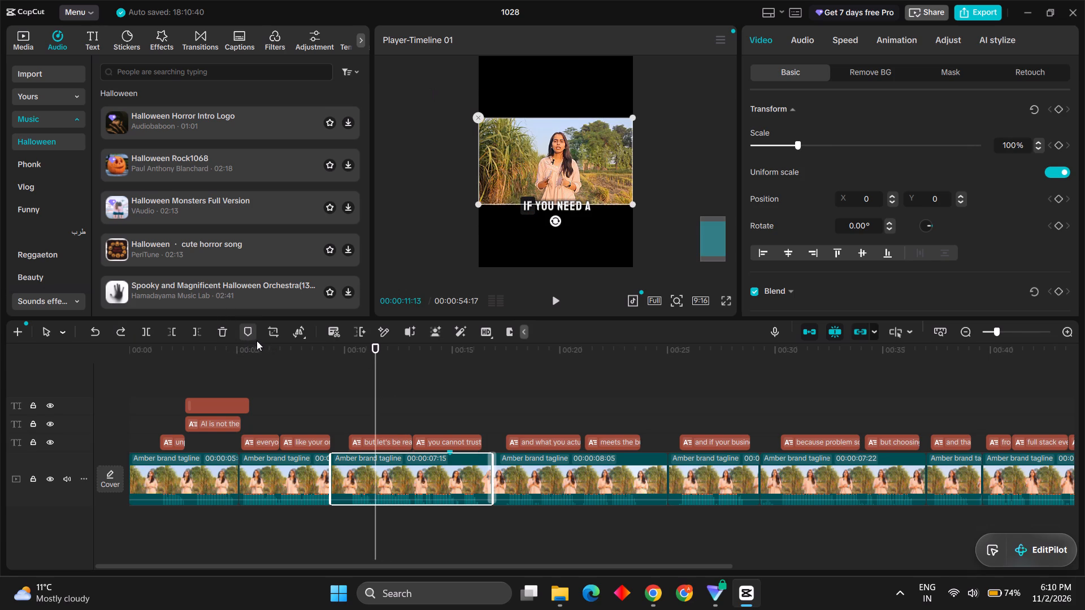
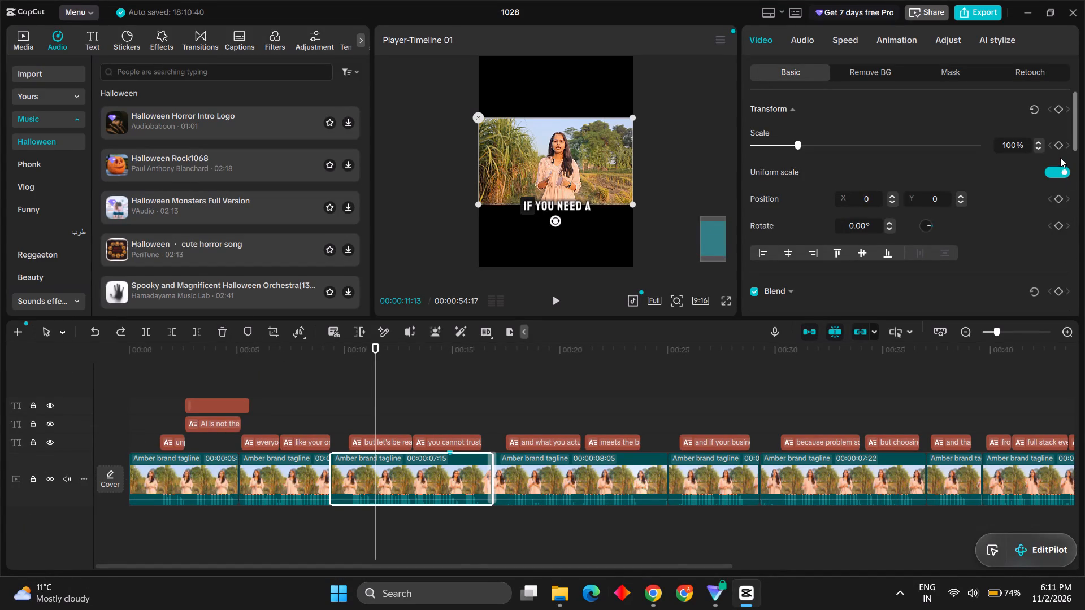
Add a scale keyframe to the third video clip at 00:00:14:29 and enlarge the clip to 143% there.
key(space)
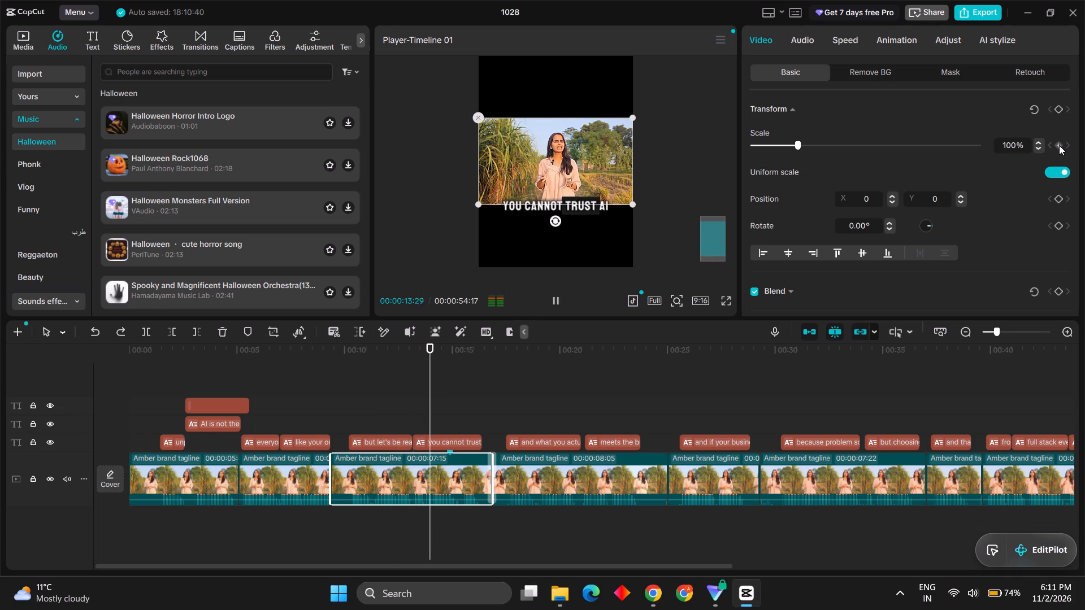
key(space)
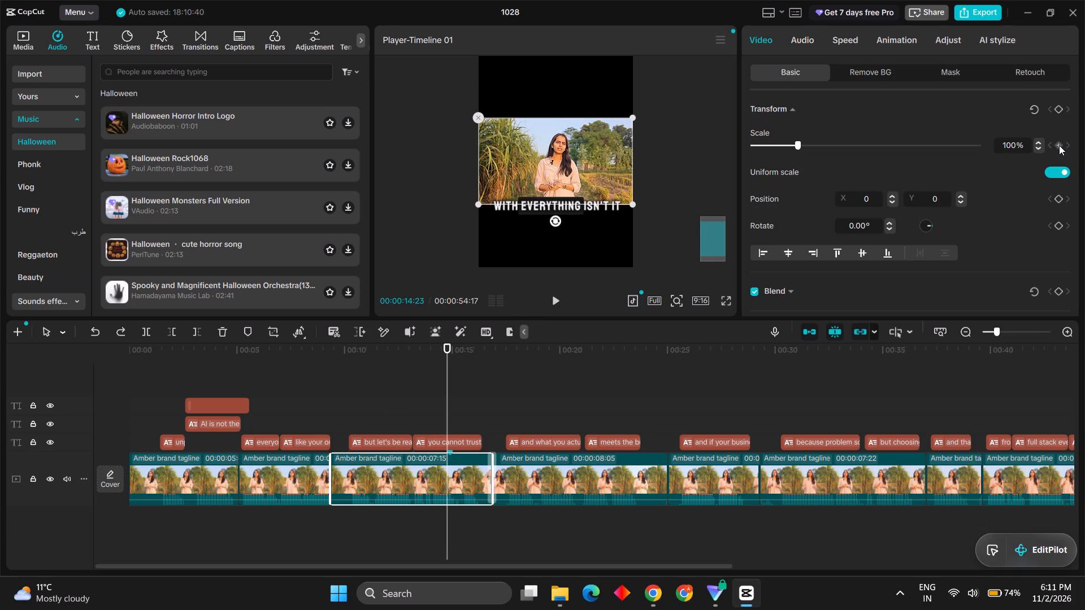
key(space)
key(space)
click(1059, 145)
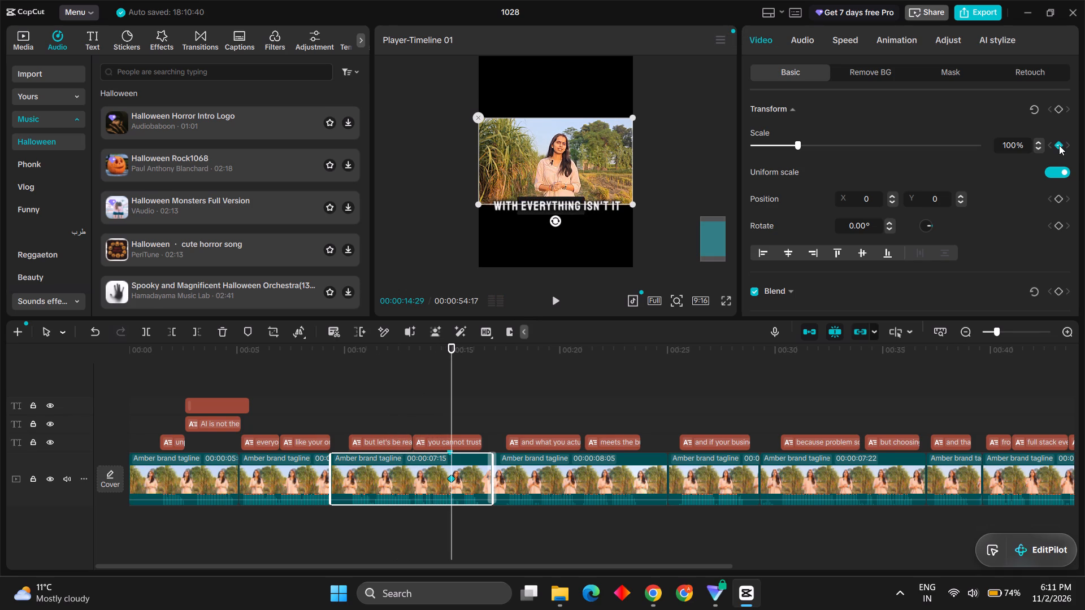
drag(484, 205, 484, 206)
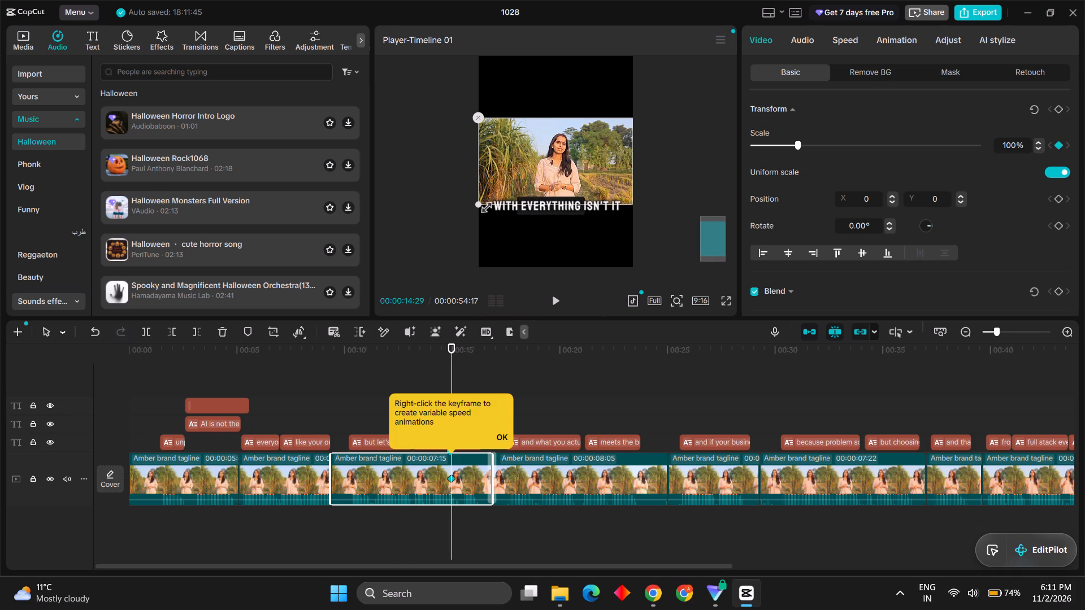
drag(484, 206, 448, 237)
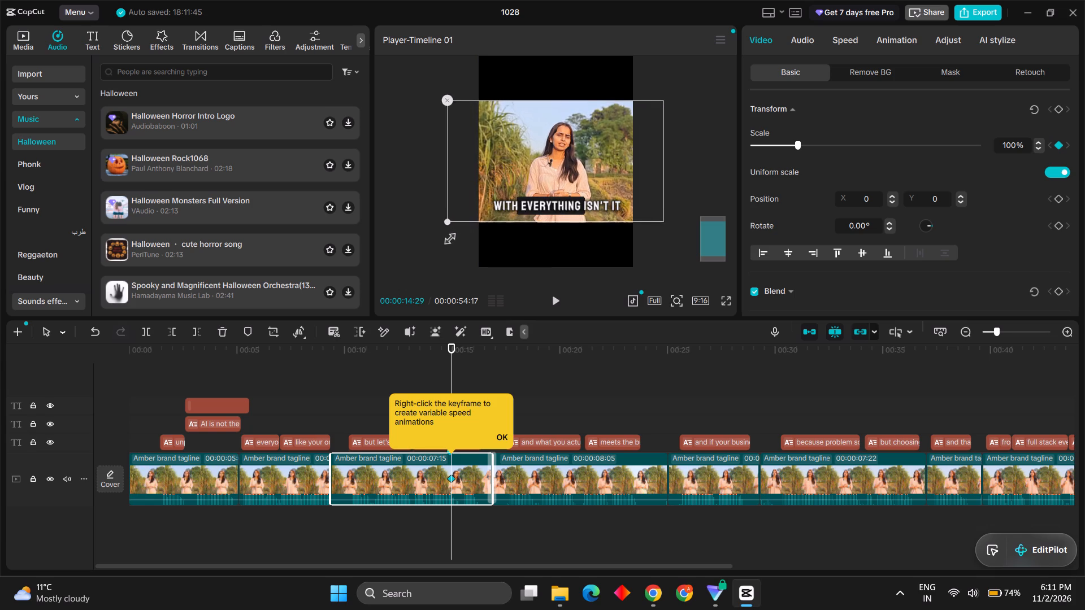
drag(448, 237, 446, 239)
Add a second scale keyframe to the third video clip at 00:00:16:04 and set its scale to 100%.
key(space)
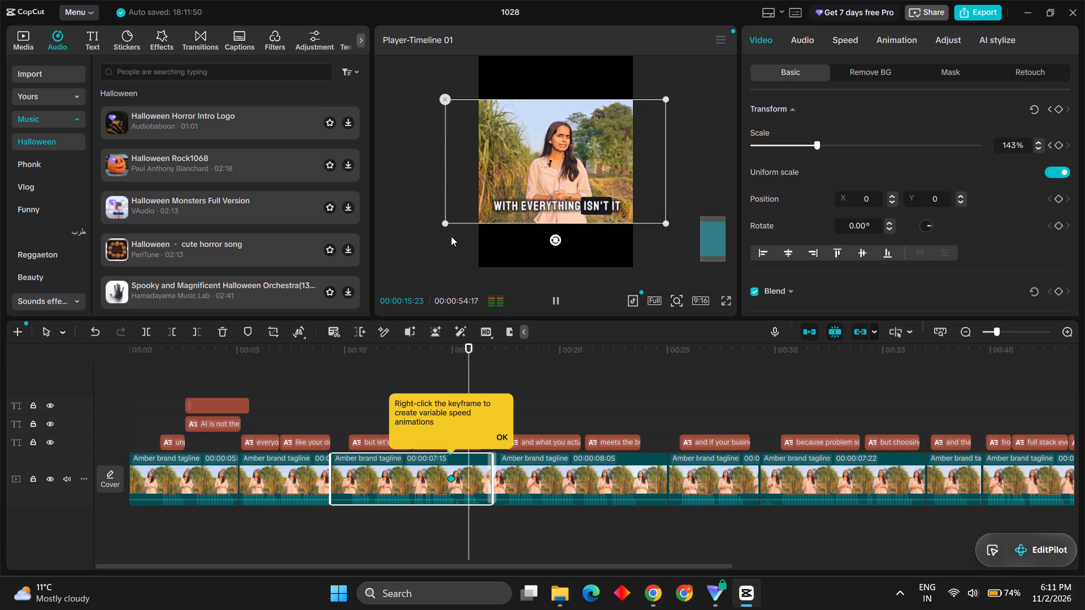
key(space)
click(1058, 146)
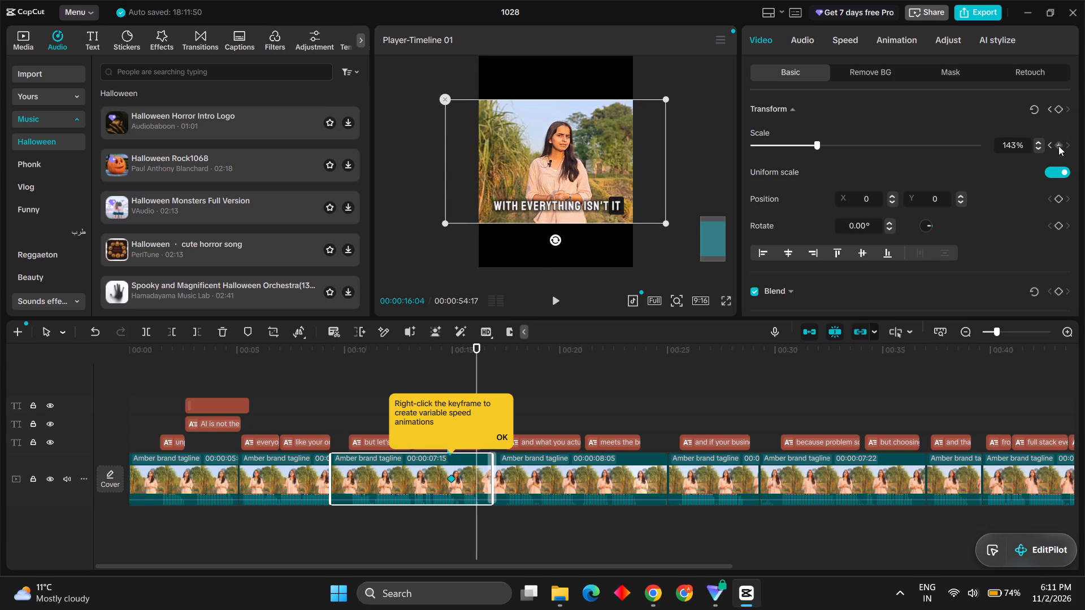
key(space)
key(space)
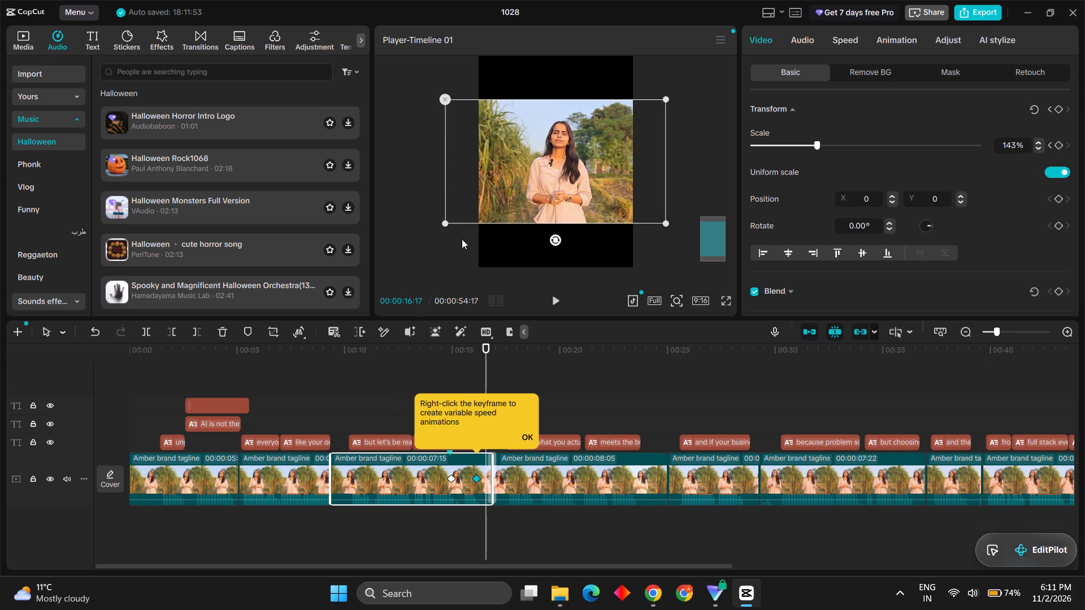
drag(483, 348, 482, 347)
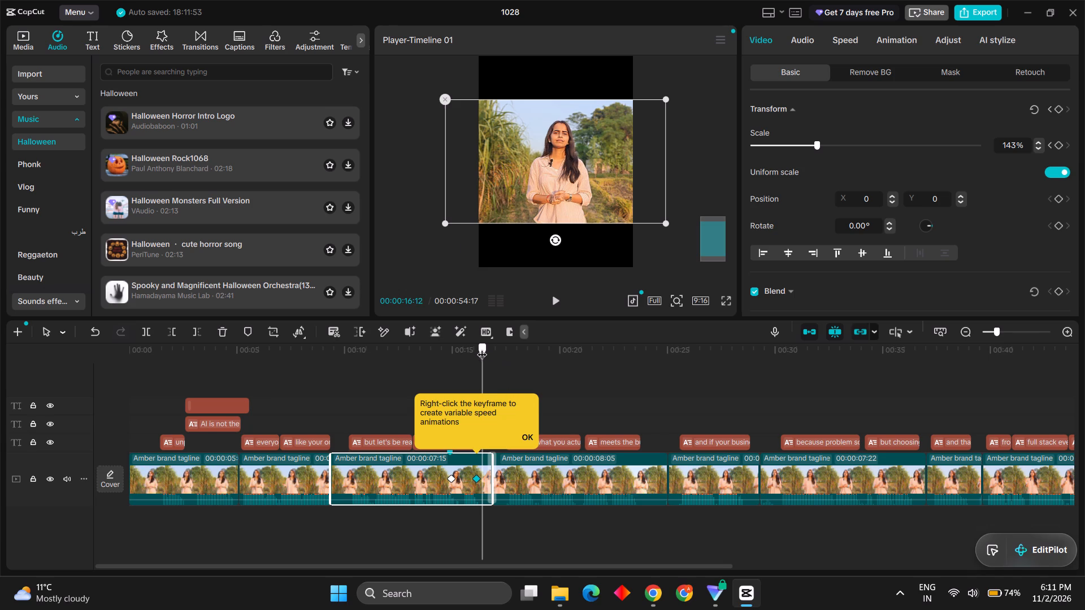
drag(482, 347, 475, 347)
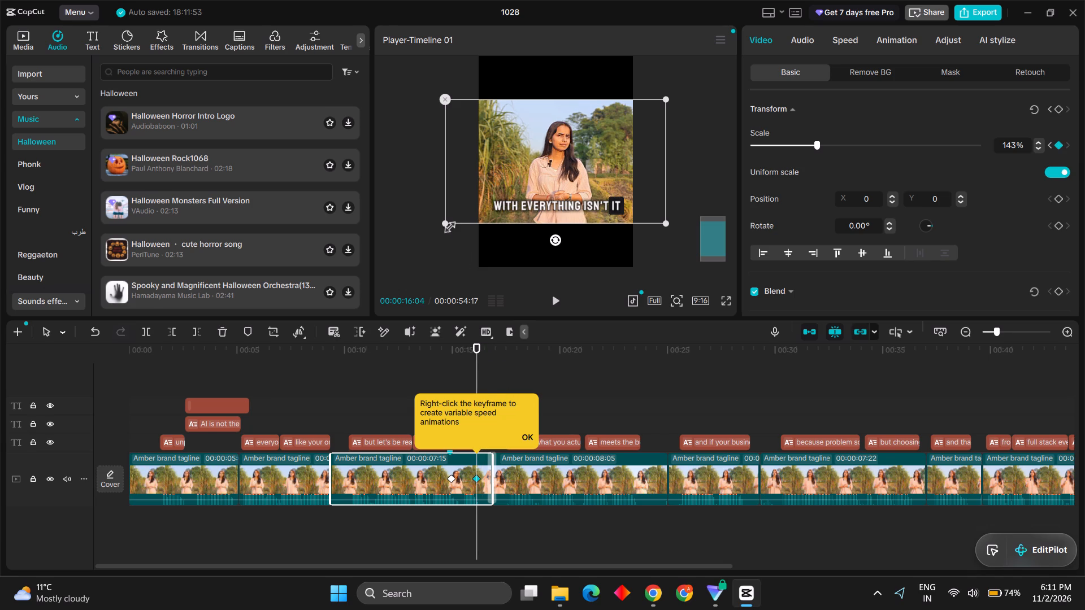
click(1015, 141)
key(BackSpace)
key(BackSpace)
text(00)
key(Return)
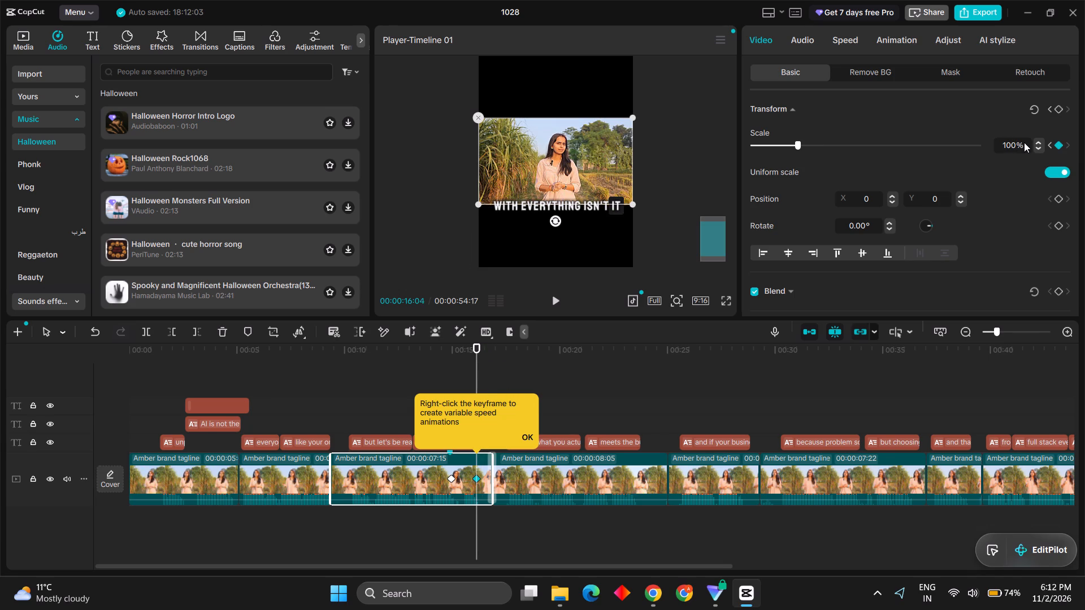
Play back the third video clip around its two scale keyframes to check the zoom.
key(space)
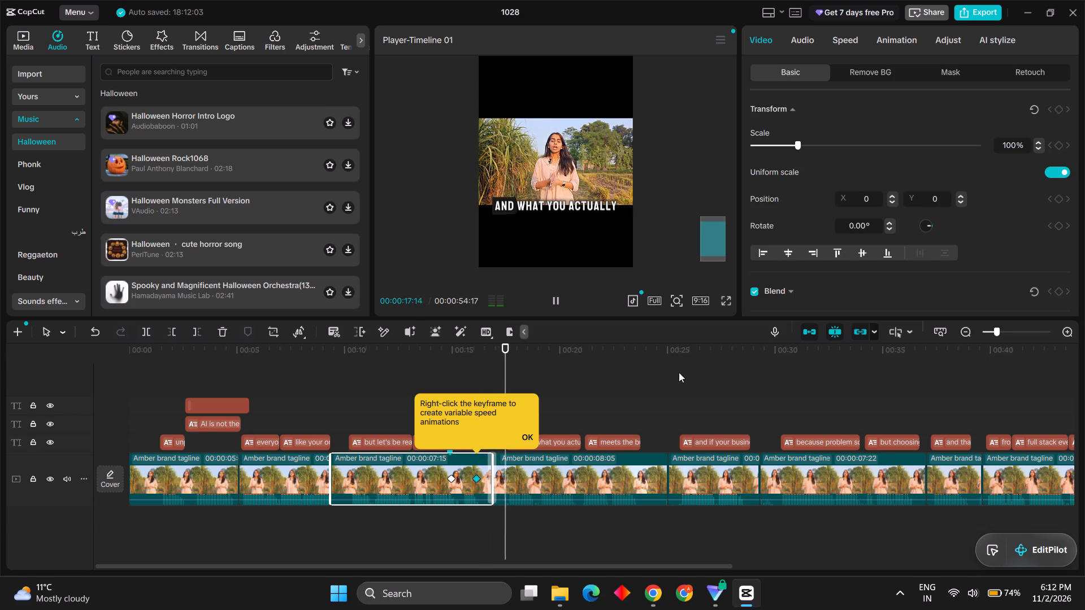
key(space)
click(396, 356)
key(space)
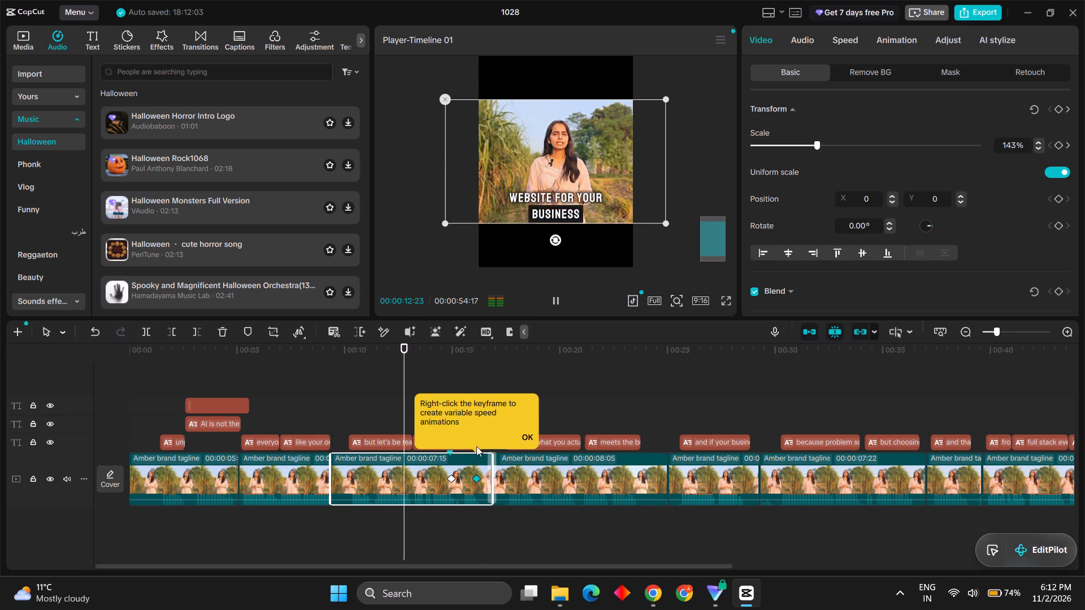
click(539, 532)
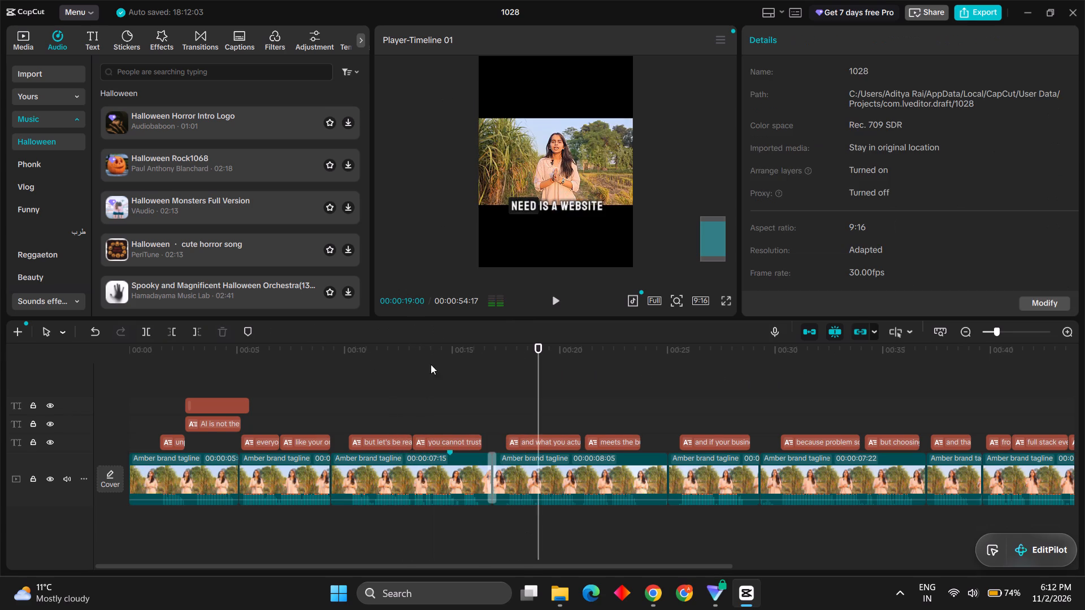
click(435, 360)
key(space)
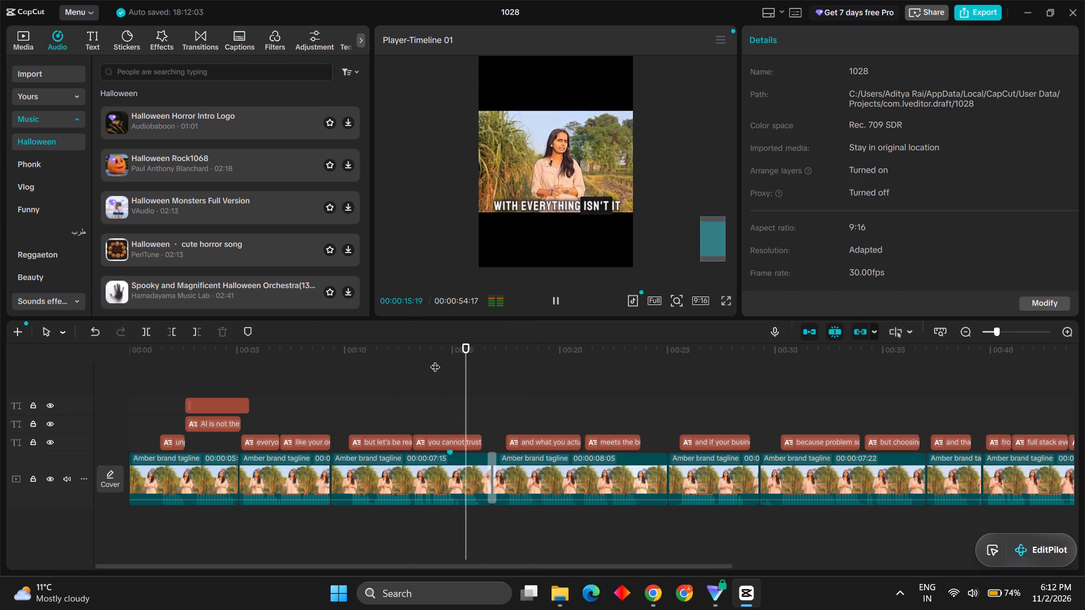
key(space)
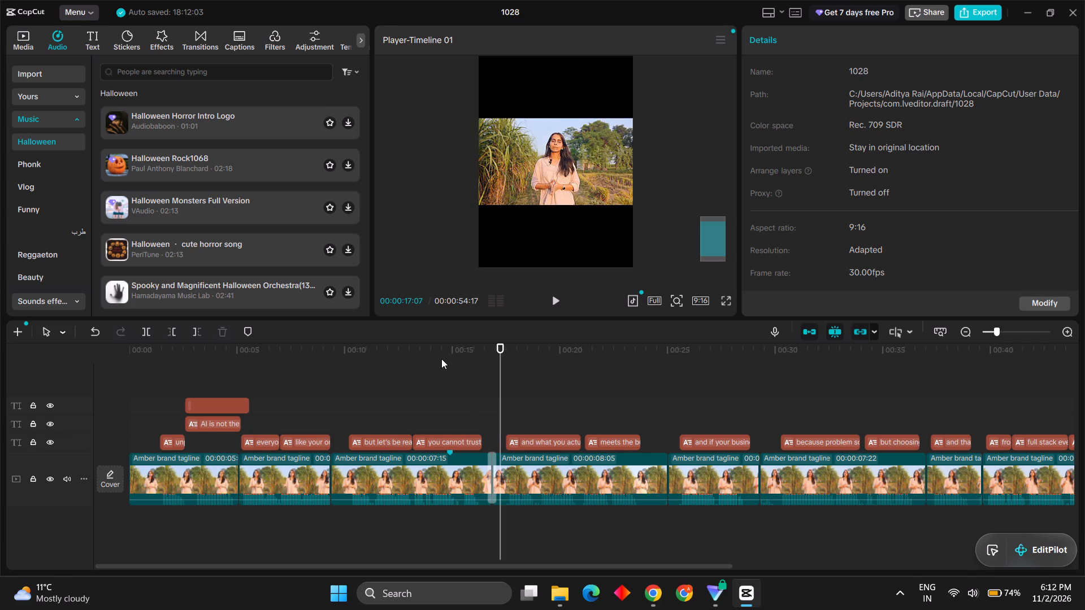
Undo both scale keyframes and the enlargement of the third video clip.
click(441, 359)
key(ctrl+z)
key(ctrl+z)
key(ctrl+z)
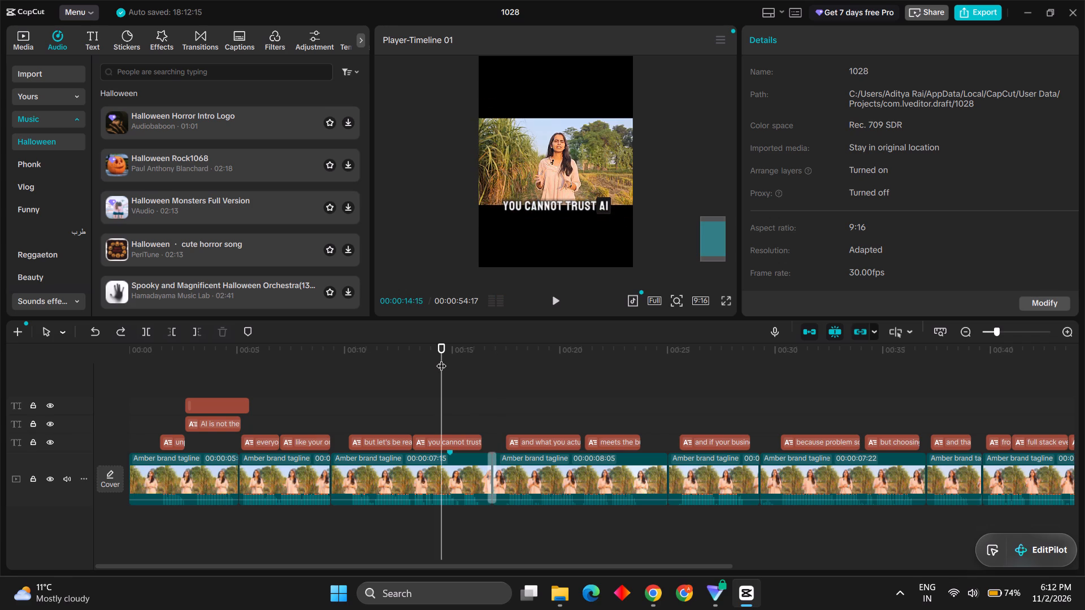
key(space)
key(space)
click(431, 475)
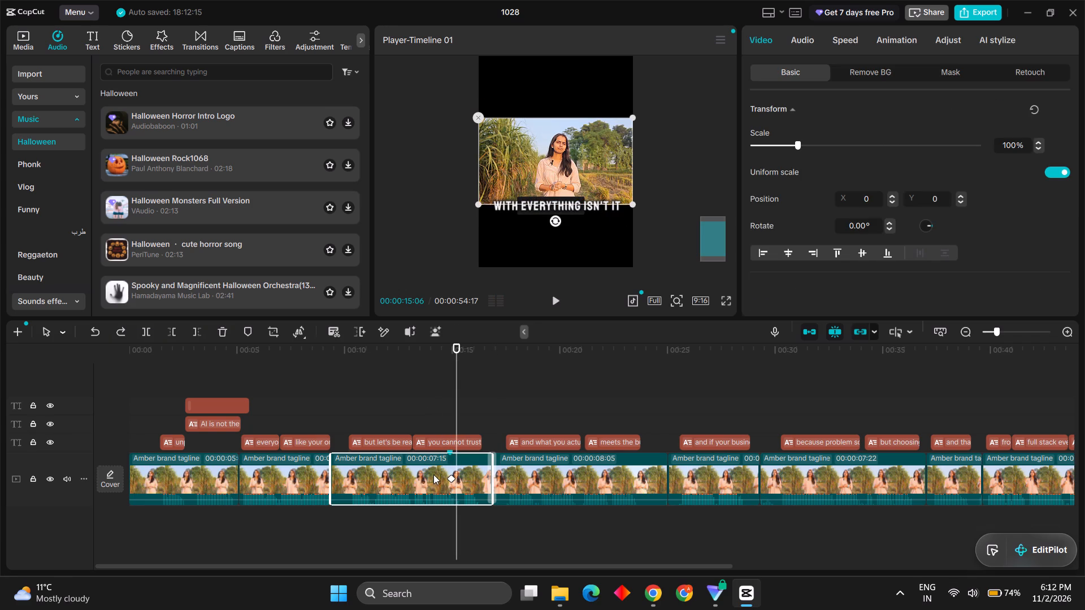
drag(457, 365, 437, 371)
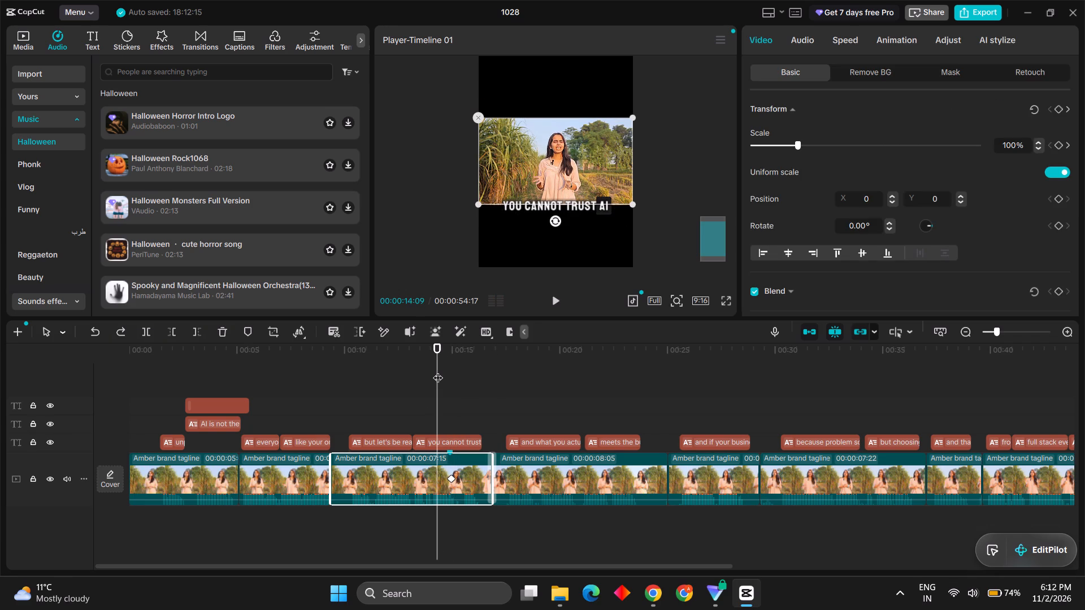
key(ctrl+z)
Add a scale keyframe to the third video clip at 00:00:15:02, during the "with everything isn't it" caption.
key(space)
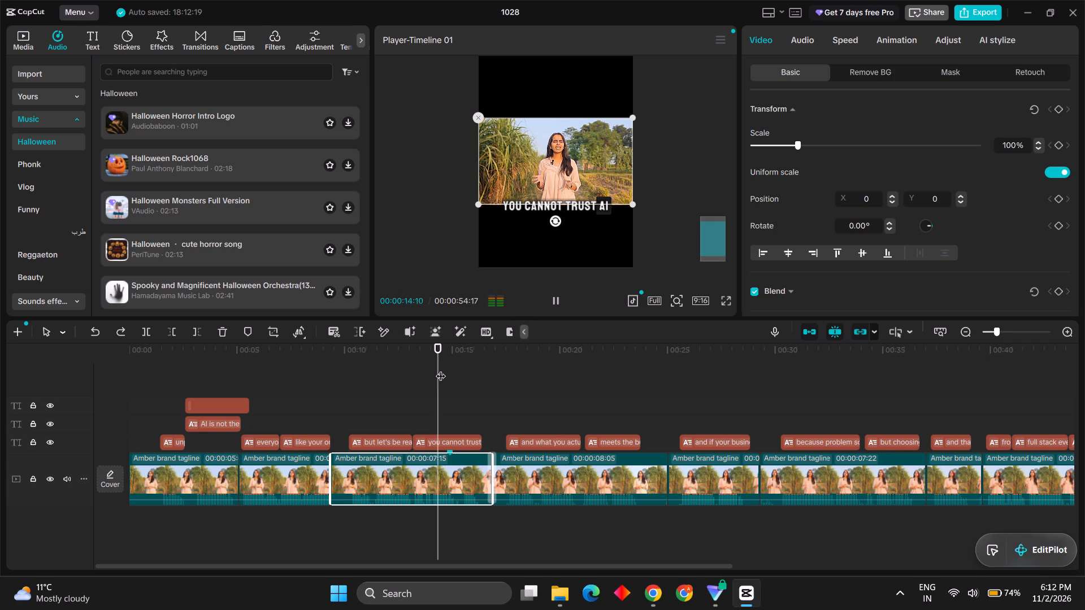
key(space)
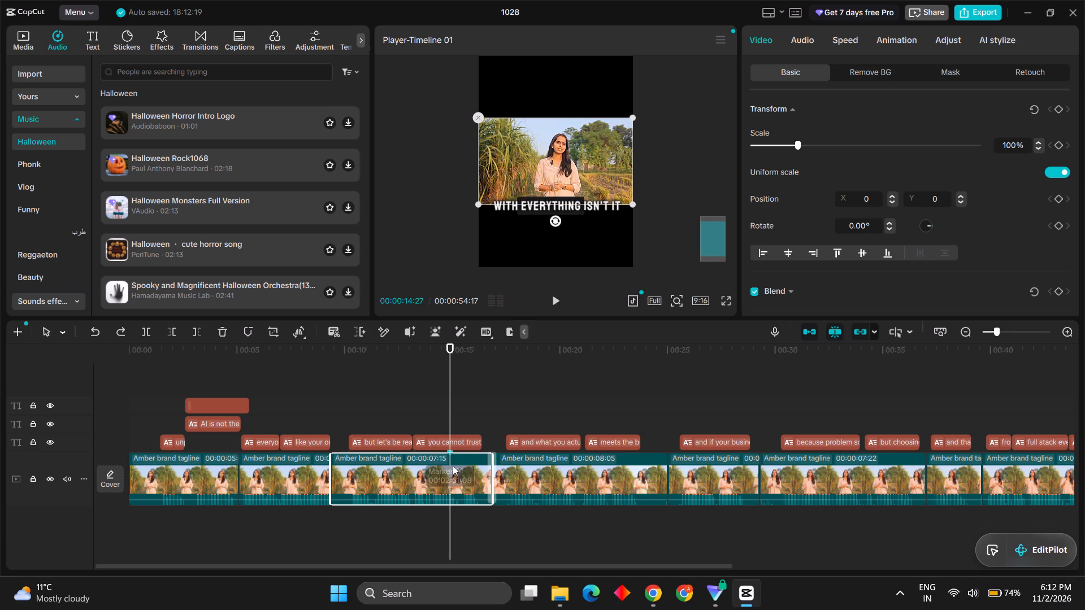
key(space)
key(space)
click(461, 478)
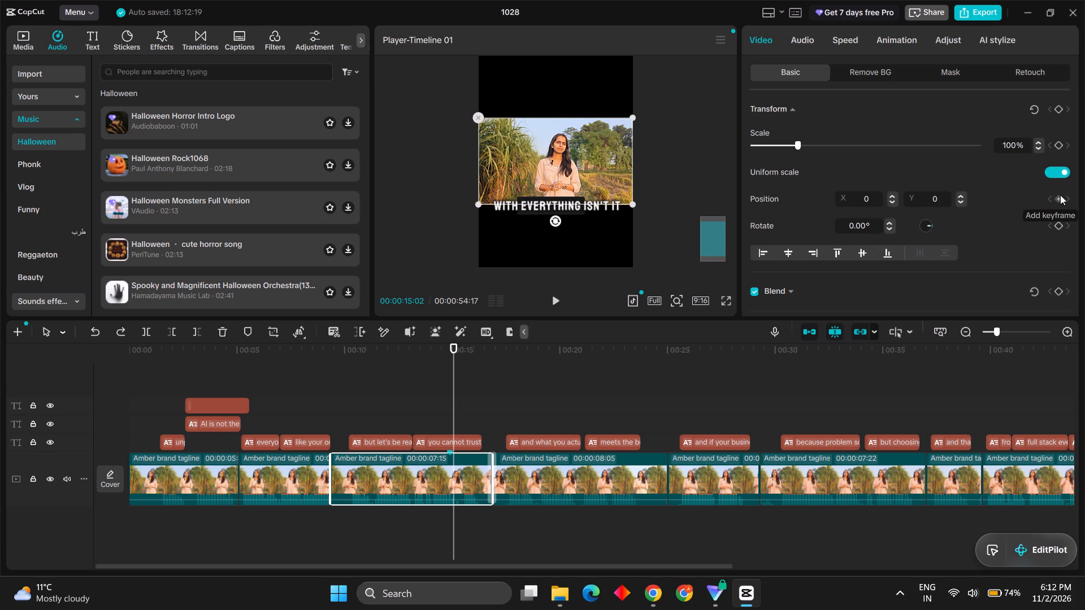
click(1058, 148)
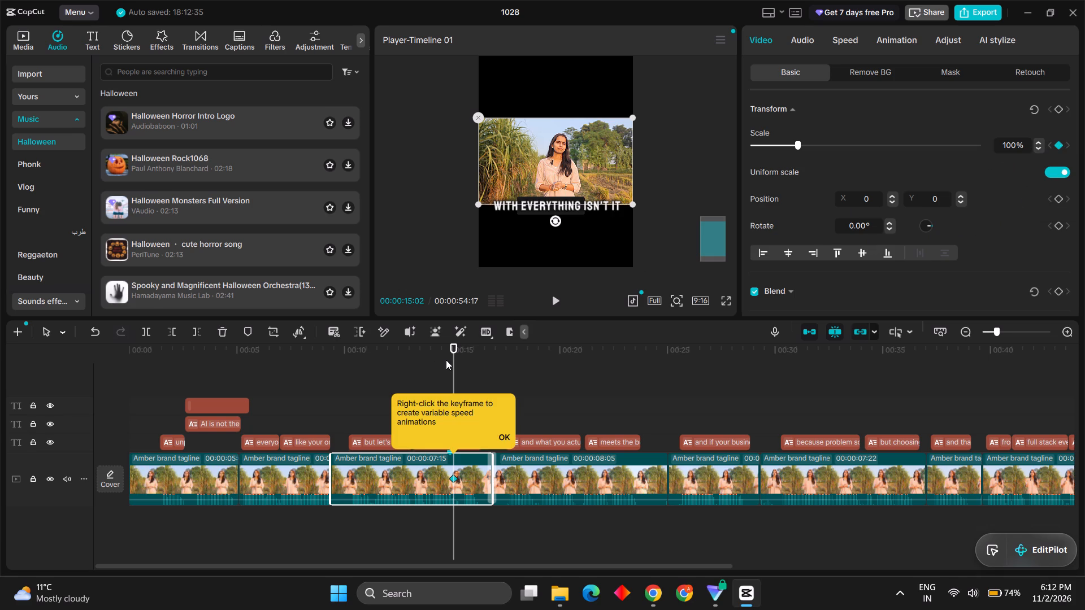
Enlarge the third video clip to 131% at 00:00:16:10 to end the zoom-in there.
key(space)
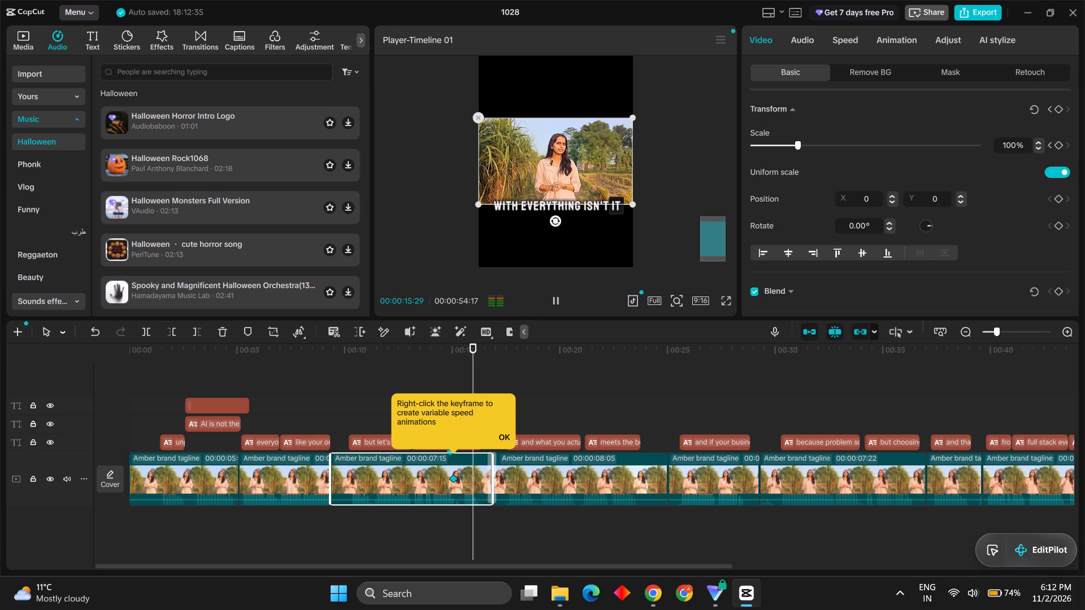
key(space)
key(space)
key(space)
drag(478, 207, 467, 211)
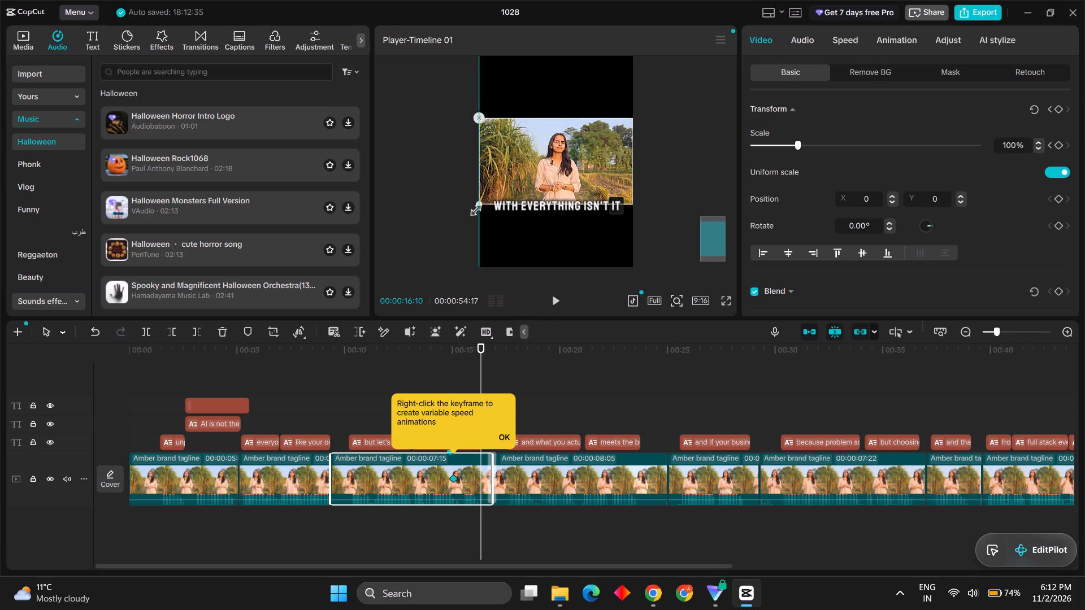
drag(467, 211, 445, 229)
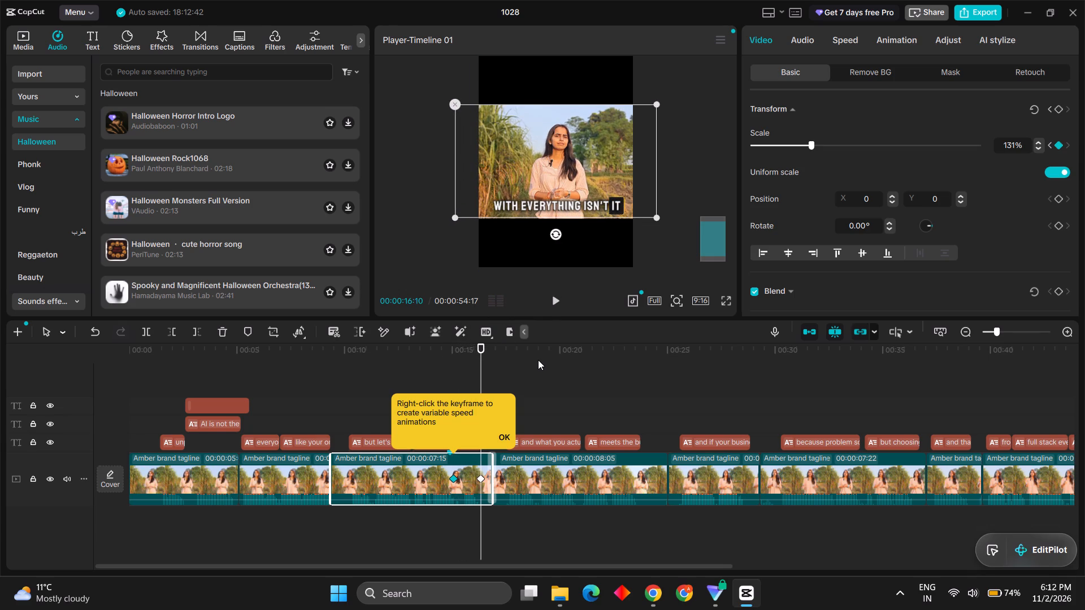
Play back the zoom-in on the third video clip and continue into the fourth clip up to 00:00:20:21.
click(539, 360)
click(484, 368)
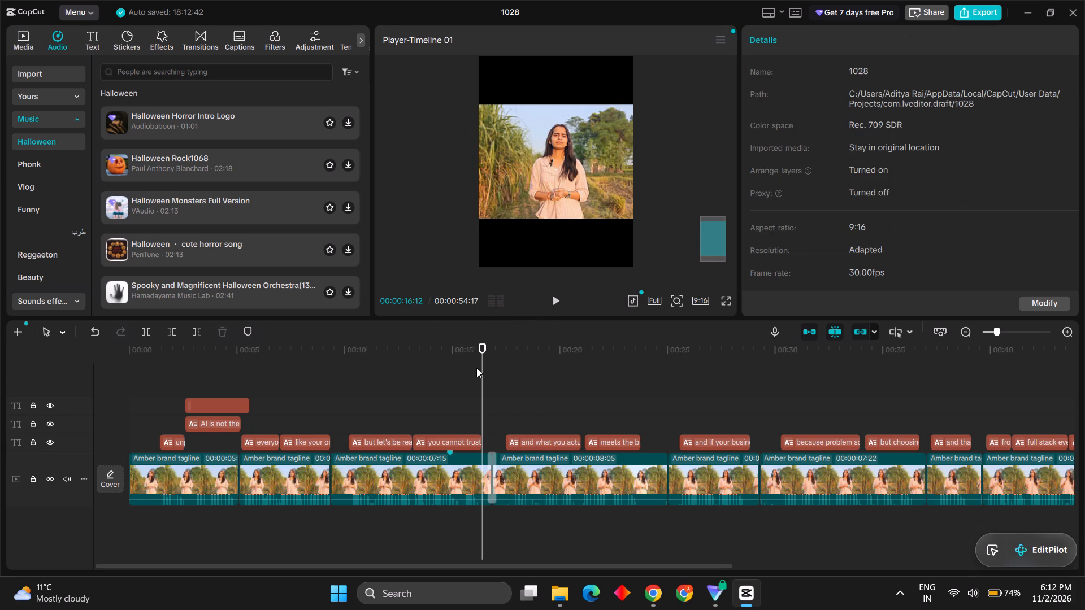
key(space)
click(475, 368)
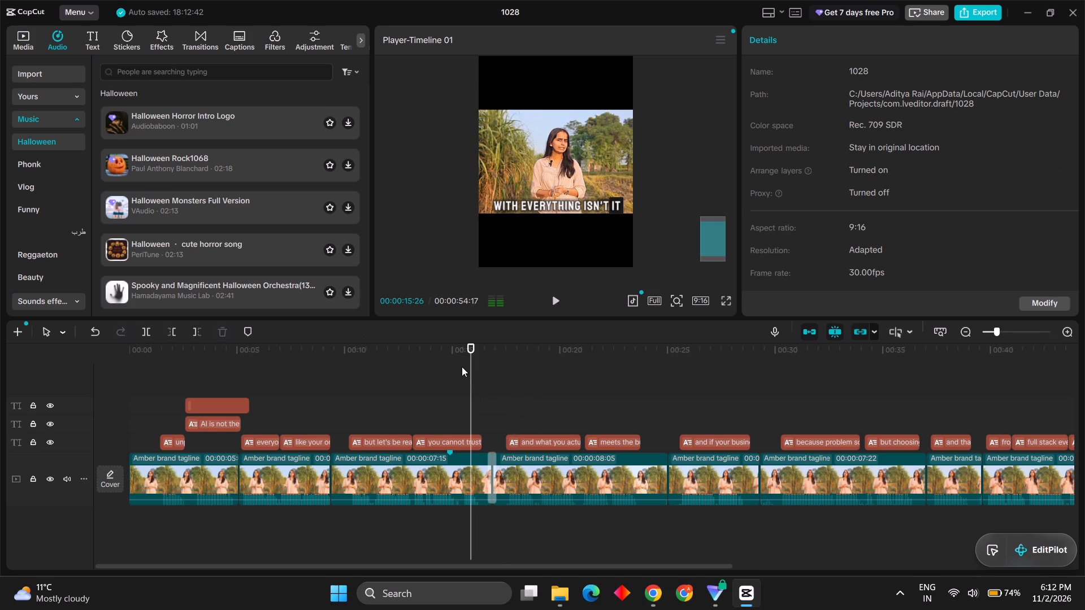
drag(427, 350, 394, 347)
key(space)
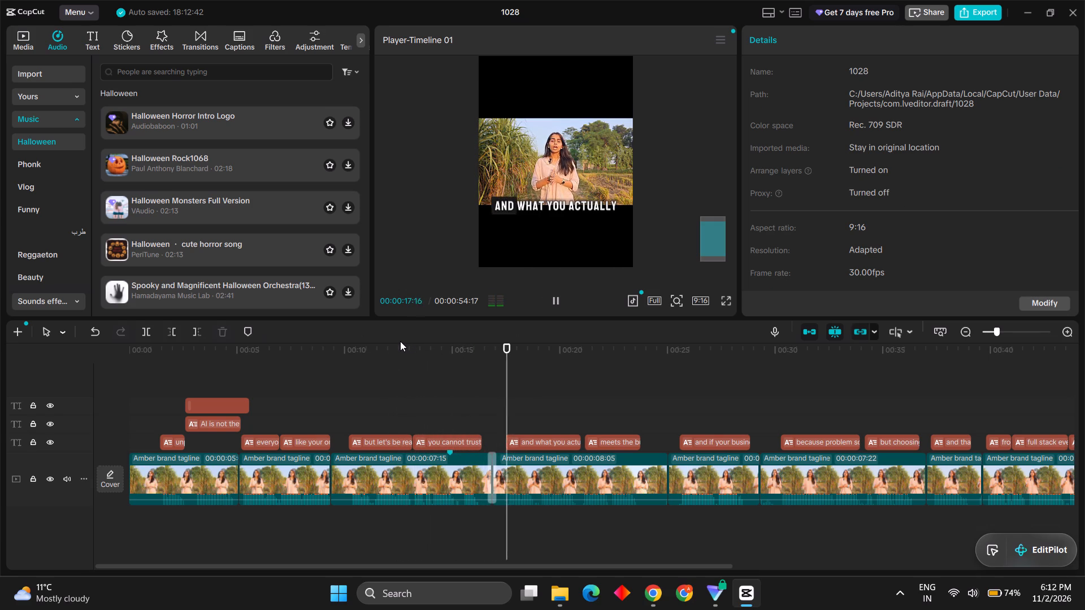
key(space)
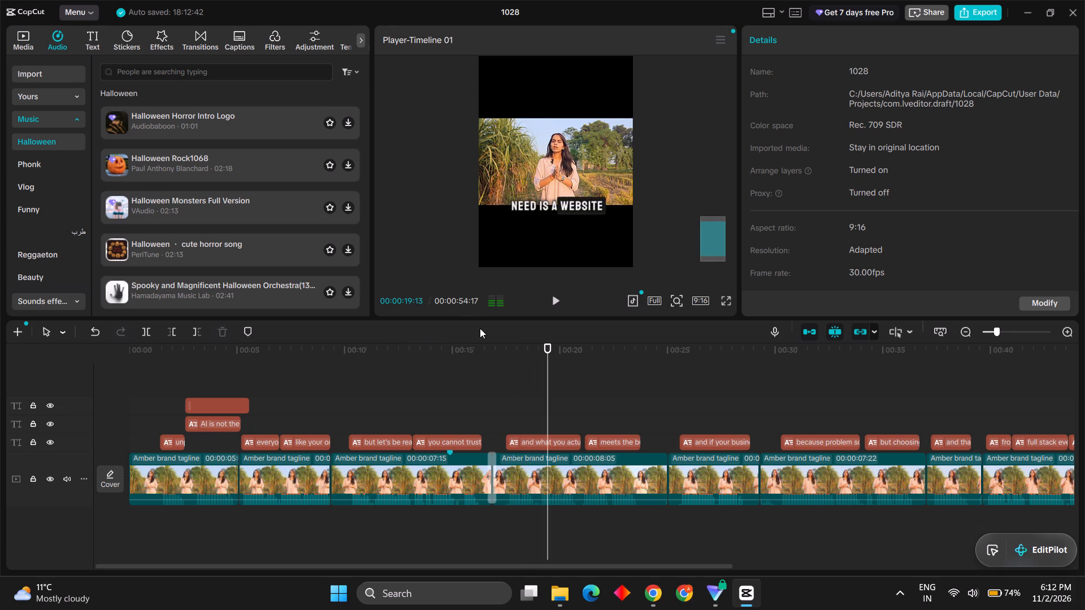
key(space)
key(space)
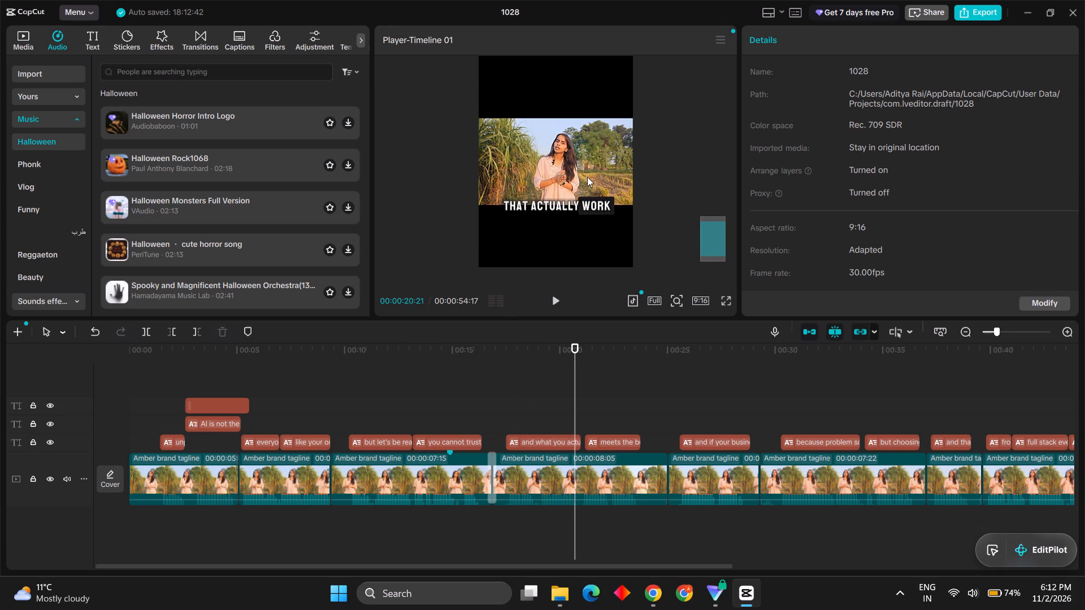
Enable motion tracking for the "and what you actually need is a website" caption and place the tracking box over the speaker's hands.
click(527, 184)
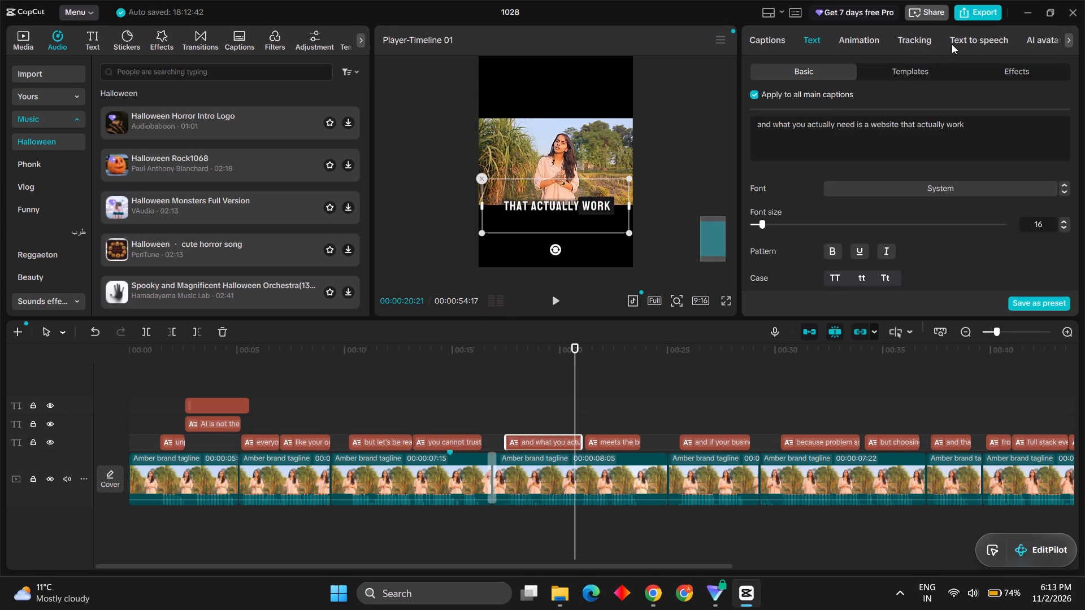
click(964, 44)
click(925, 41)
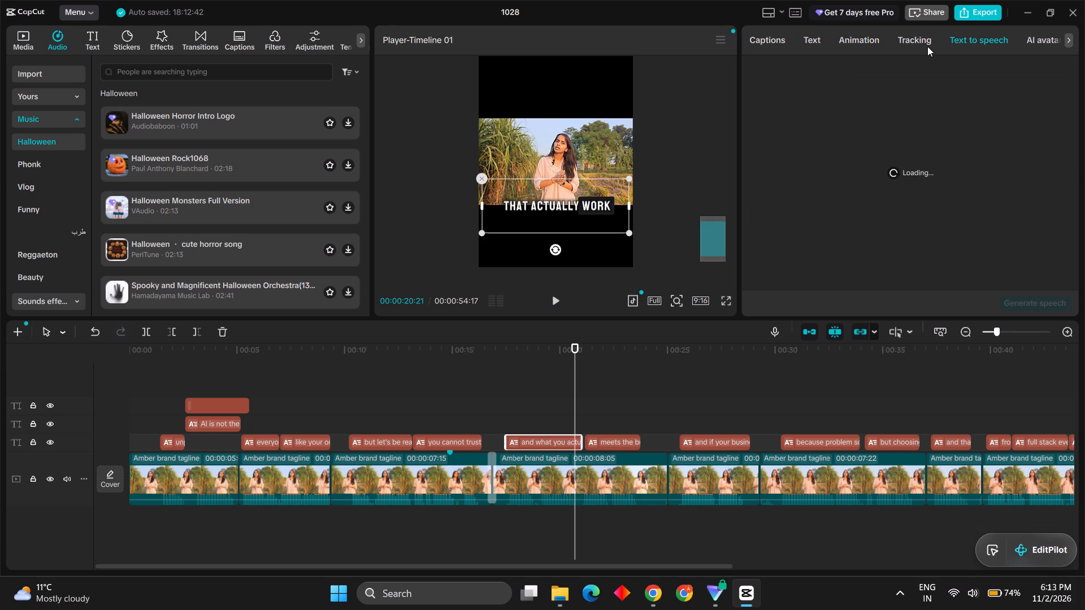
click(919, 41)
click(913, 40)
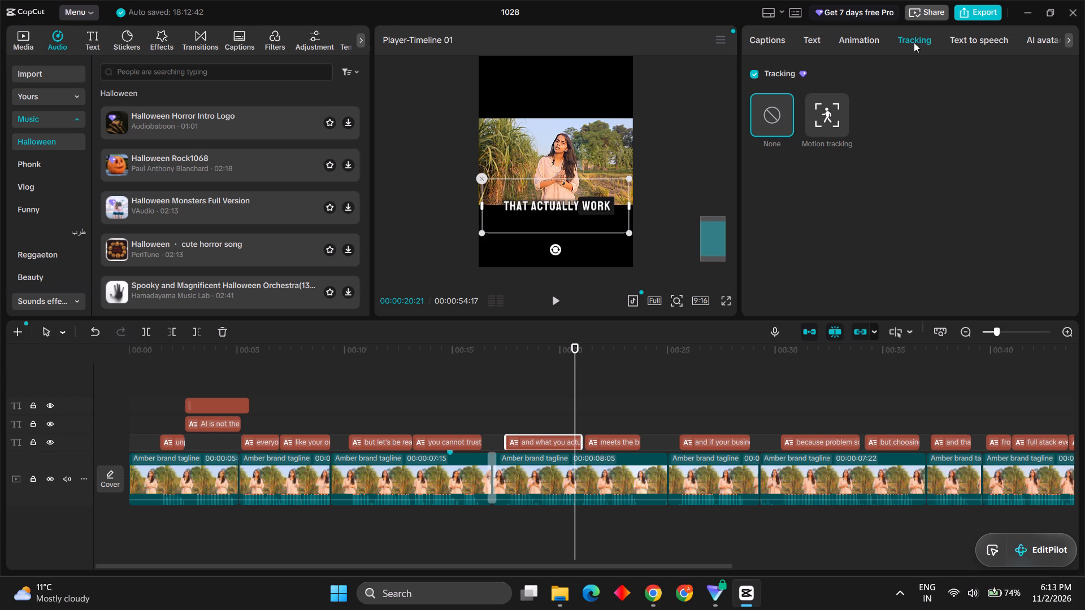
click(828, 119)
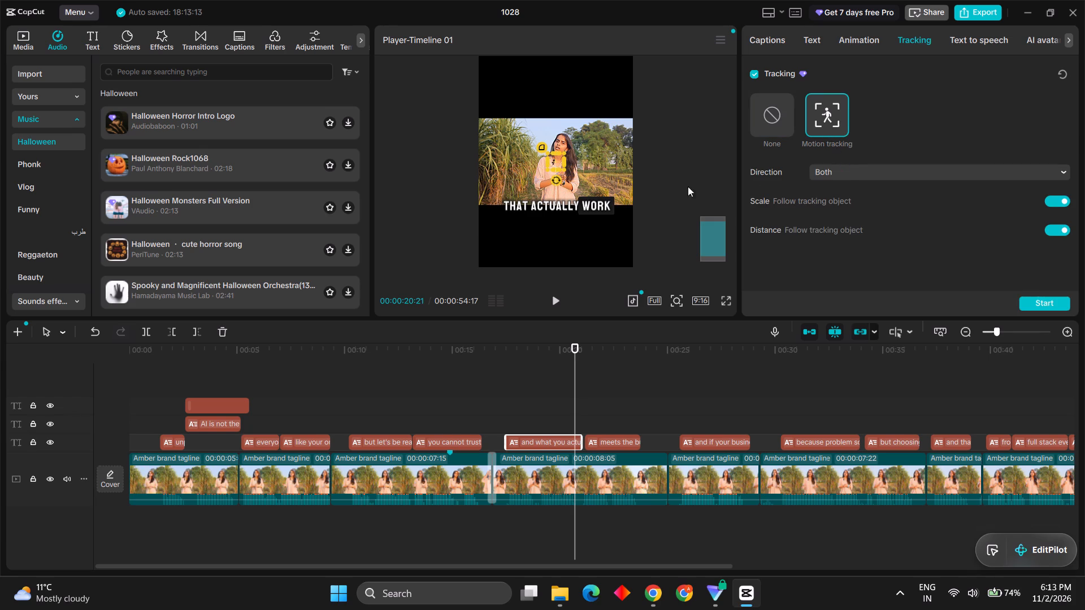
ctrl+scroll(566, 177, up, 5)
drag(562, 158, 566, 168)
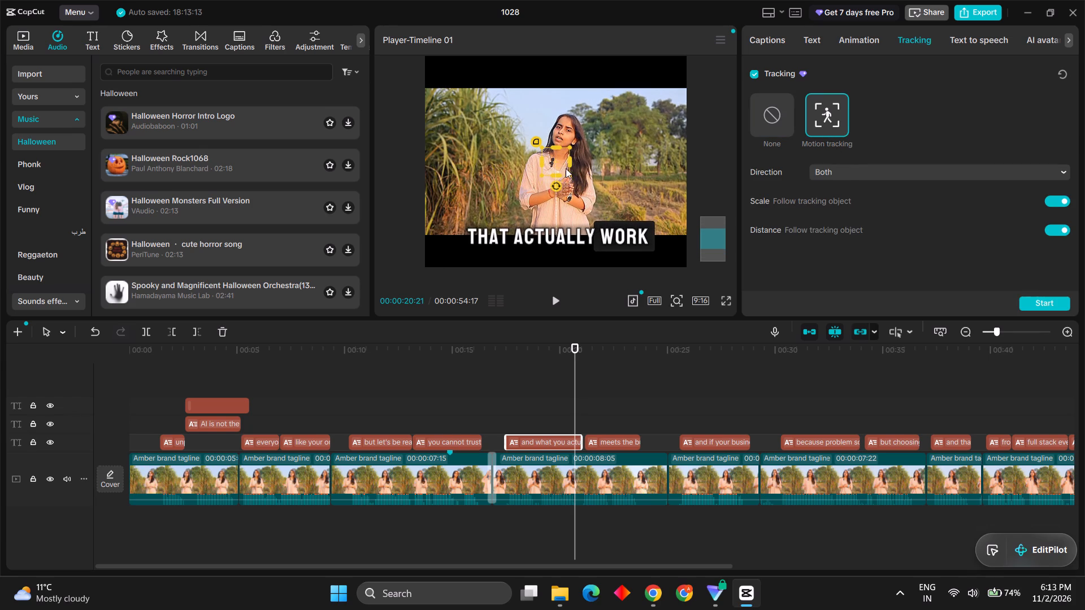
drag(566, 168, 572, 184)
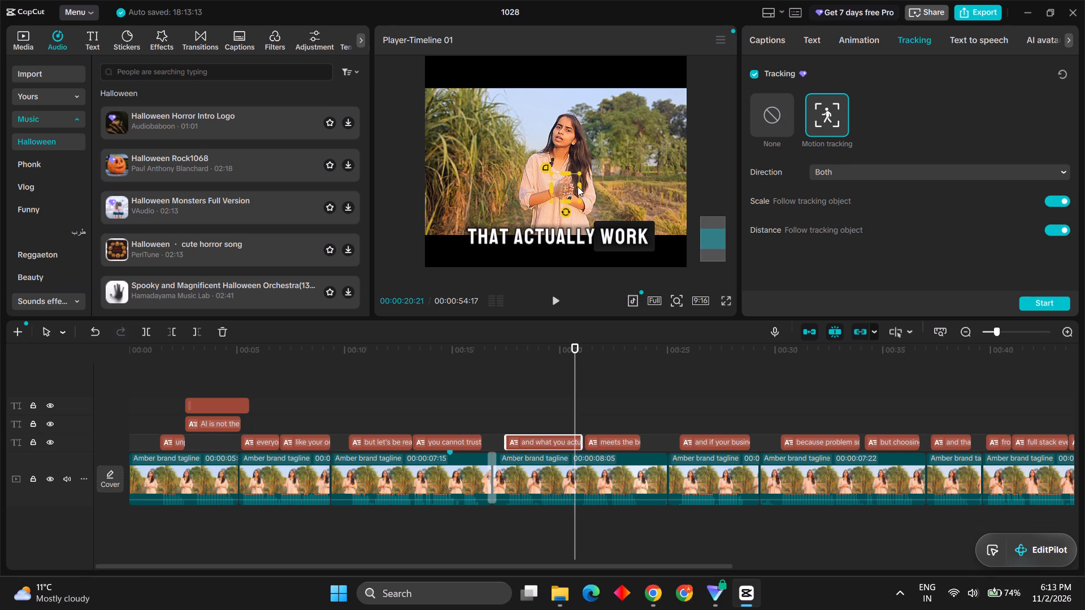
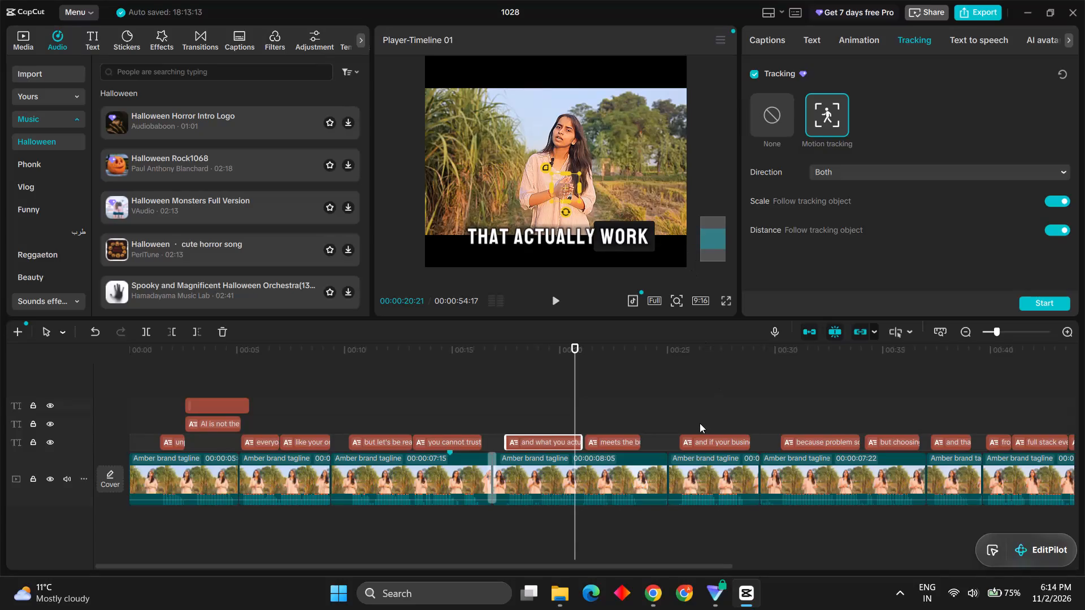
Play back the rest of the fourth video clip, checking the captions from "that actually work" through "and delivers the result".
key(space)
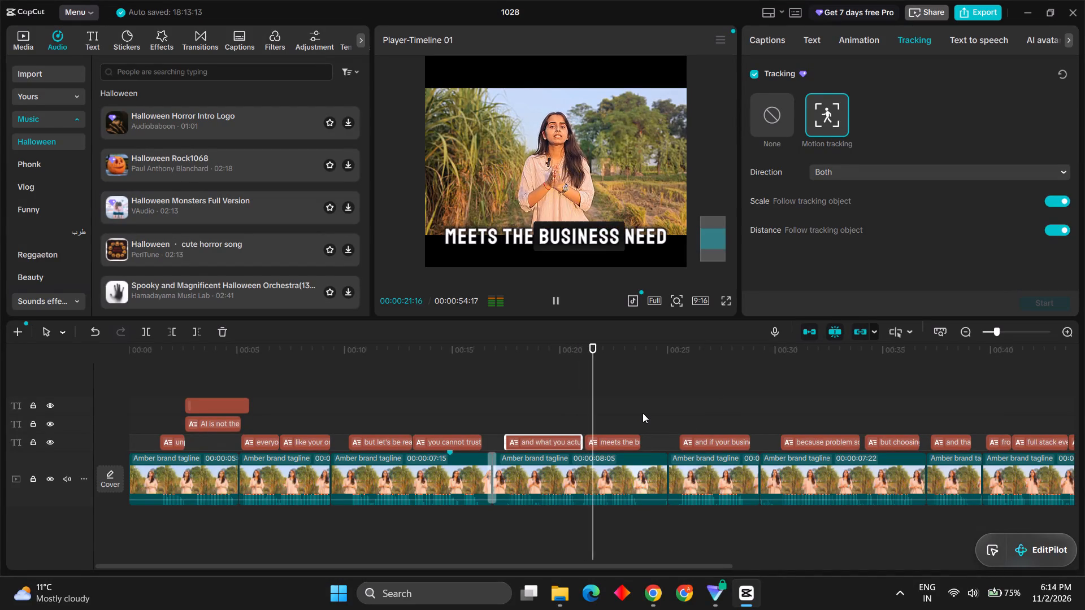
key(space)
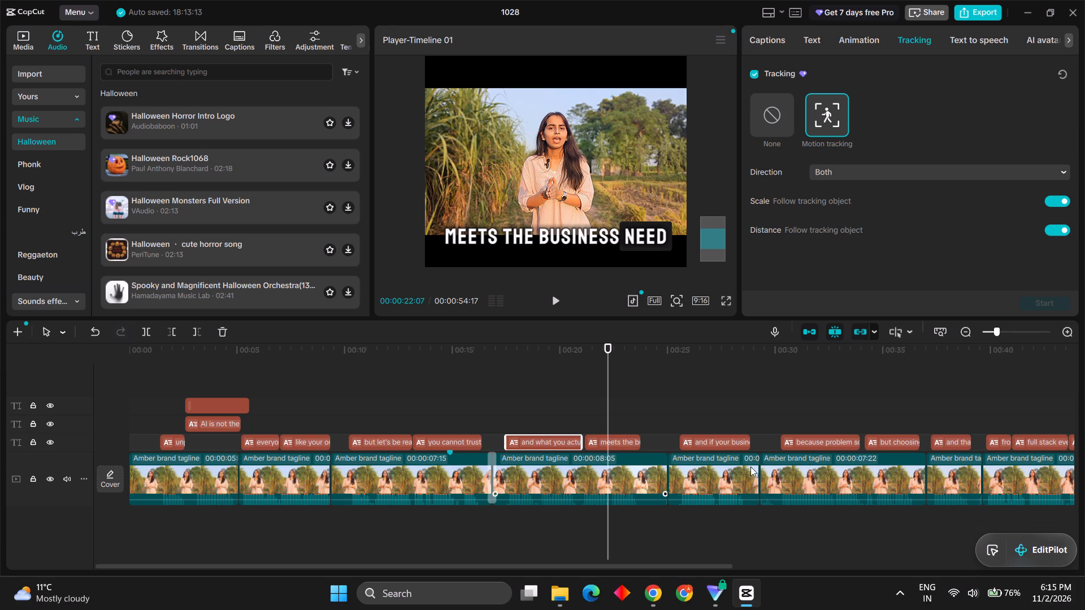
click(548, 348)
key(space)
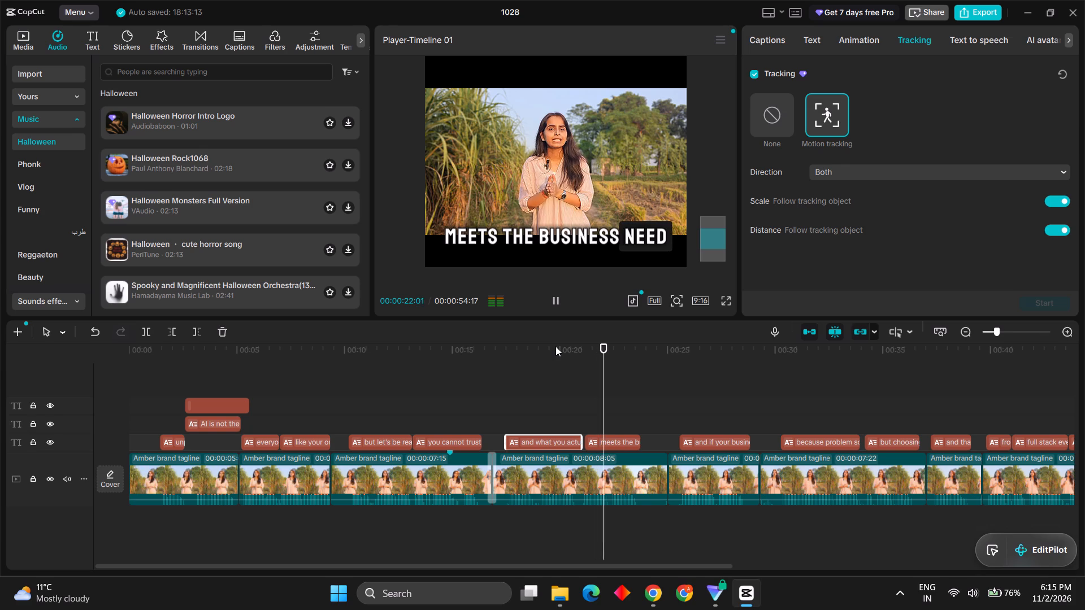
key(space)
key(space)
ctrl+scroll(662, 159, down, 3)
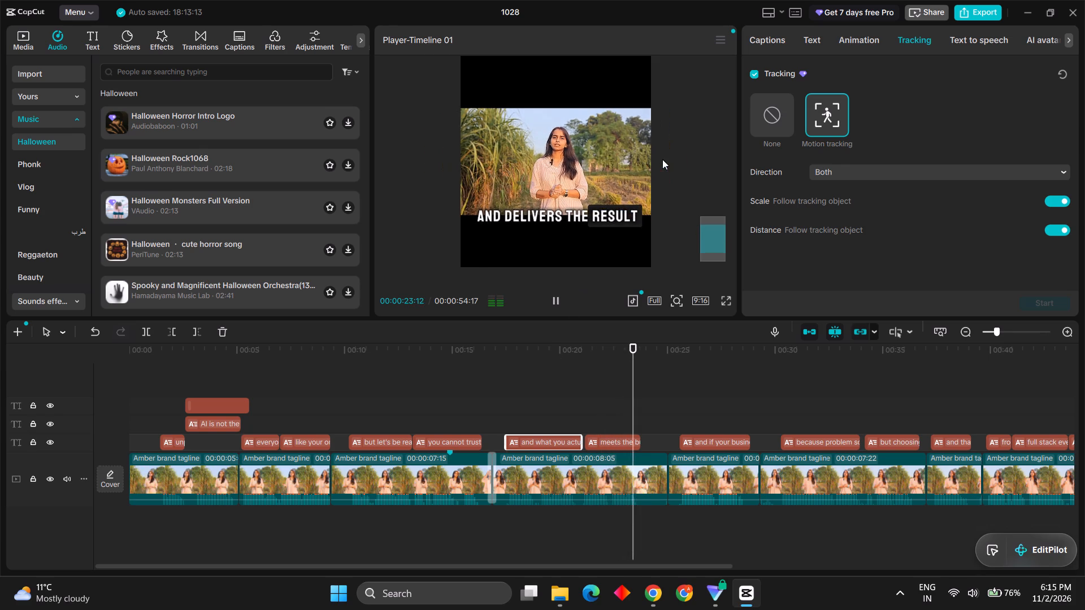
ctrl+scroll(662, 159, down, 3)
key(space)
key(space)
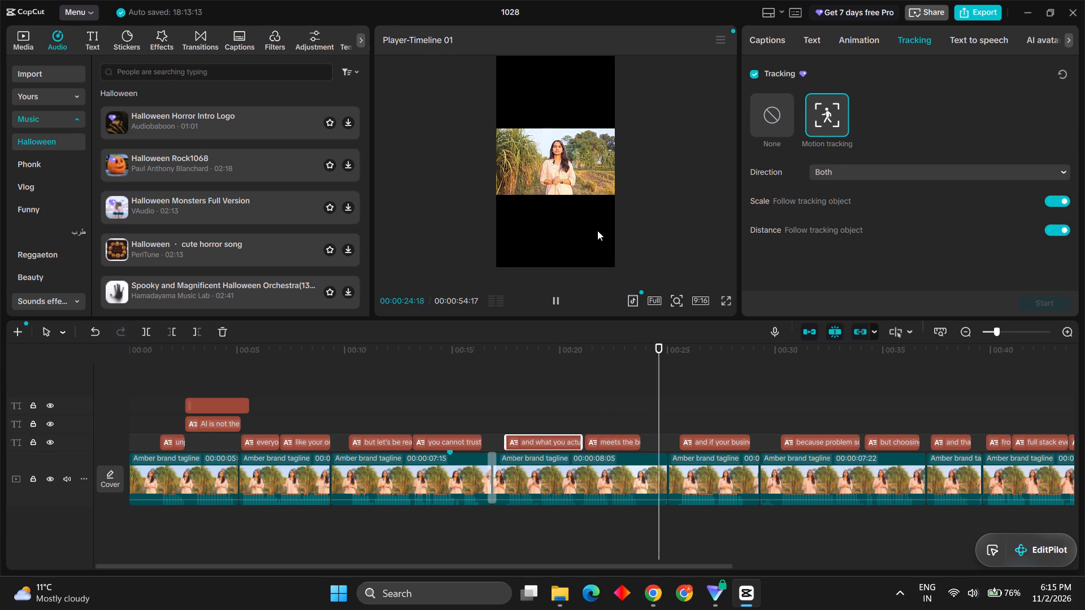
key(space)
Split the fourth video clip at 00:00:23:24, right after the "and delivers the result" caption, and delete the leftover end piece.
click(631, 338)
click(632, 348)
key(space)
key(space)
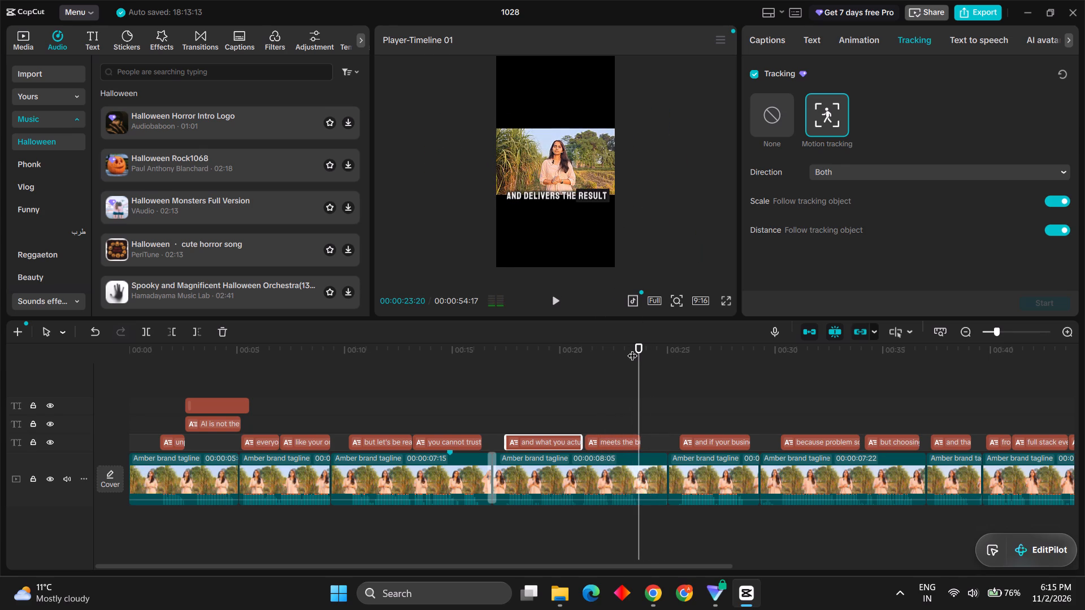
ctrl+scroll(590, 216, up, 3)
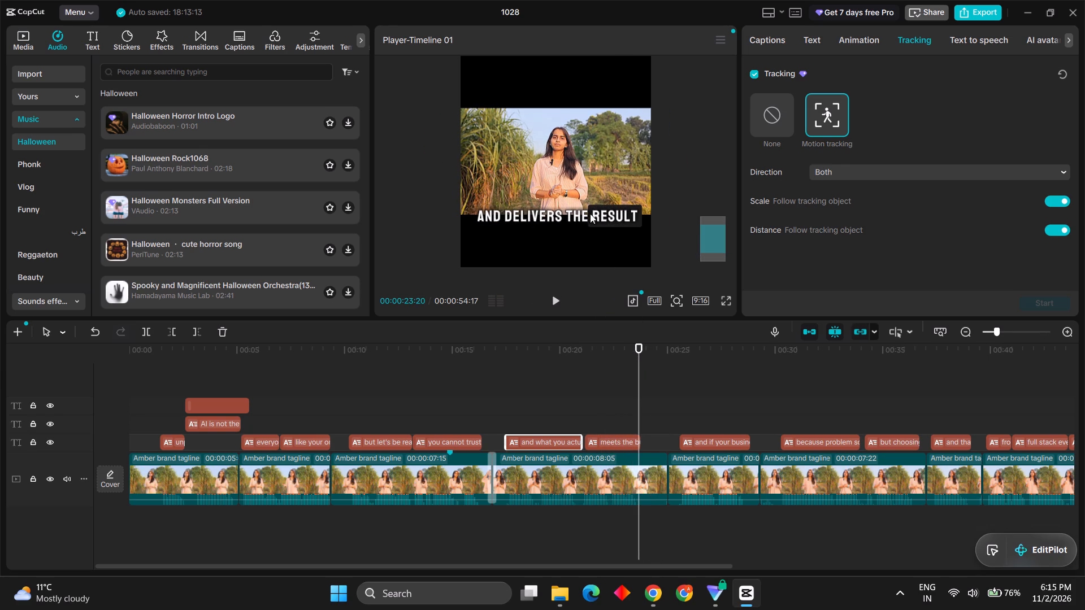
key(space)
key(space)
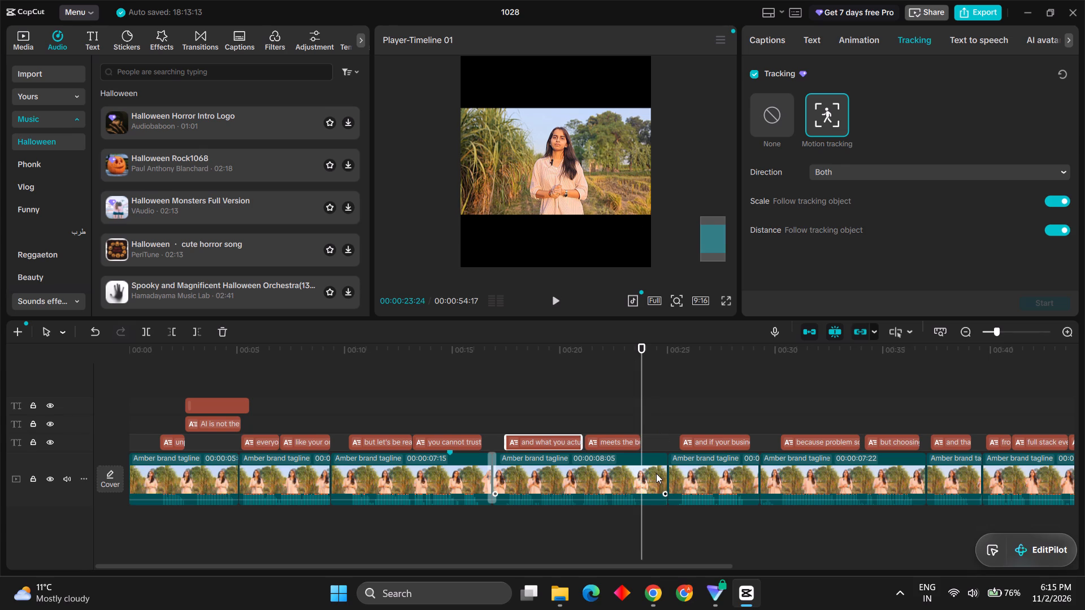
click(656, 473)
key(space)
key(space)
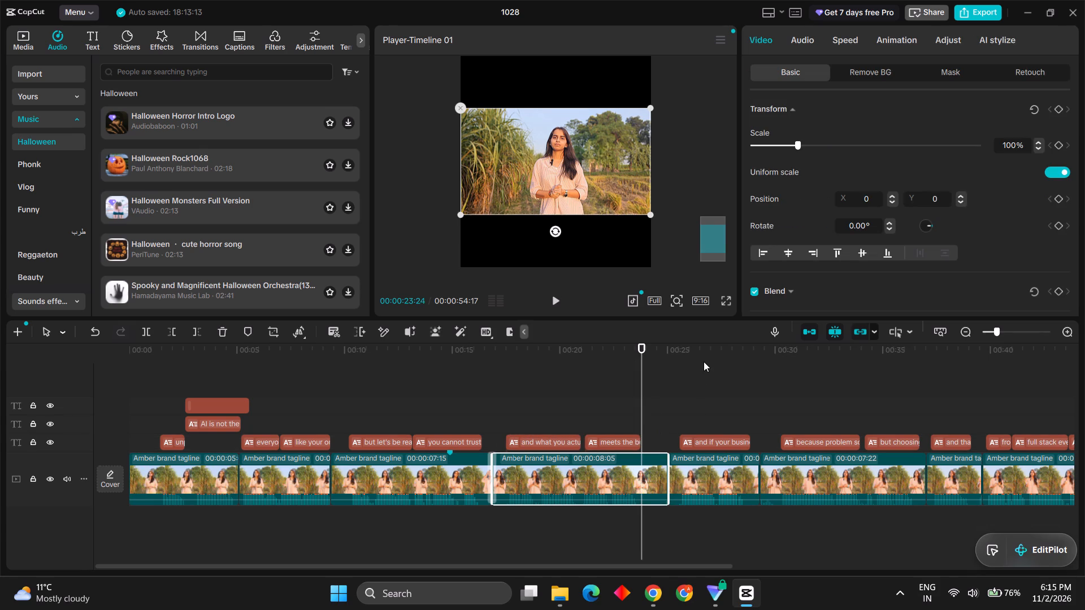
click(150, 330)
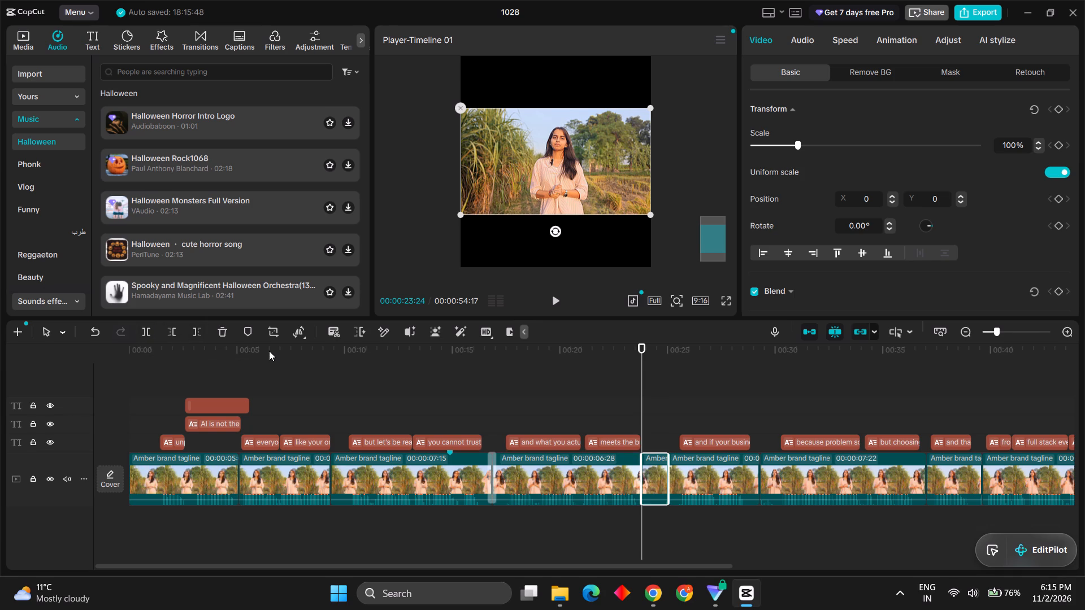
key(Delete)
Play back from the new cut into the following clip, up to 00:00:25:09 at the "needs AI we can" caption.
key(space)
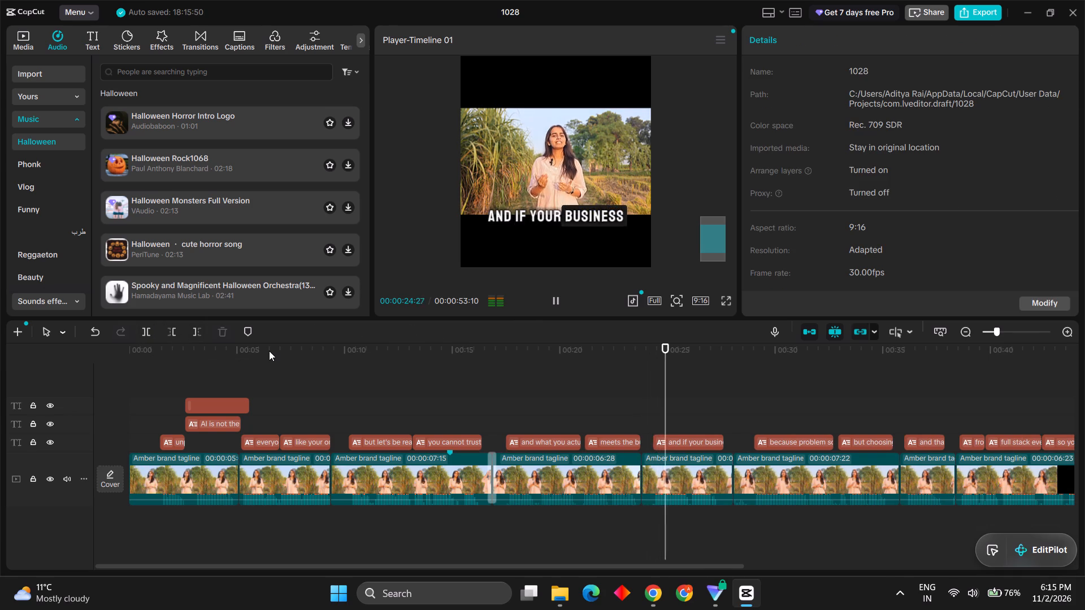
key(space)
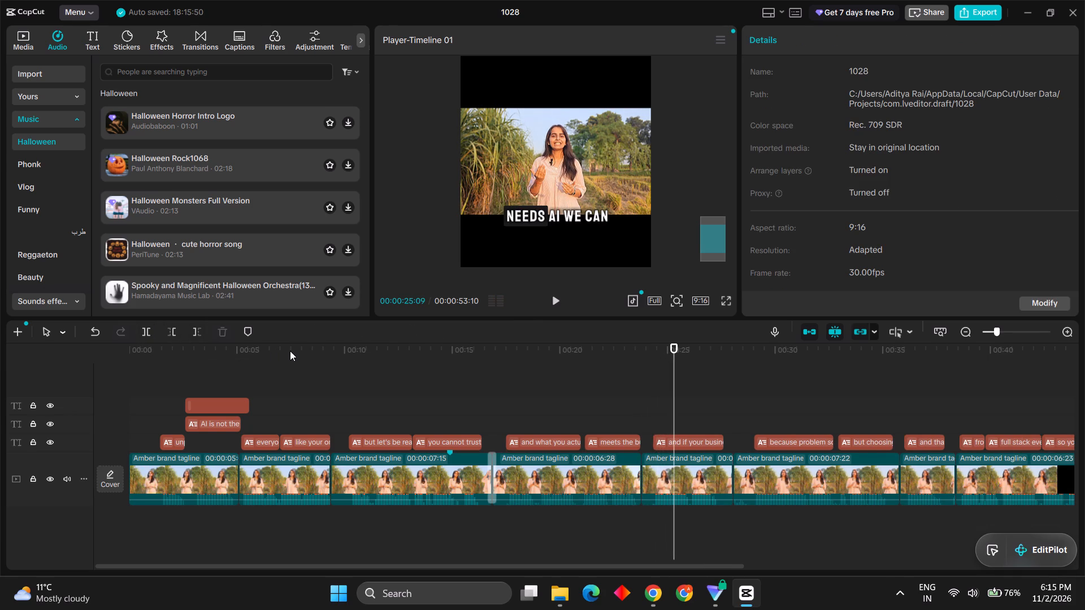
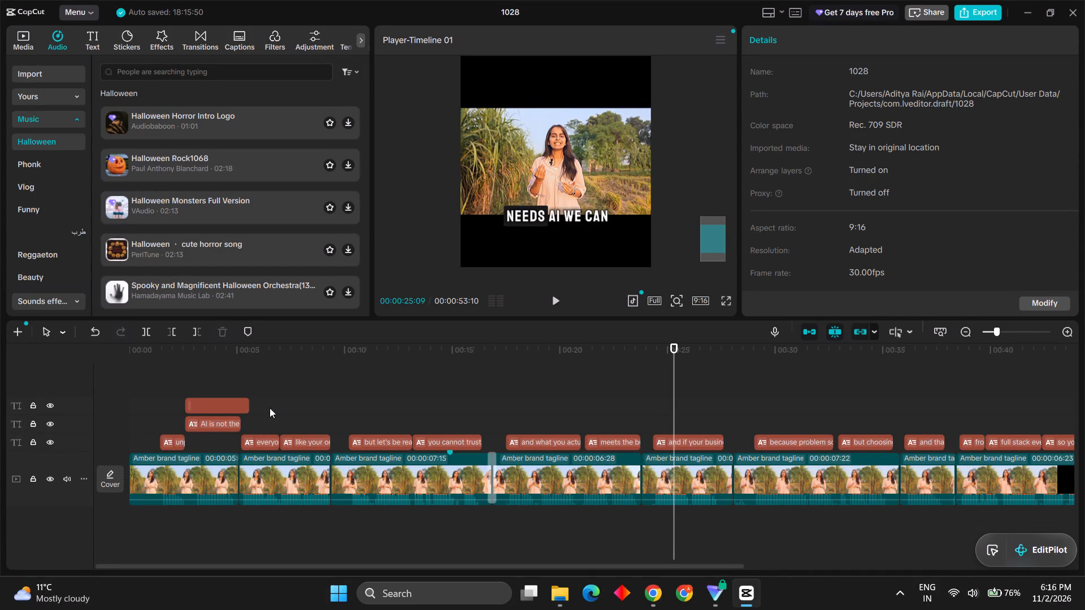
Replay the opening of the fourth video clip, around the captions "and what you actually" and "that actually work".
click(544, 381)
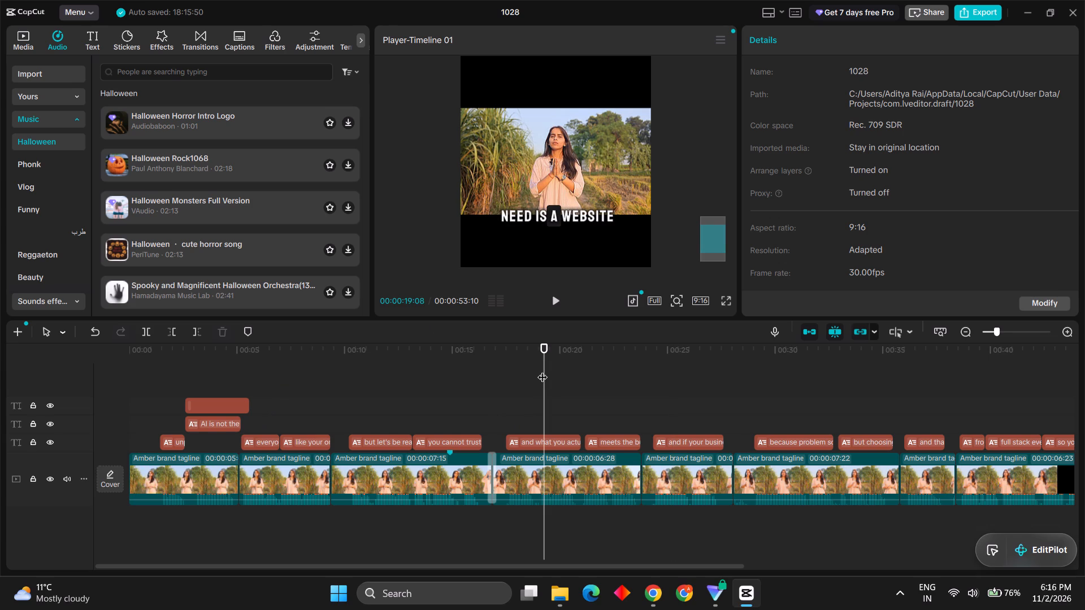
key(space)
key(space)
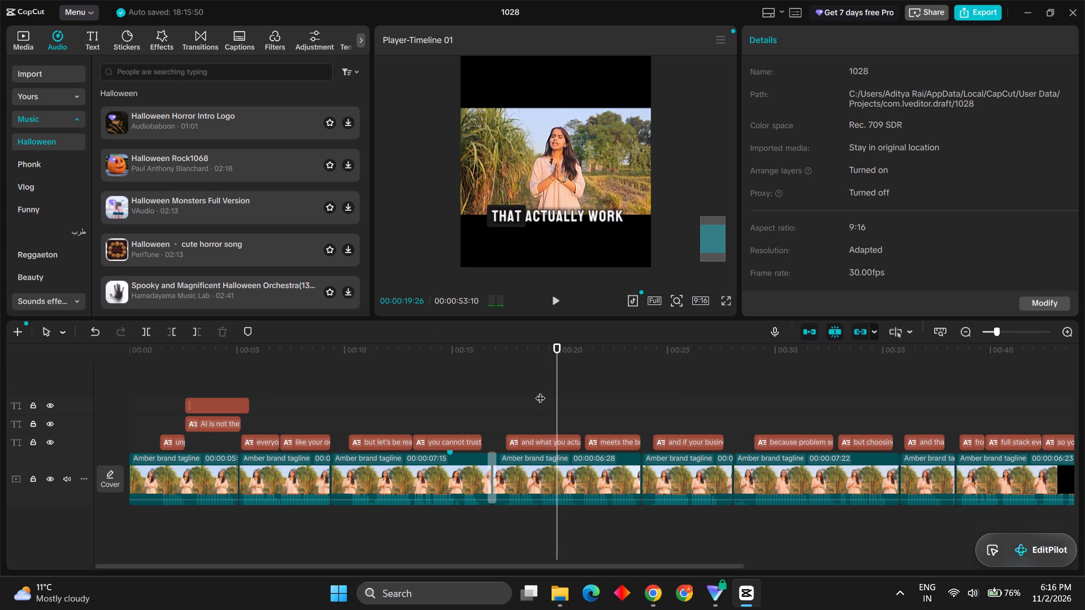
drag(523, 354, 494, 352)
key(space)
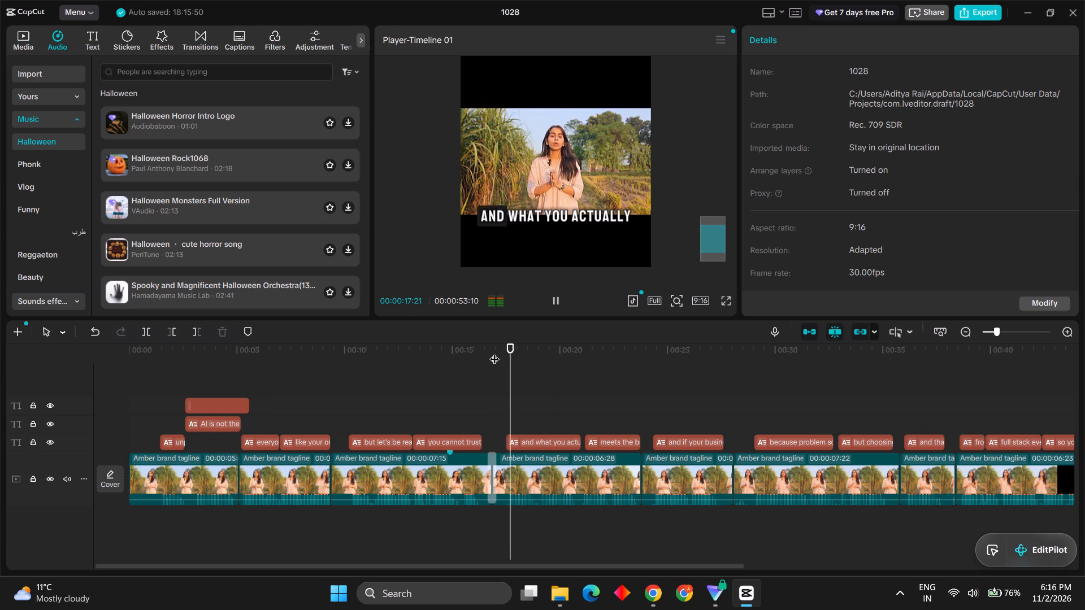
key(space)
Look through the fourth video clip's animation, adjustment, speed, audio and basic video settings for an effect to use.
click(581, 466)
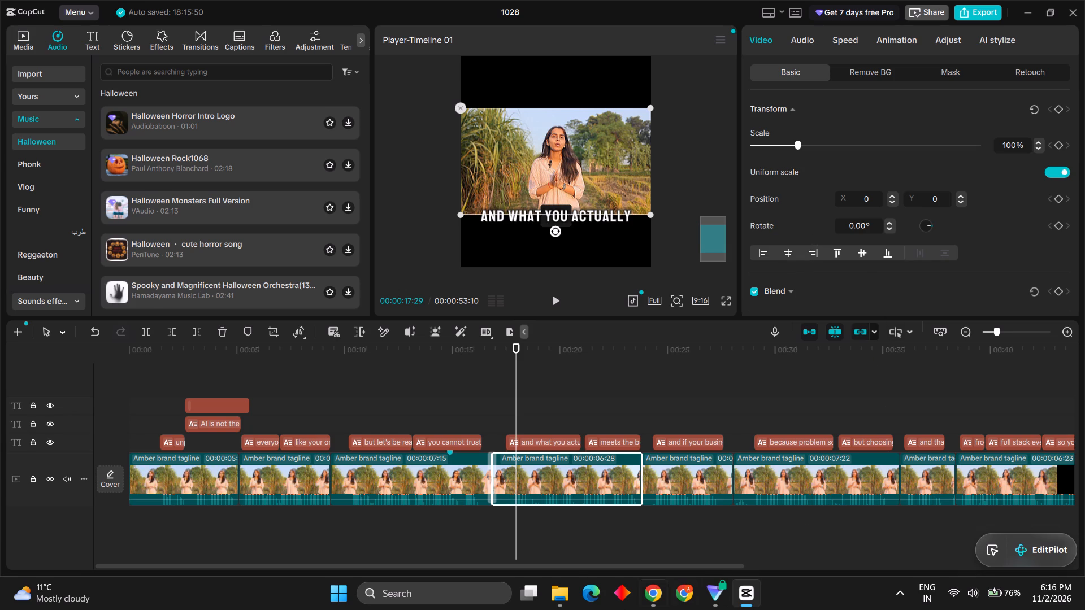
click(906, 43)
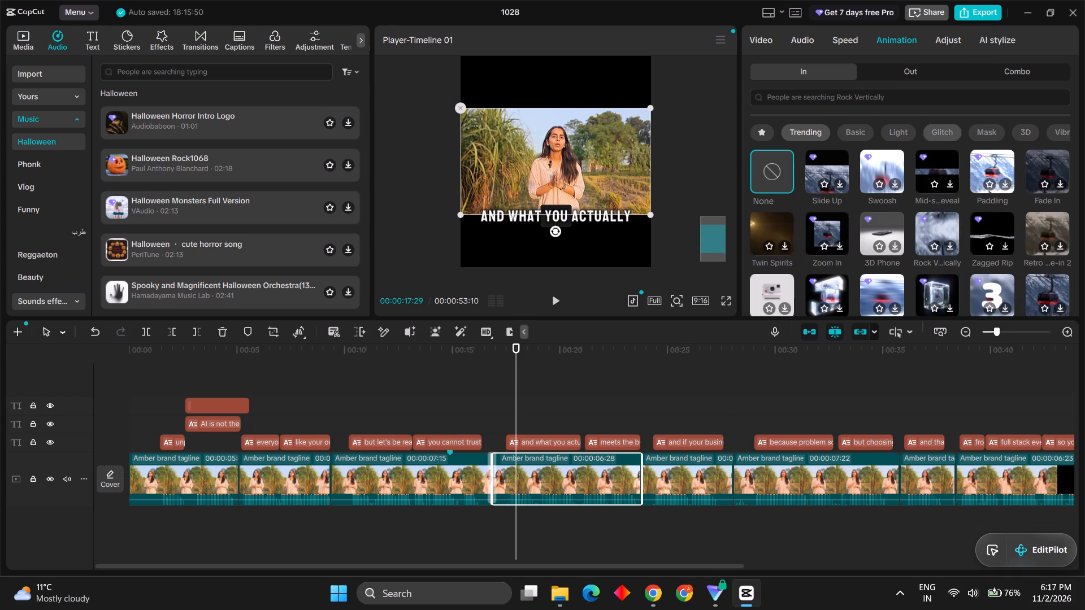
click(956, 50)
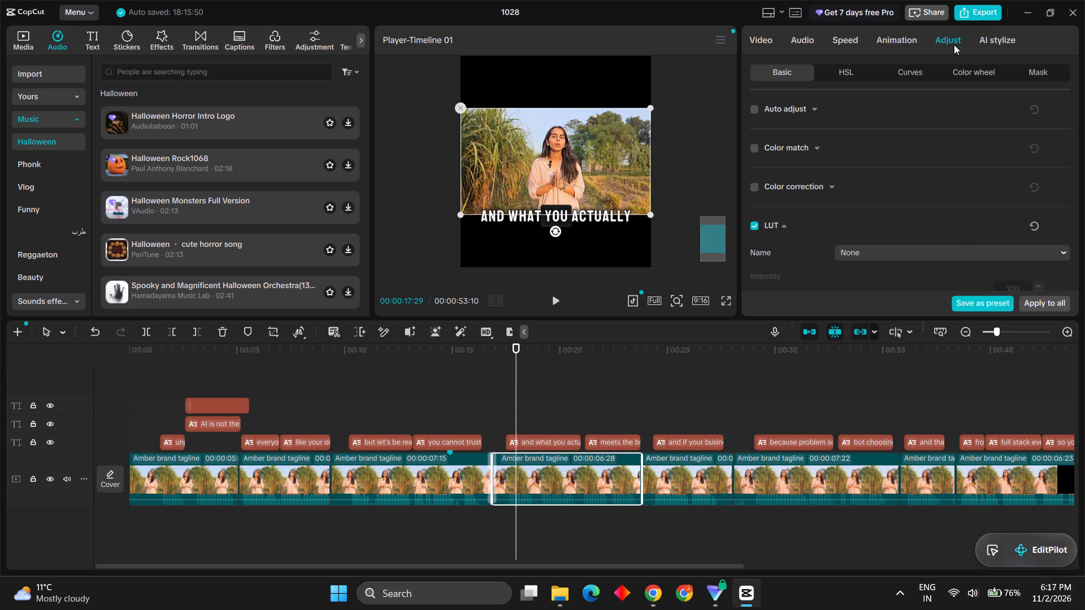
scroll(936, 154, up, 4)
drag(821, 43, 829, 41)
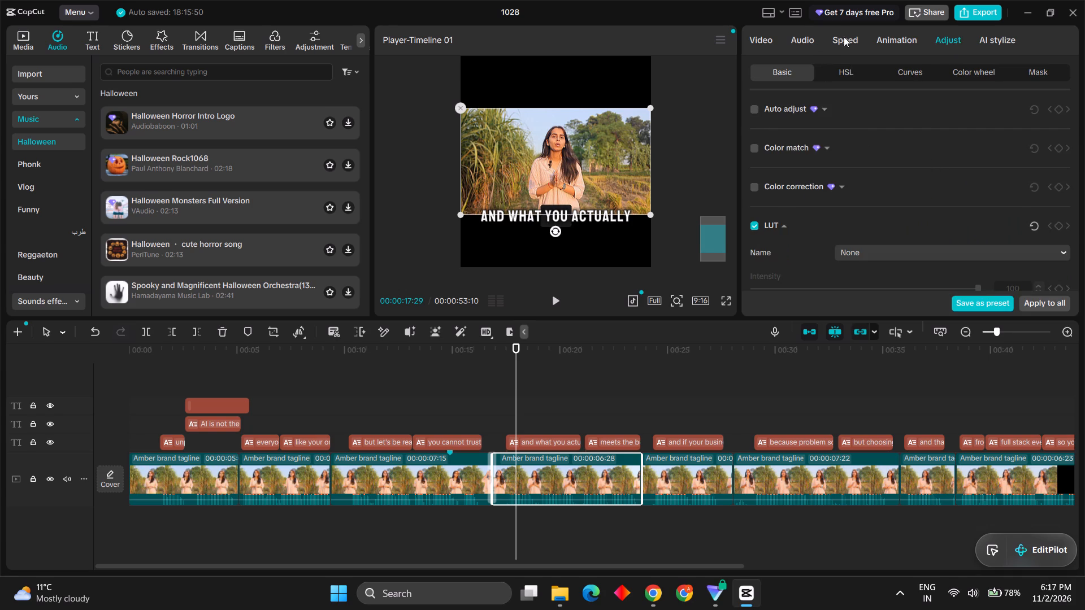
click(845, 36)
click(816, 43)
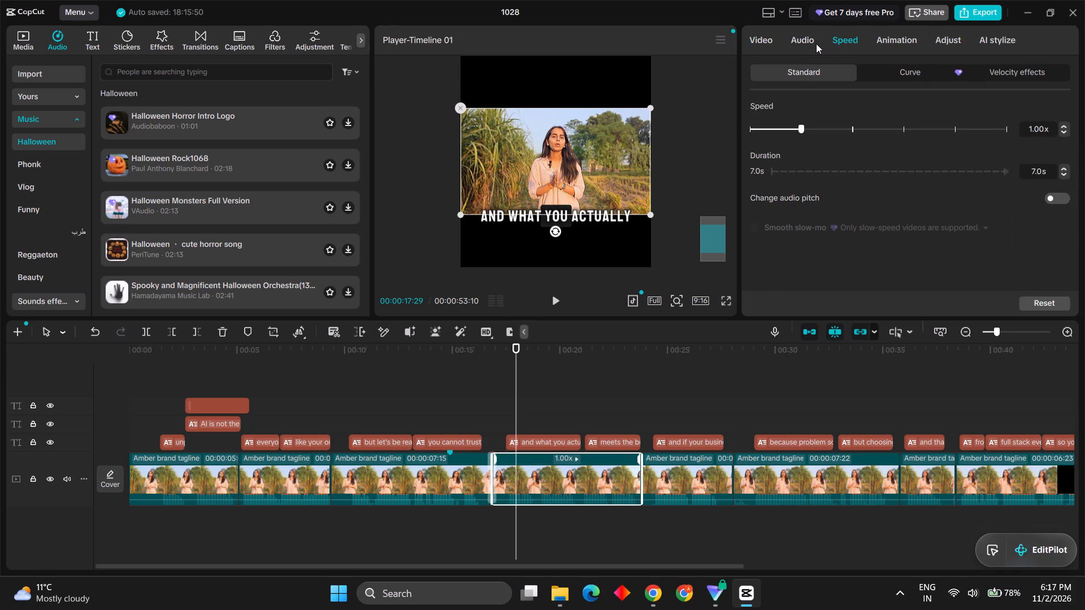
scroll(847, 147, up, 4)
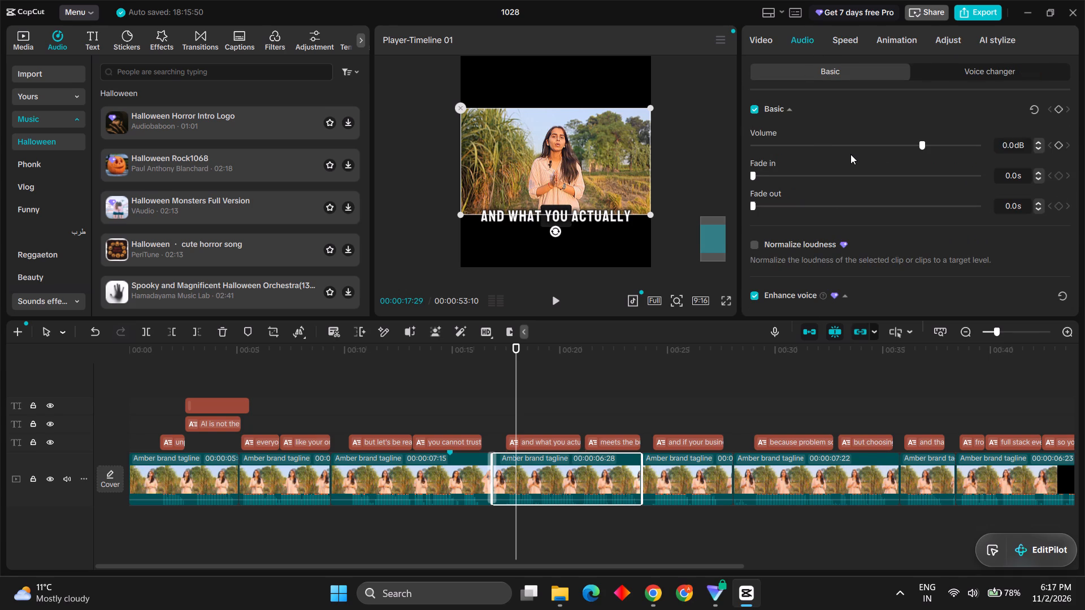
click(768, 46)
scroll(805, 175, up, 3)
scroll(805, 175, down, 5)
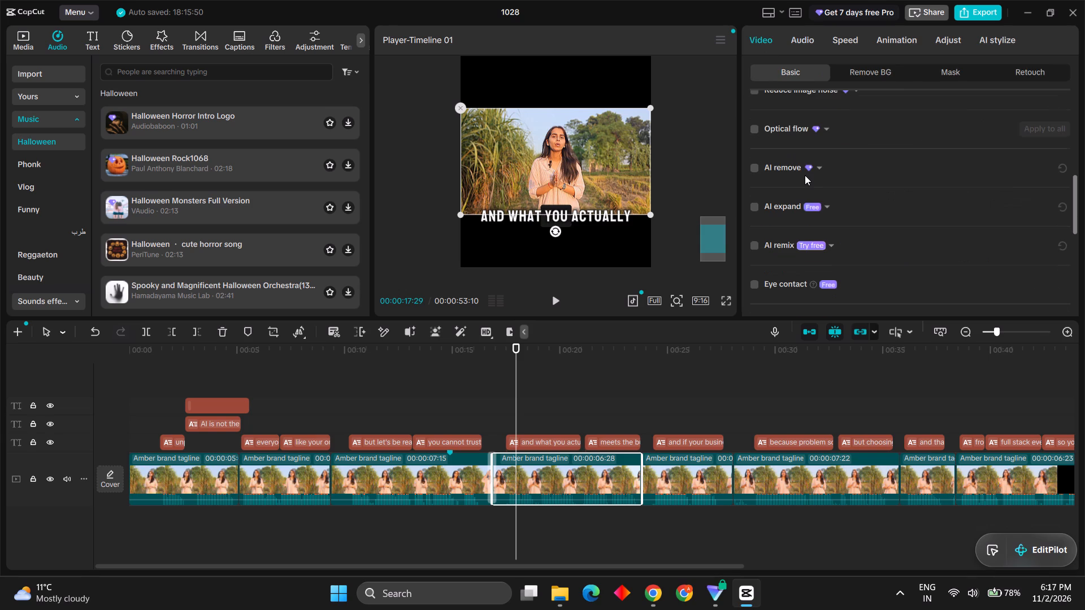
scroll(805, 175, down, 2)
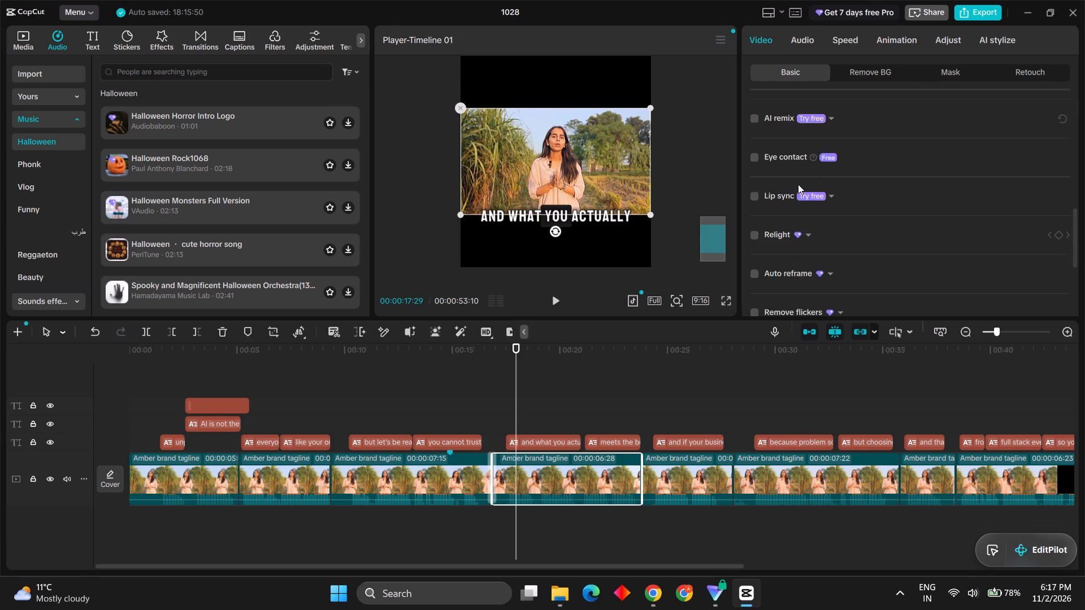
scroll(780, 188, up, 4)
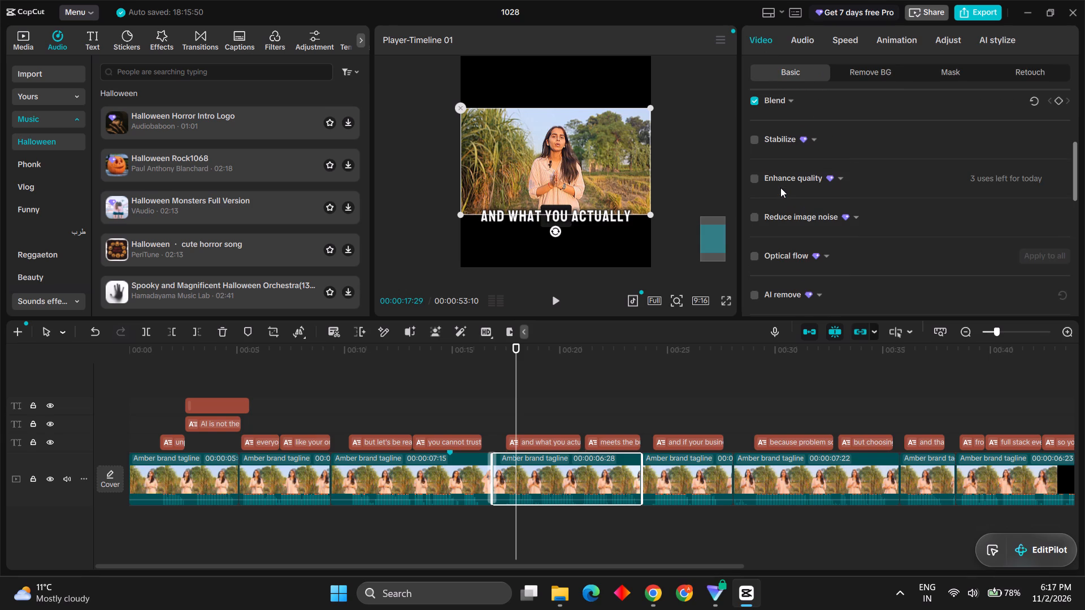
scroll(780, 188, down, 8)
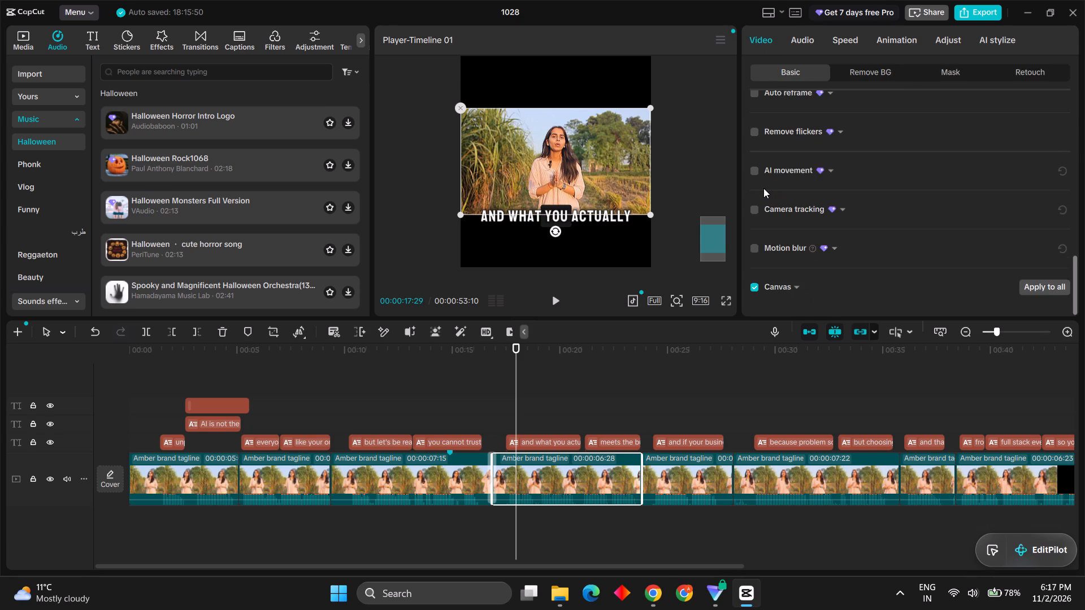
Enable Camera tracking on the fourth video clip and choose Hand as the object to track.
click(750, 210)
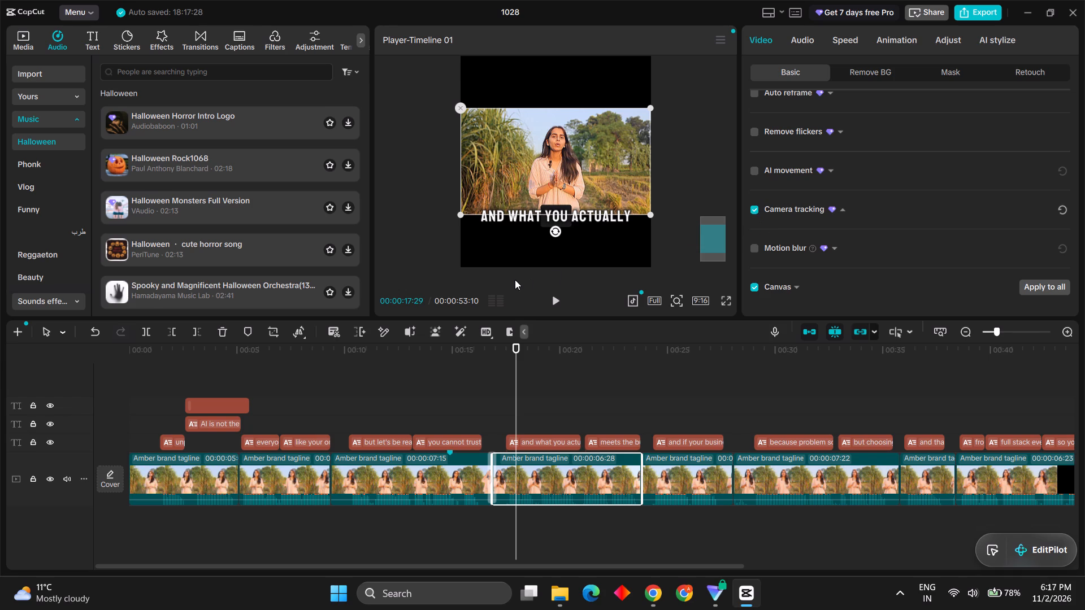
key(space)
key(space)
click(859, 280)
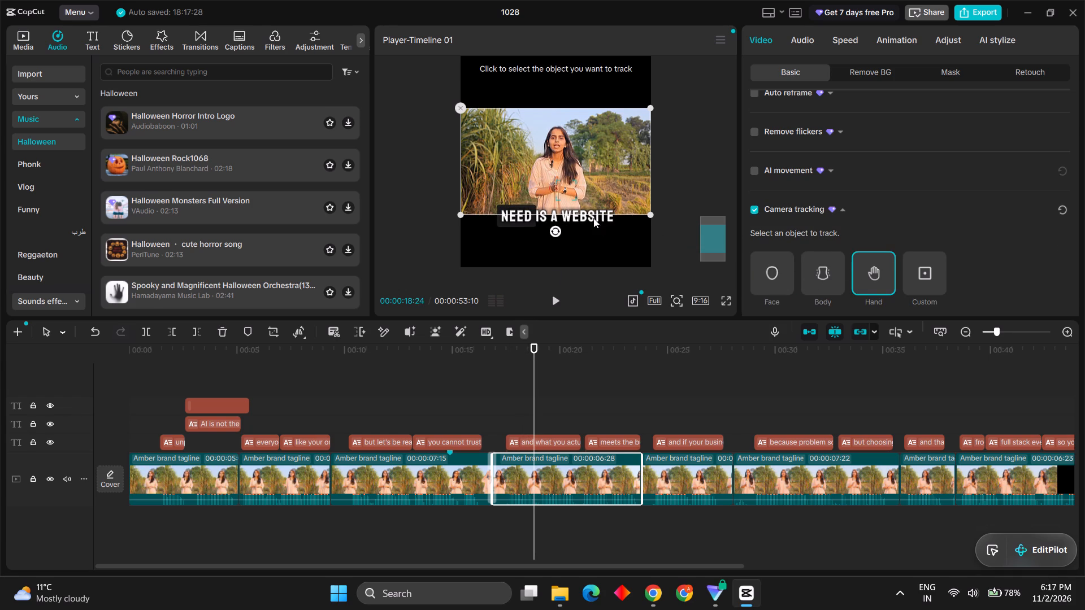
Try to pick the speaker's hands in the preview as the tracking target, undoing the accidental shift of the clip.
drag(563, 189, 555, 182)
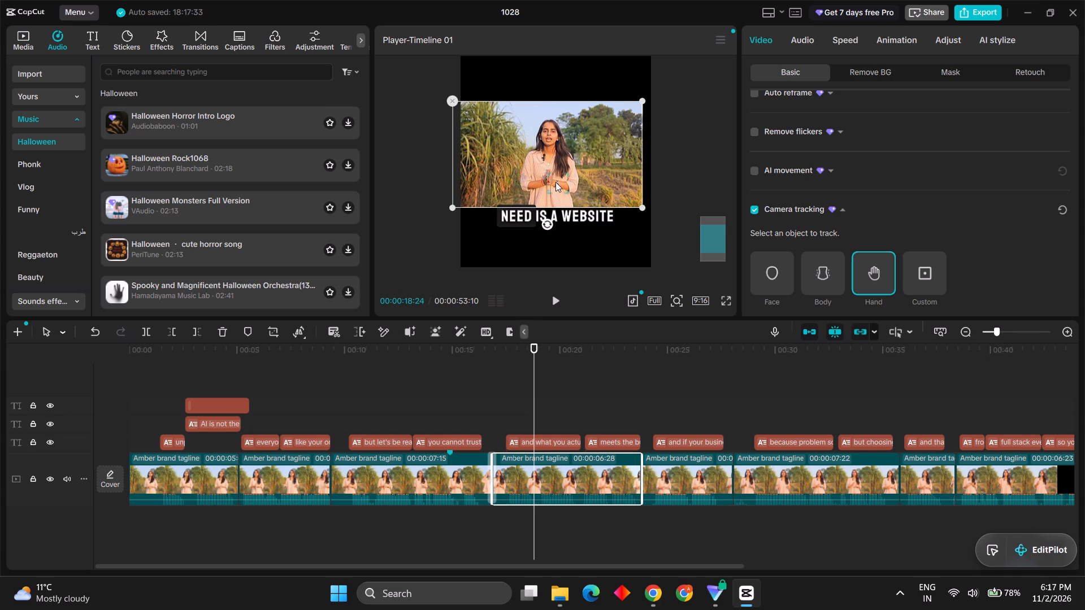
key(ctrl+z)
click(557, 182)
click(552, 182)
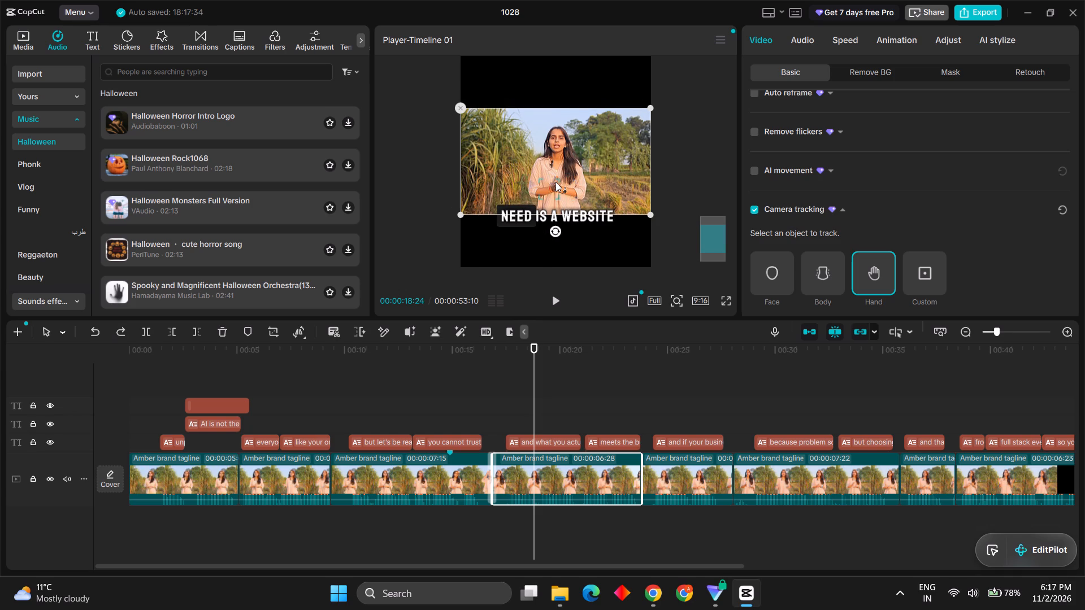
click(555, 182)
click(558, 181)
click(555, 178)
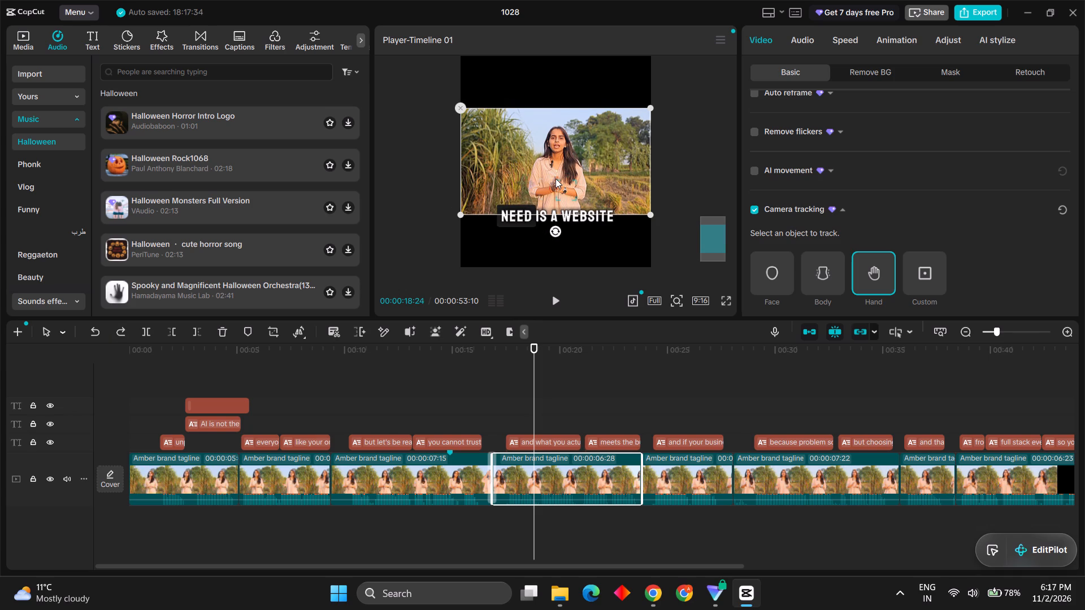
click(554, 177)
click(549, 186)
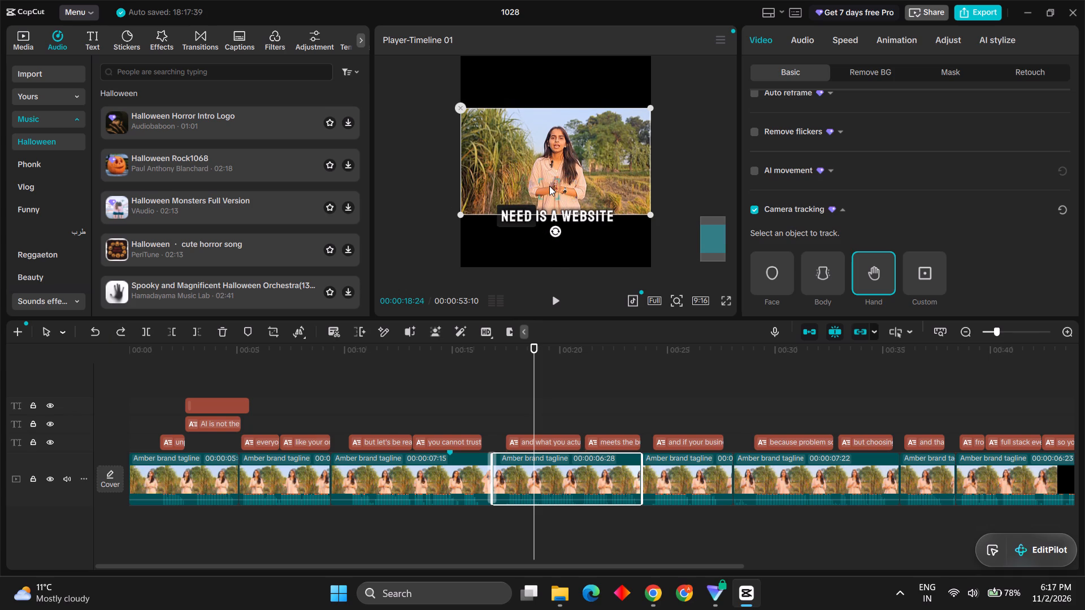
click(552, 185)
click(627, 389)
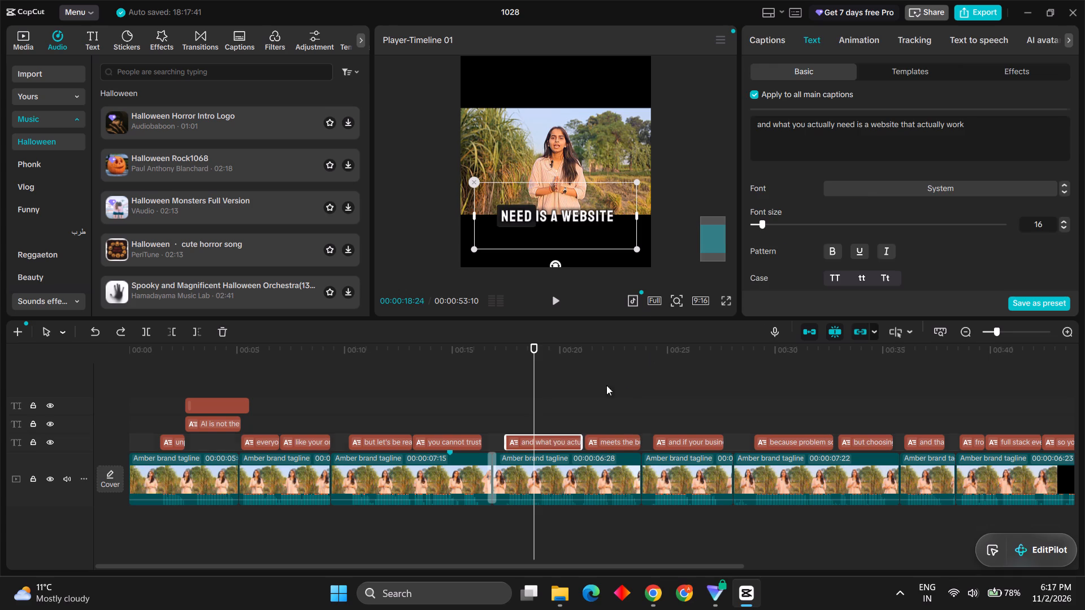
Play back the fourth video clip from its start through the "that actually work" caption.
click(498, 356)
key(space)
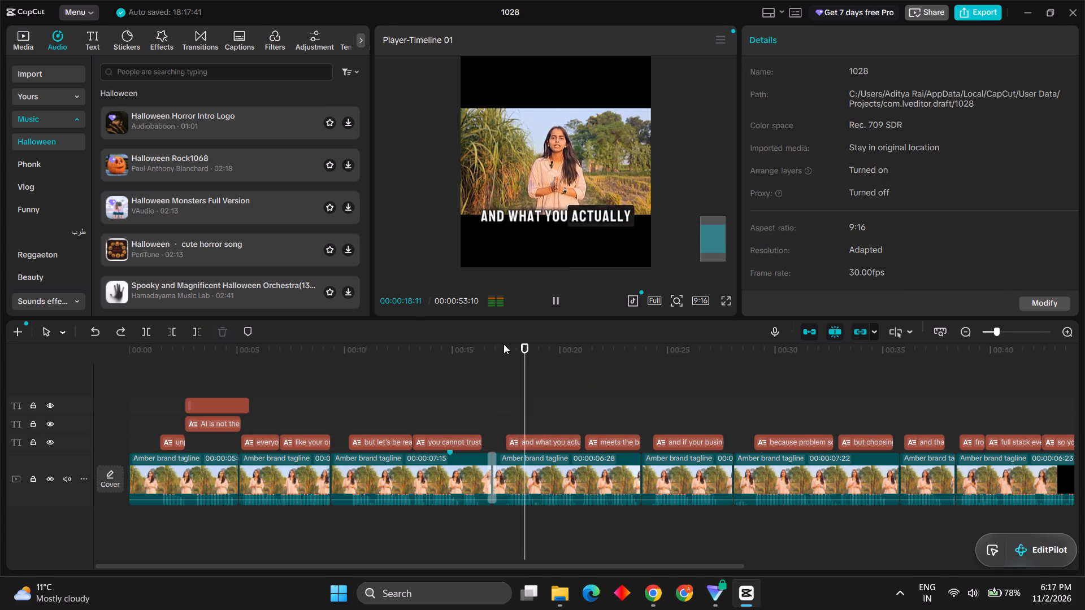
key(space)
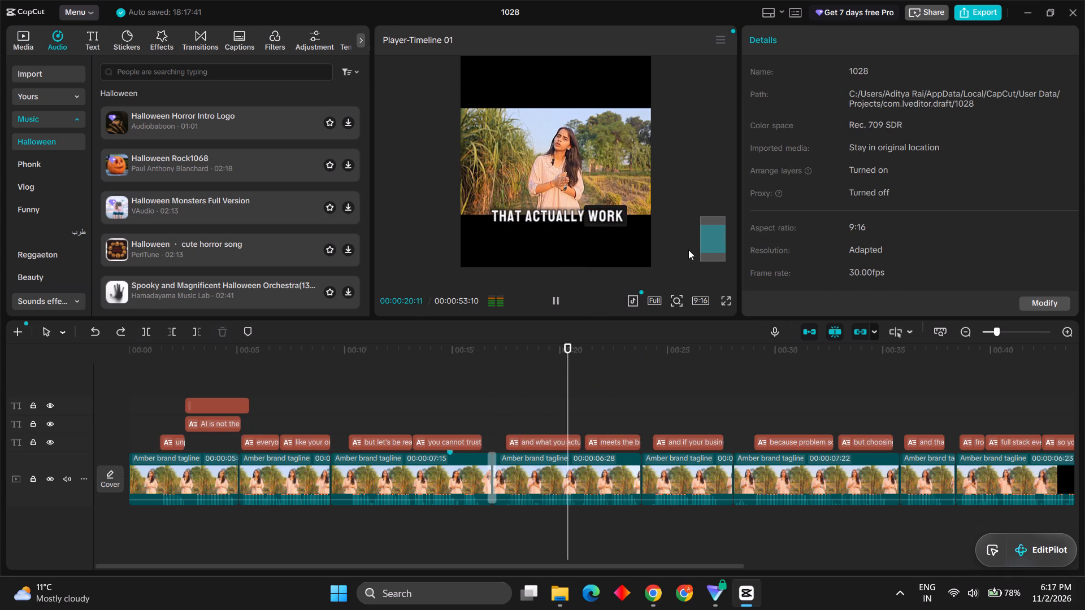
Run the Hand camera tracking on the fourth video clip.
click(566, 462)
scroll(823, 233, down, 2)
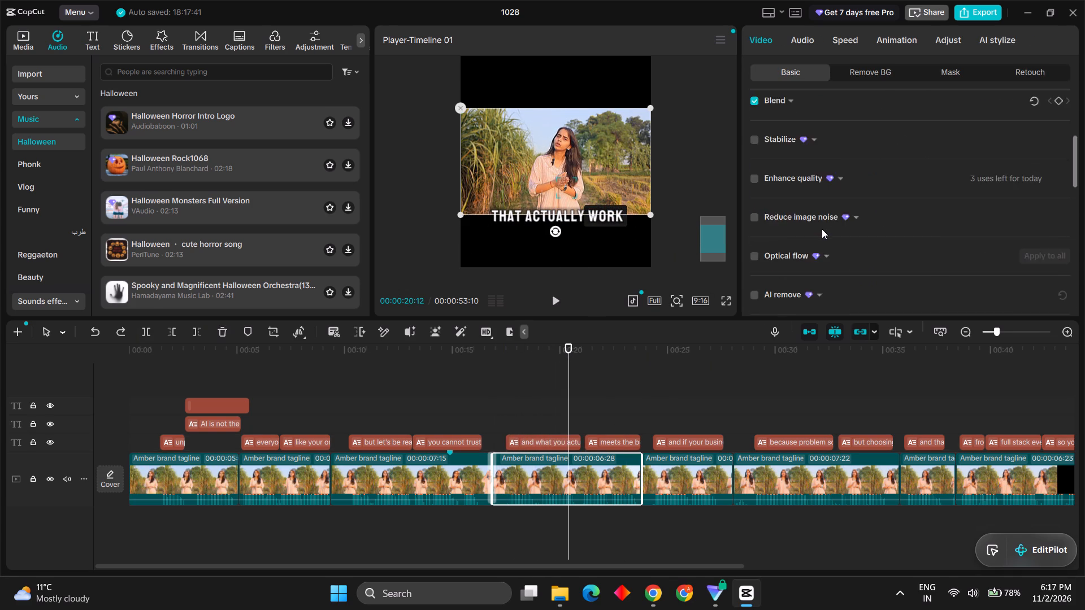
scroll(822, 229, down, 7)
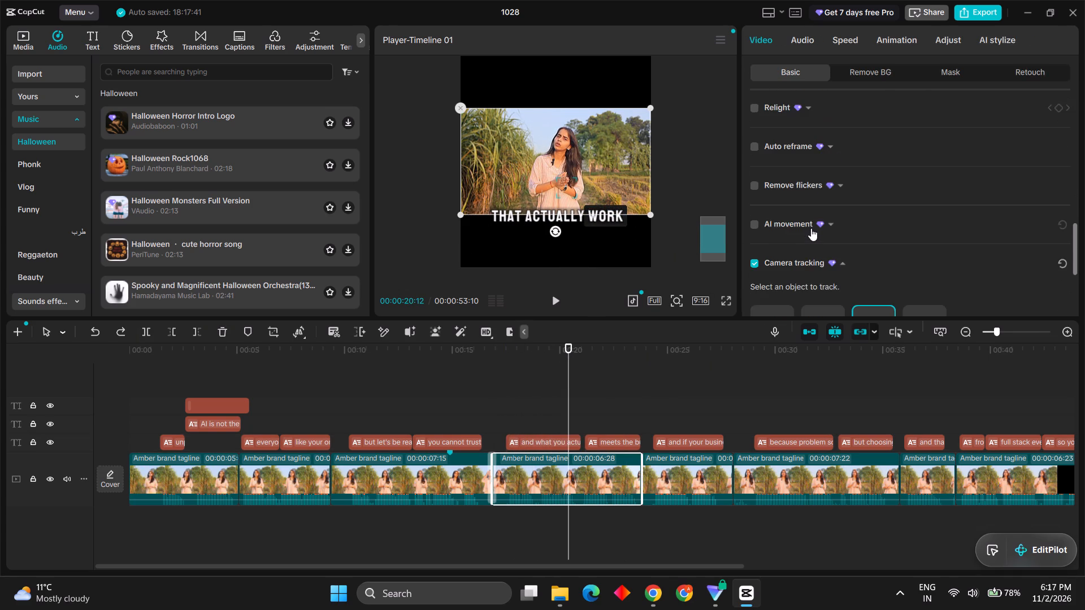
scroll(811, 228, down, 1)
scroll(854, 259, down, 1)
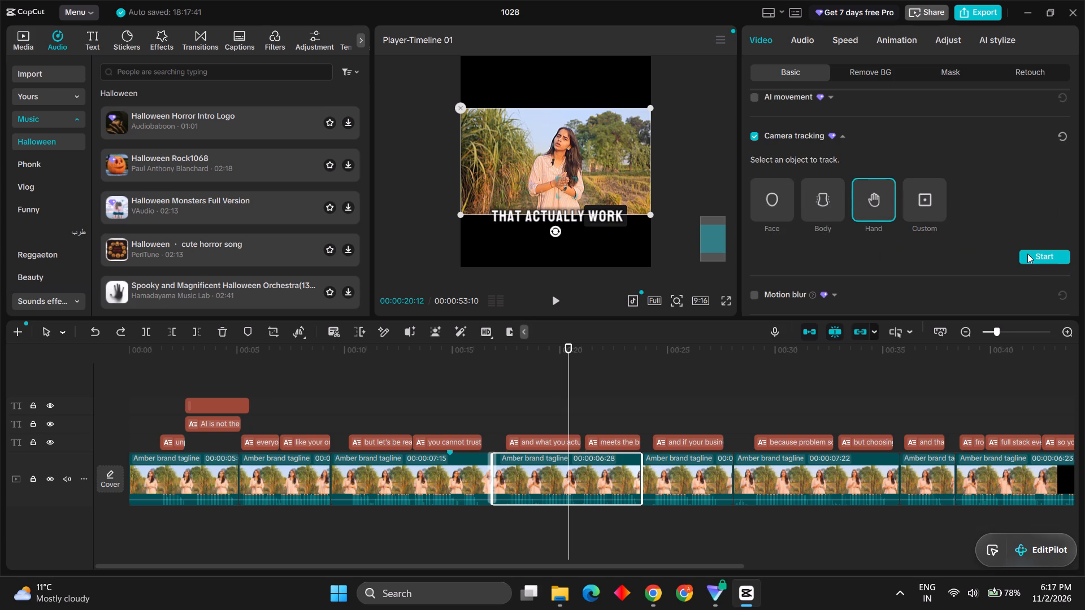
click(1027, 254)
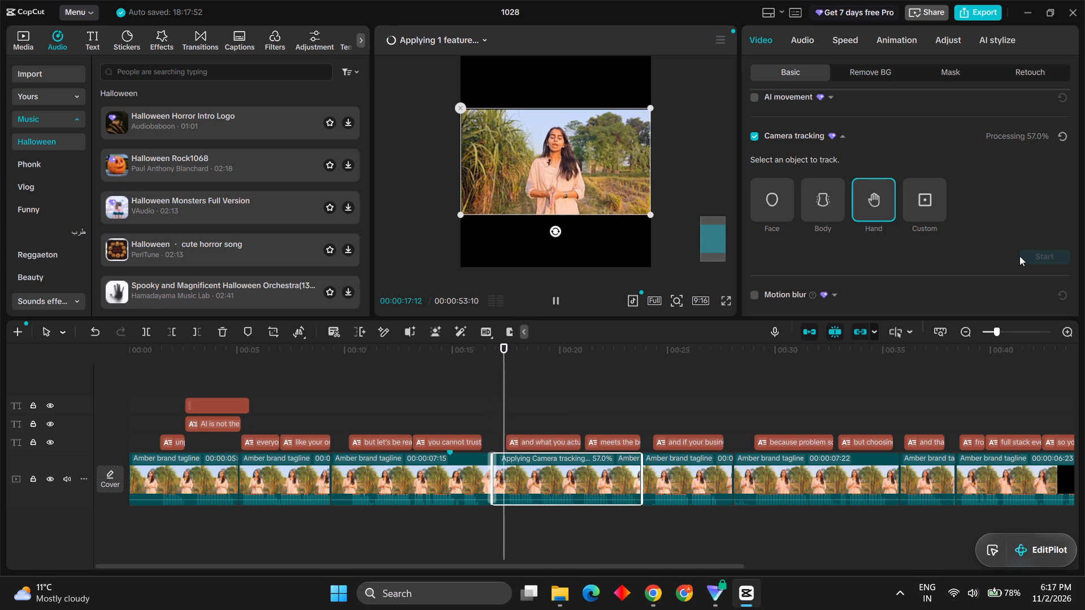
Play back the tracked fourth clip from its start to the "meets the business need" caption, checking the hand tracking.
key(space)
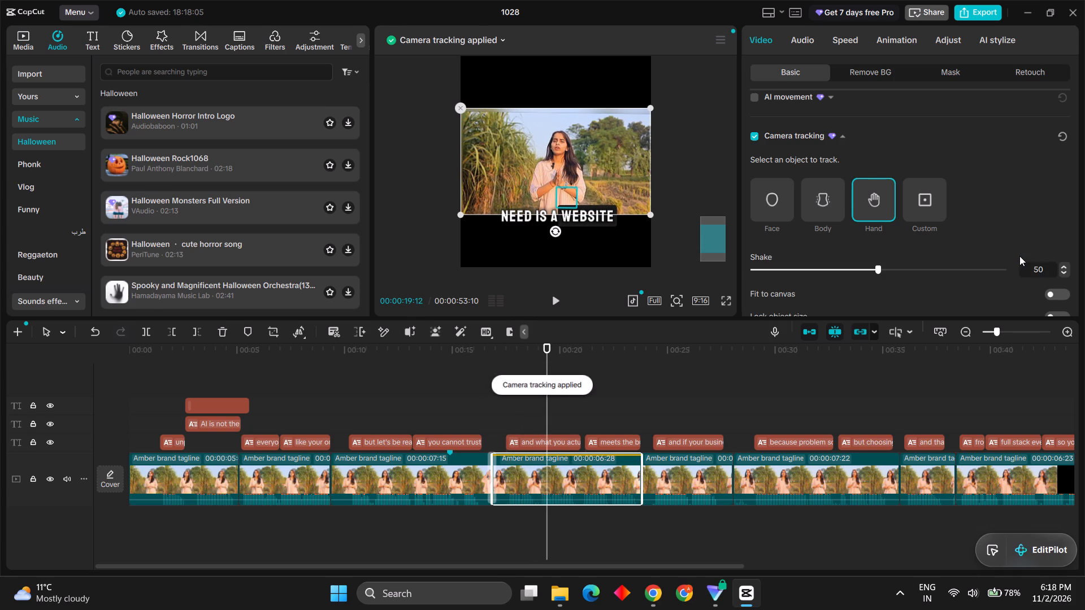
drag(517, 355, 500, 359)
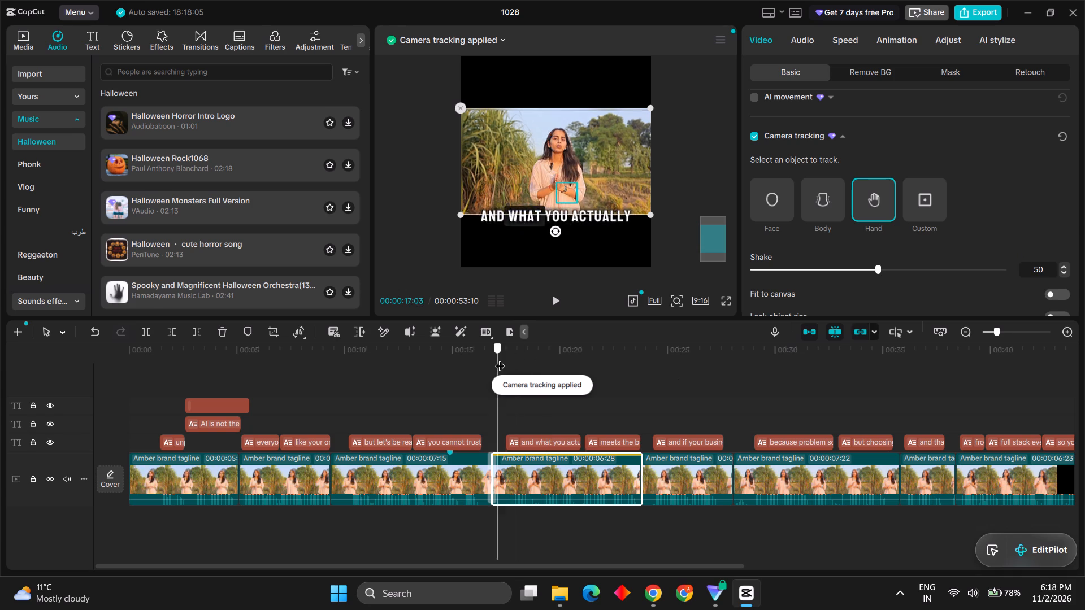
drag(500, 359, 489, 361)
key(space)
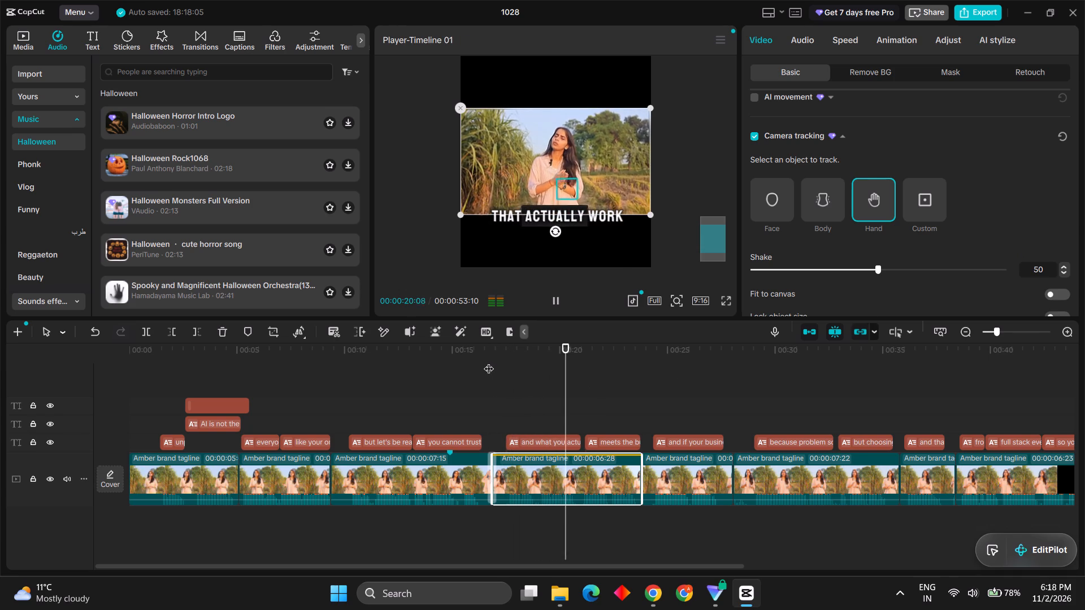
key(space)
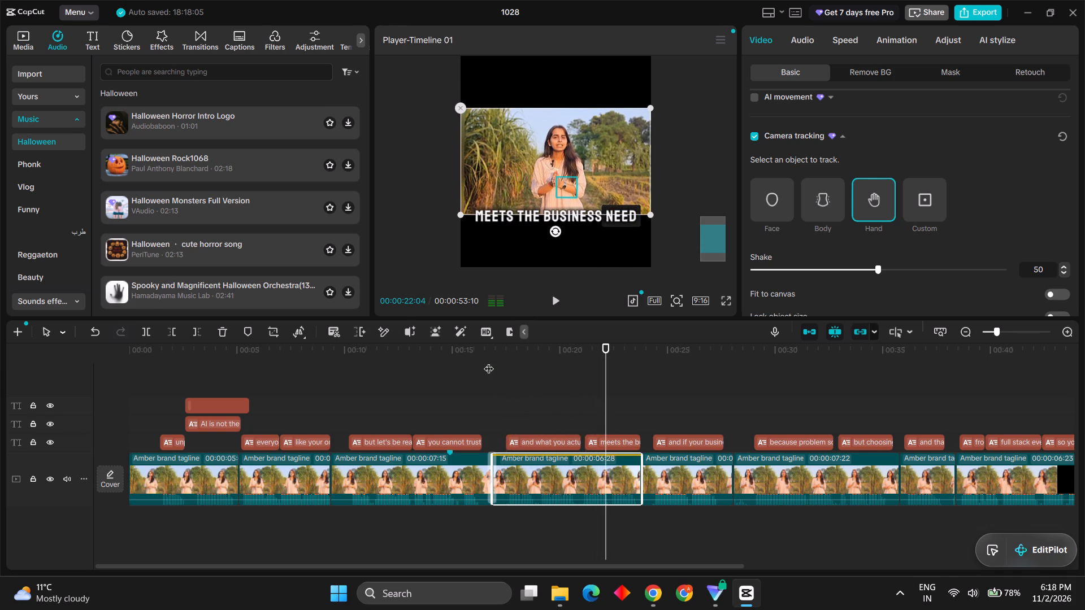
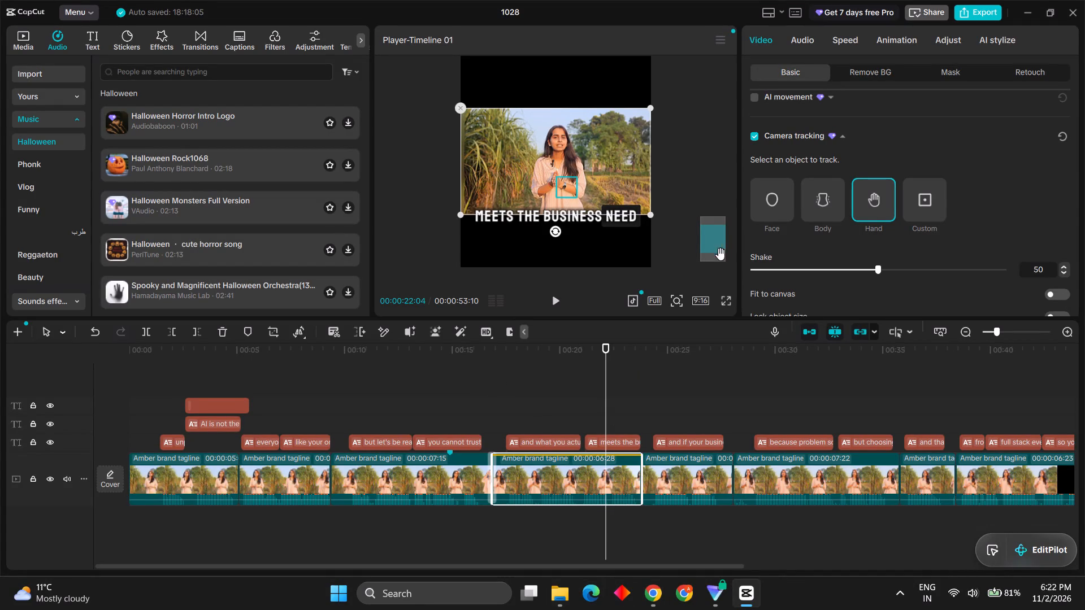
Return the playhead to the transition at the start of the fourth video clip to review it.
click(542, 373)
click(536, 359)
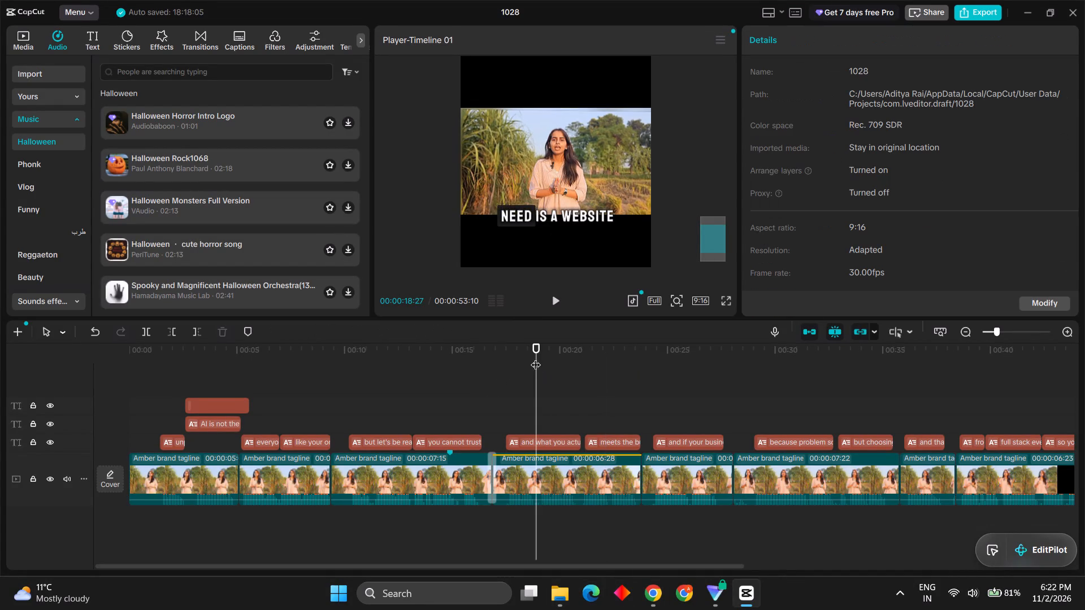
drag(536, 358, 491, 363)
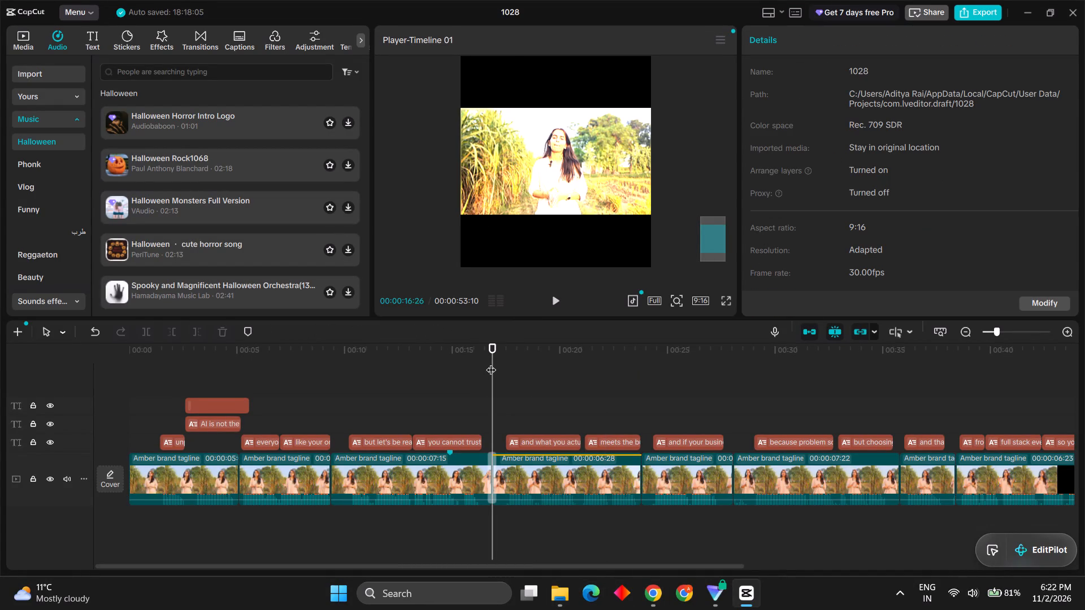
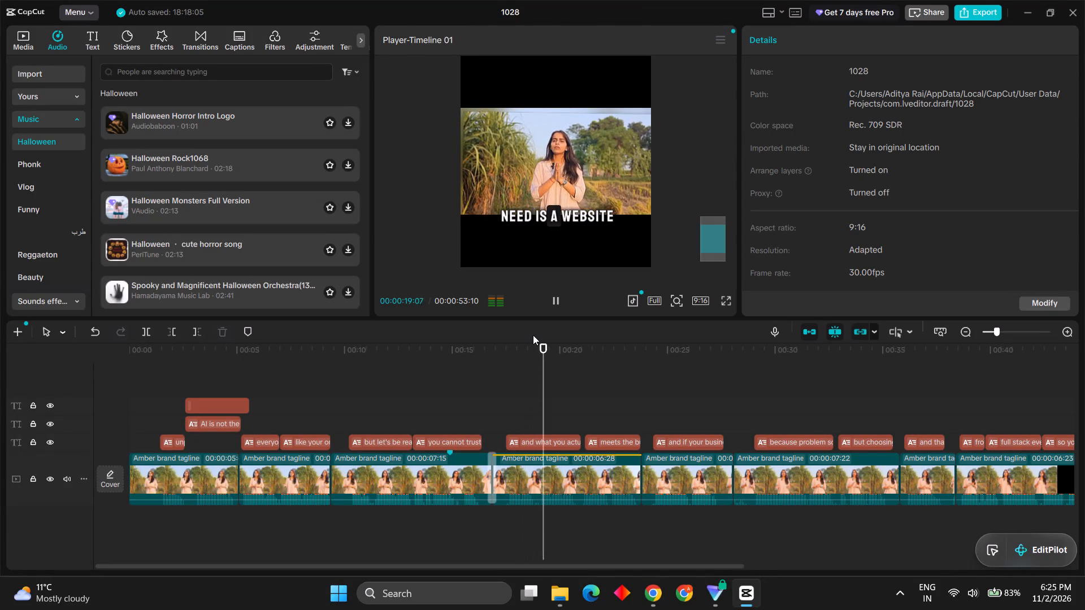
Pause the playback review of the fourth video clip at about 20 seconds, past its opening transition.
key(space)
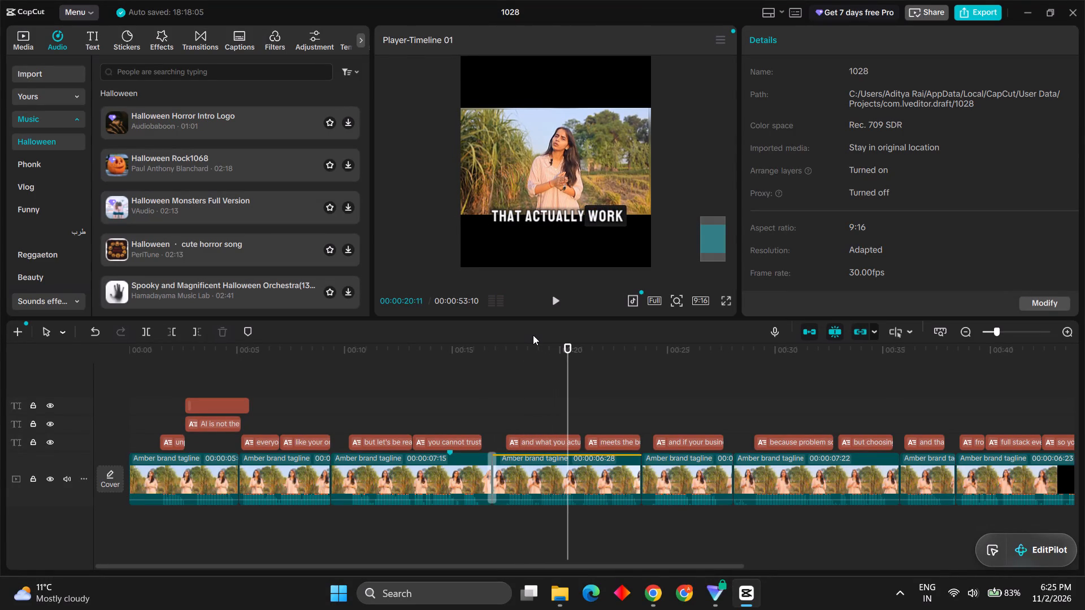
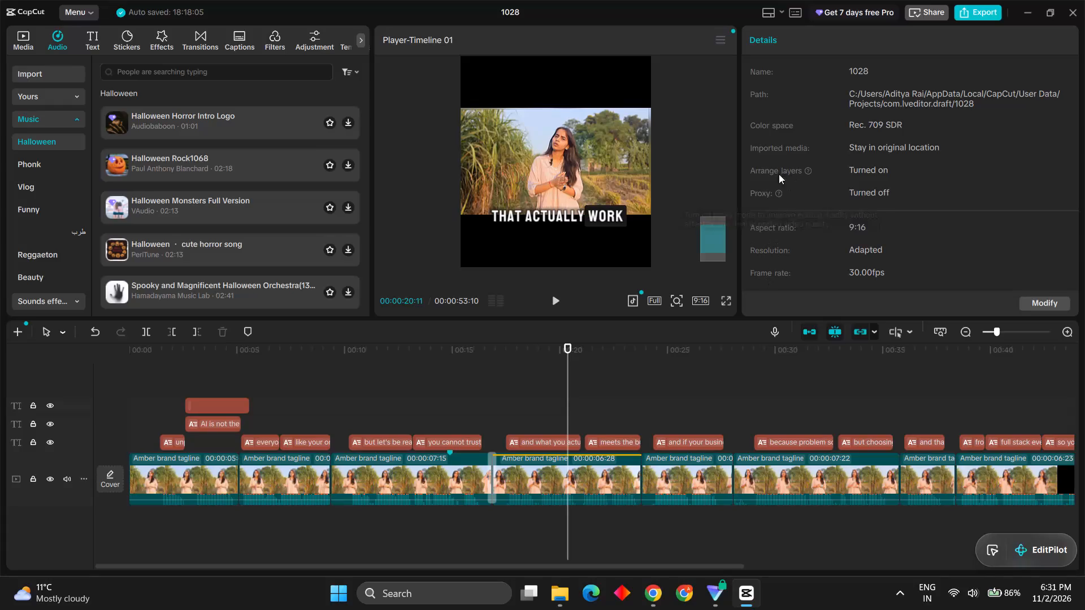
Split the sixth video clip at 00:00:28:23, delete the short silent piece before the cut, and play back the join.
click(632, 361)
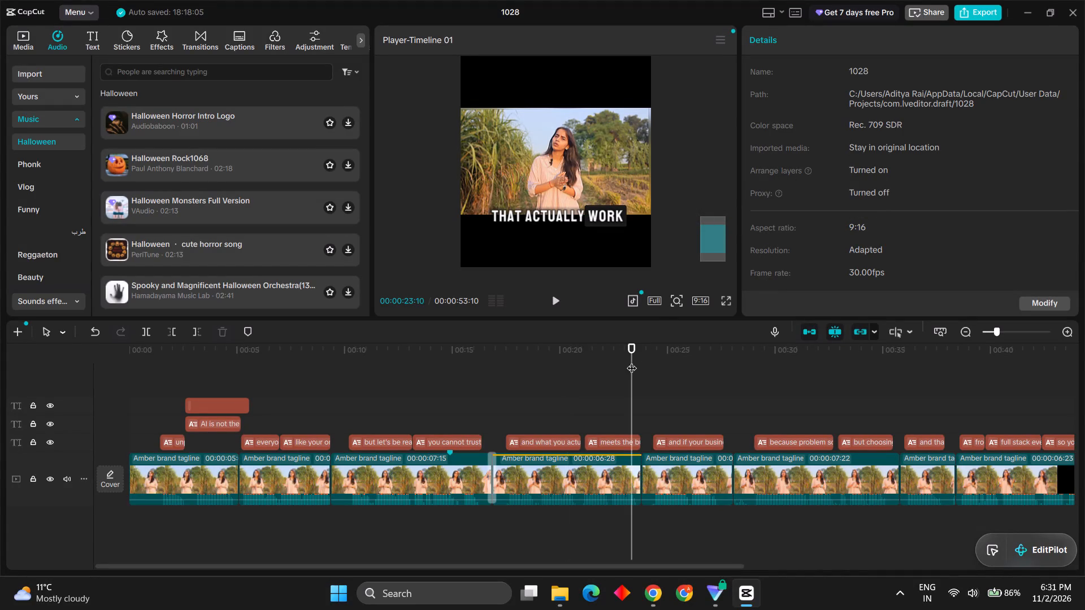
drag(632, 361, 712, 352)
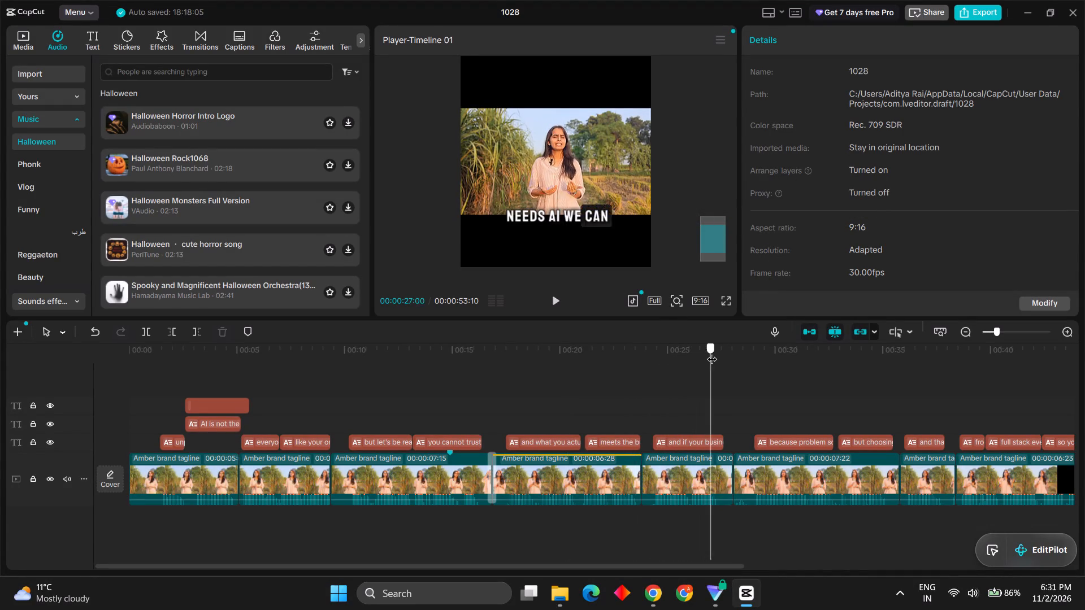
drag(712, 352, 754, 354)
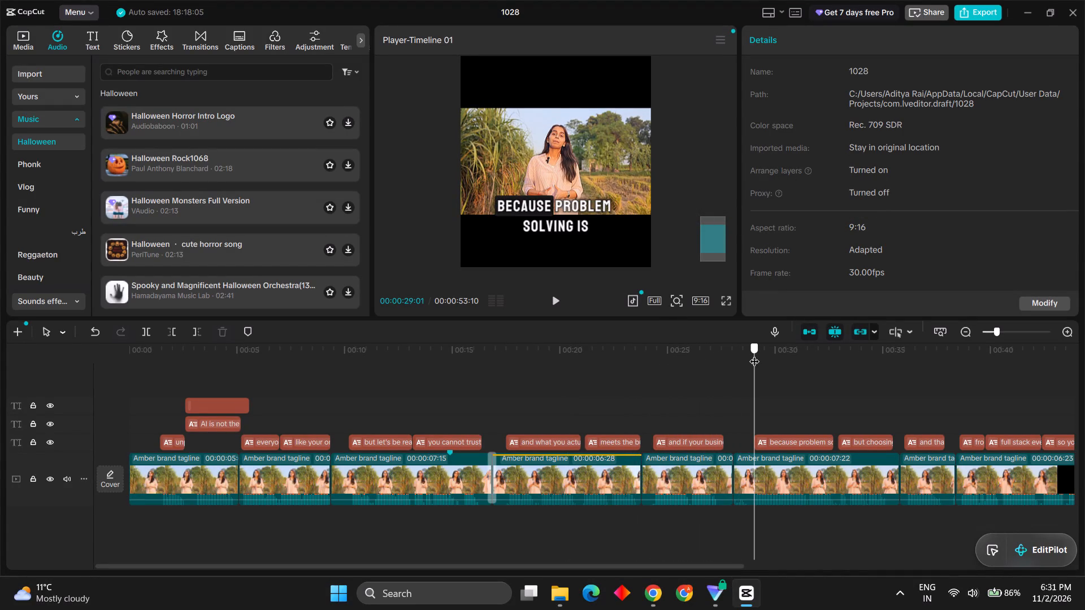
drag(754, 354, 736, 362)
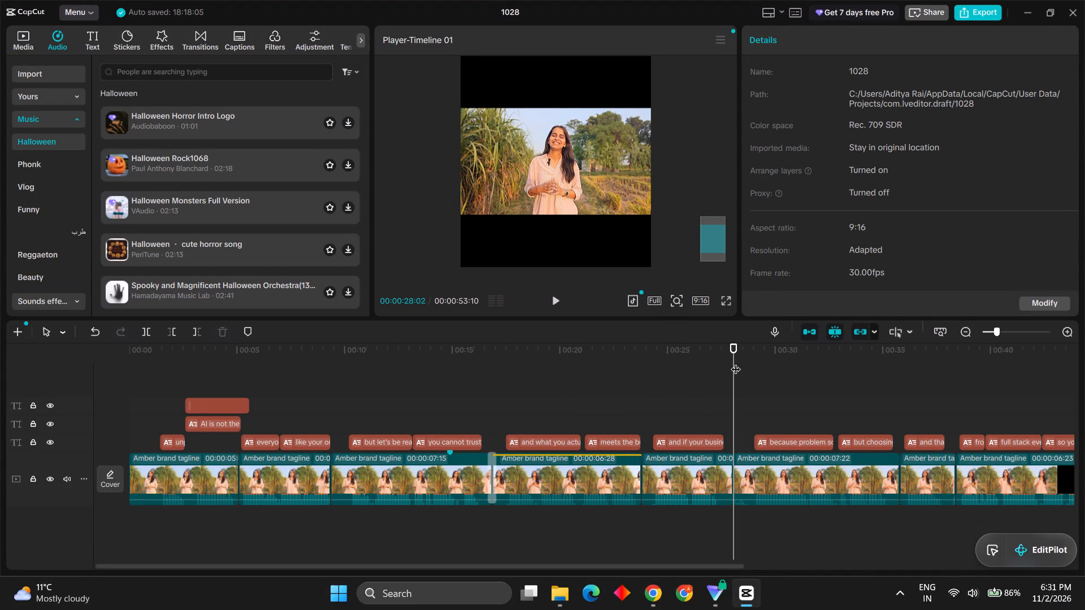
key(space)
key(space)
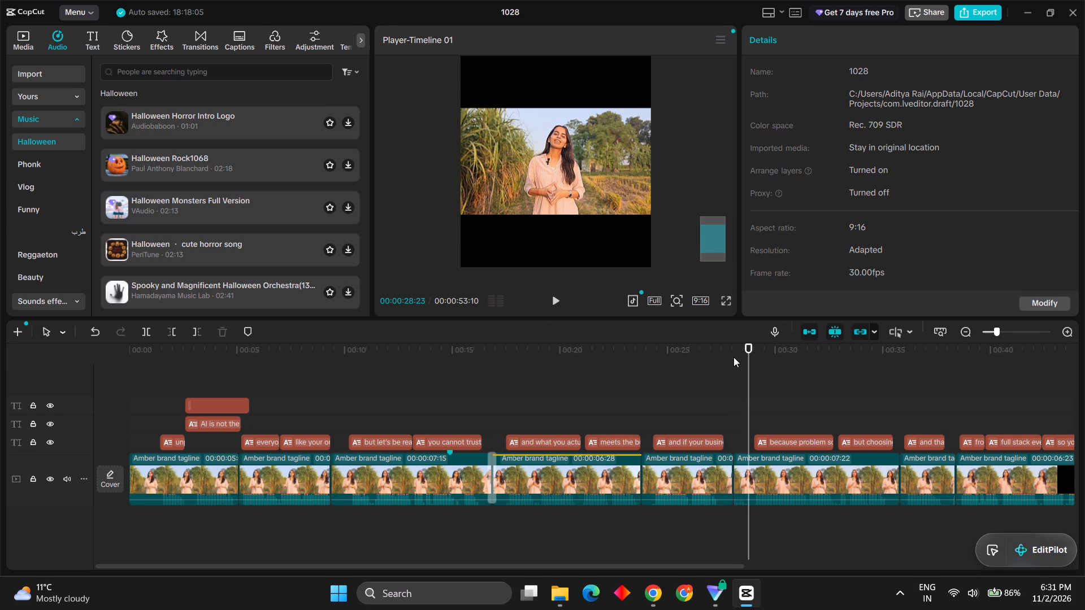
click(756, 462)
click(150, 328)
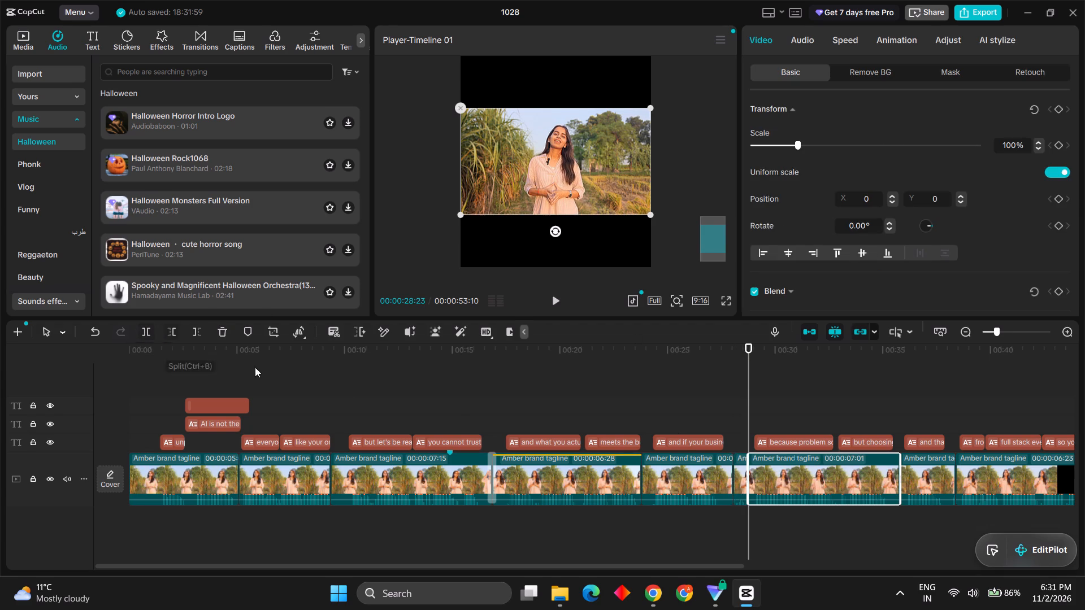
click(740, 474)
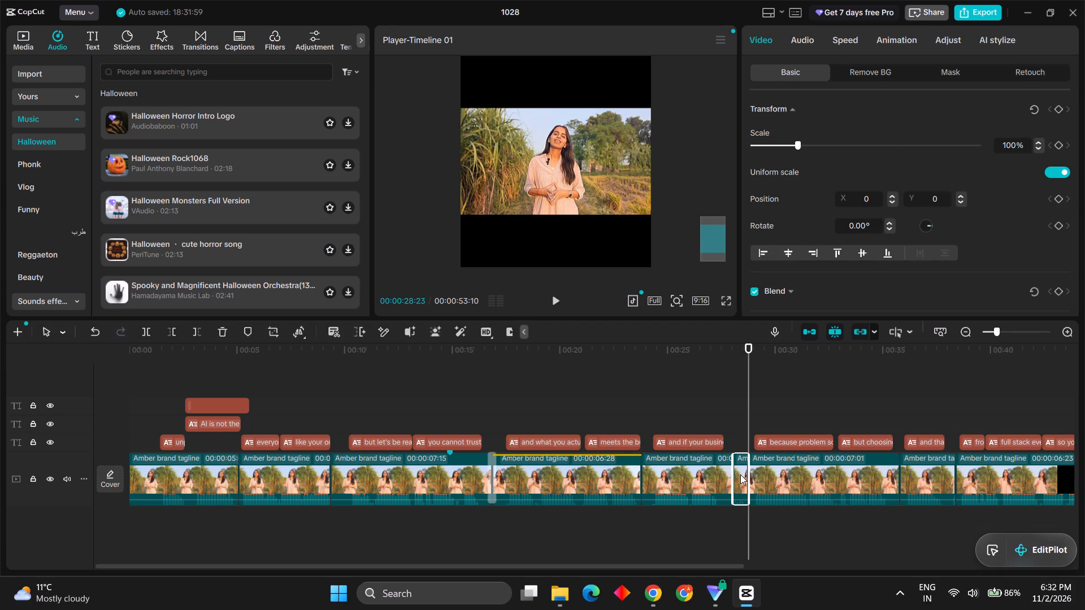
key(Delete)
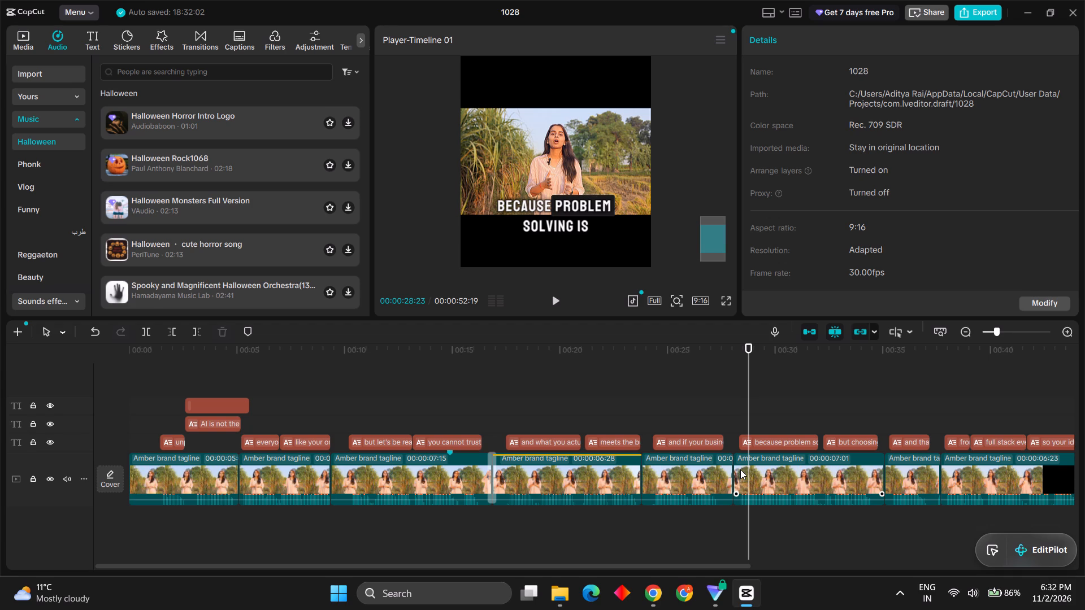
key(space)
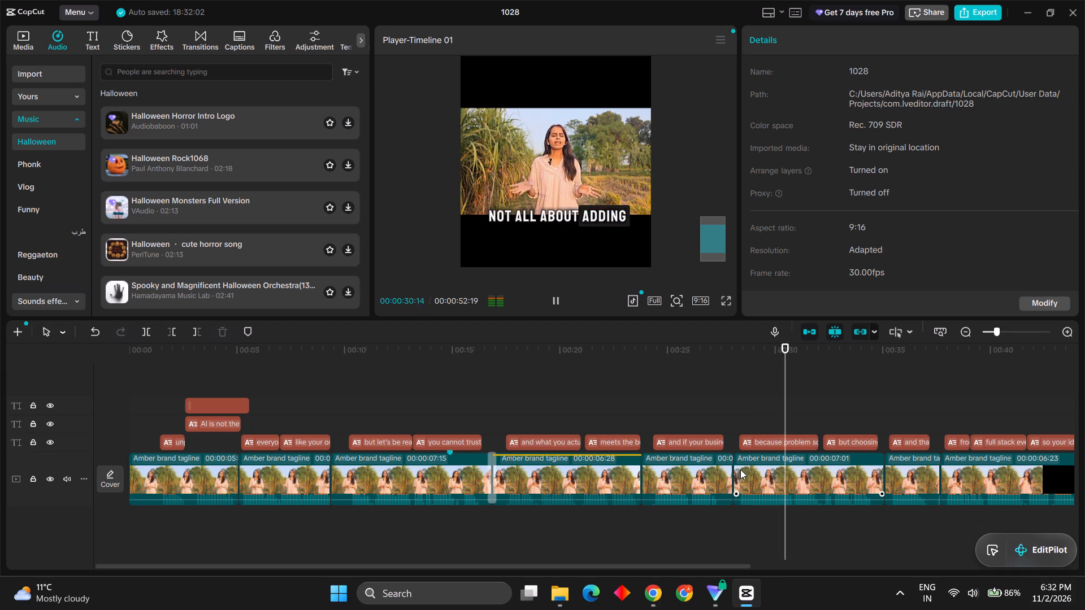
key(space)
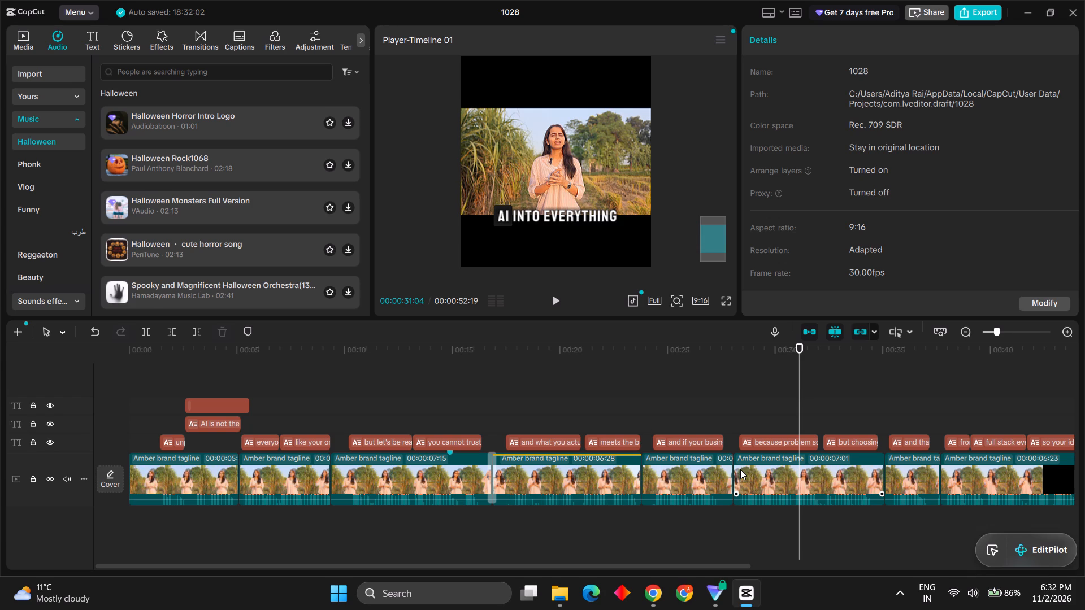
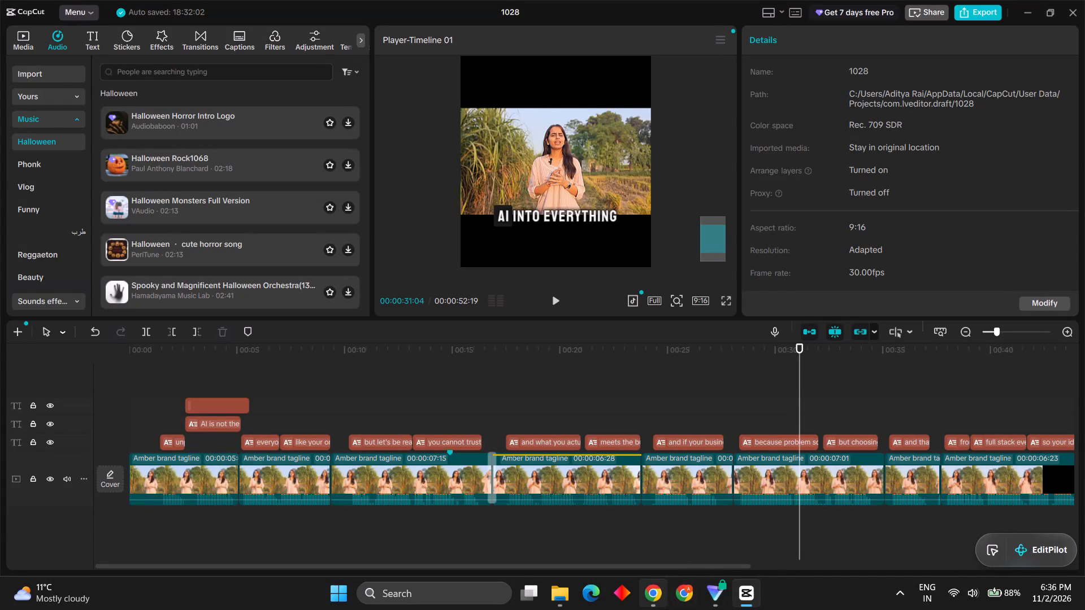
Play back the reel from 00:00:31:04 through the seventh and eighth clips, checking for silent pauses between captions.
key(space)
key(space)
key(space)
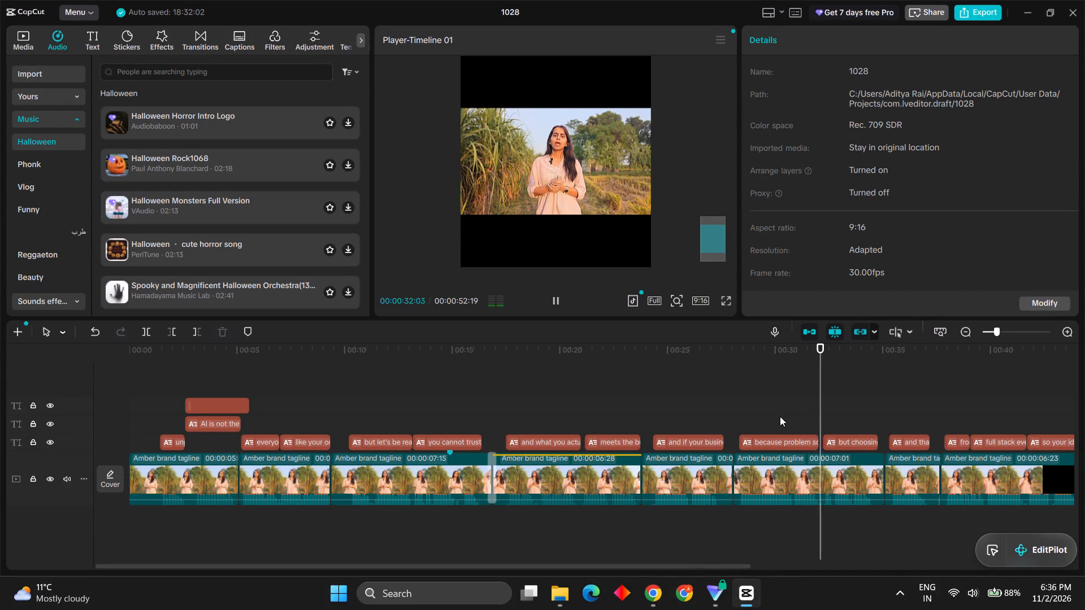
scroll(780, 416, left, 1)
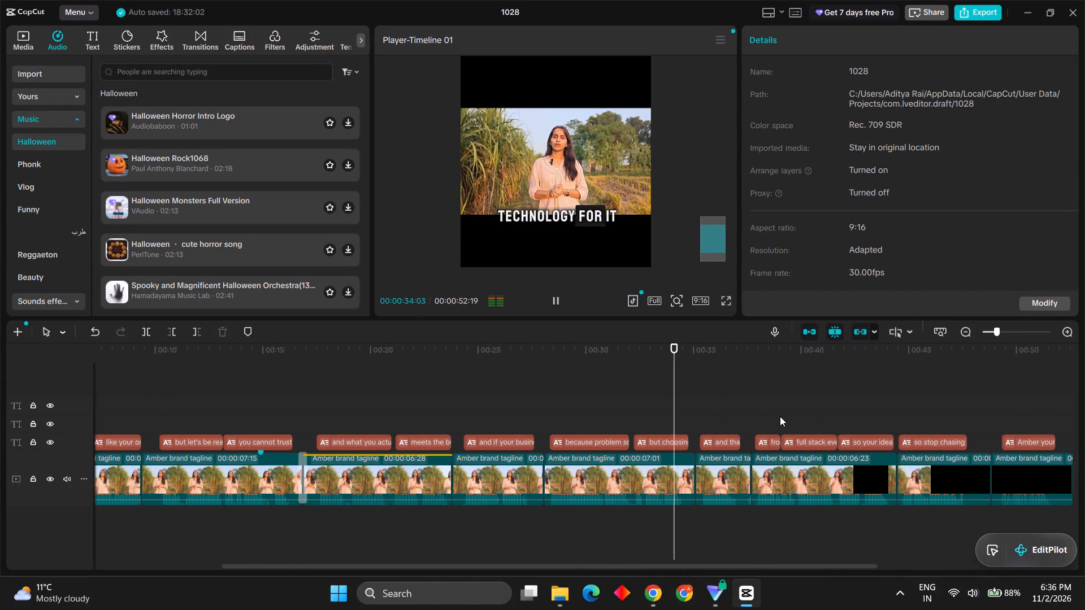
scroll(780, 416, left, 2)
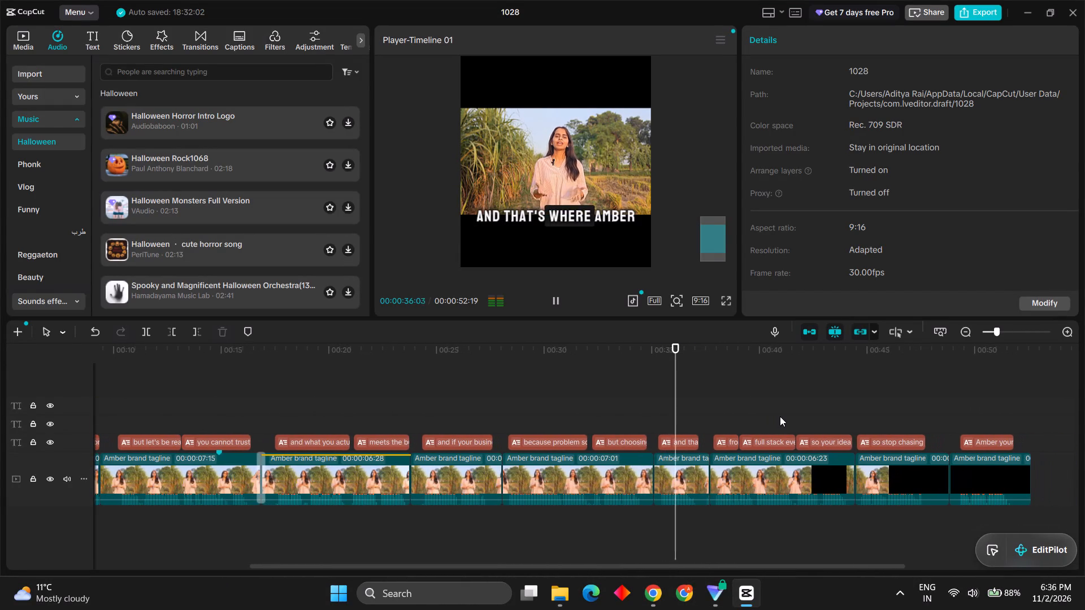
key(space)
key(space)
key(space)
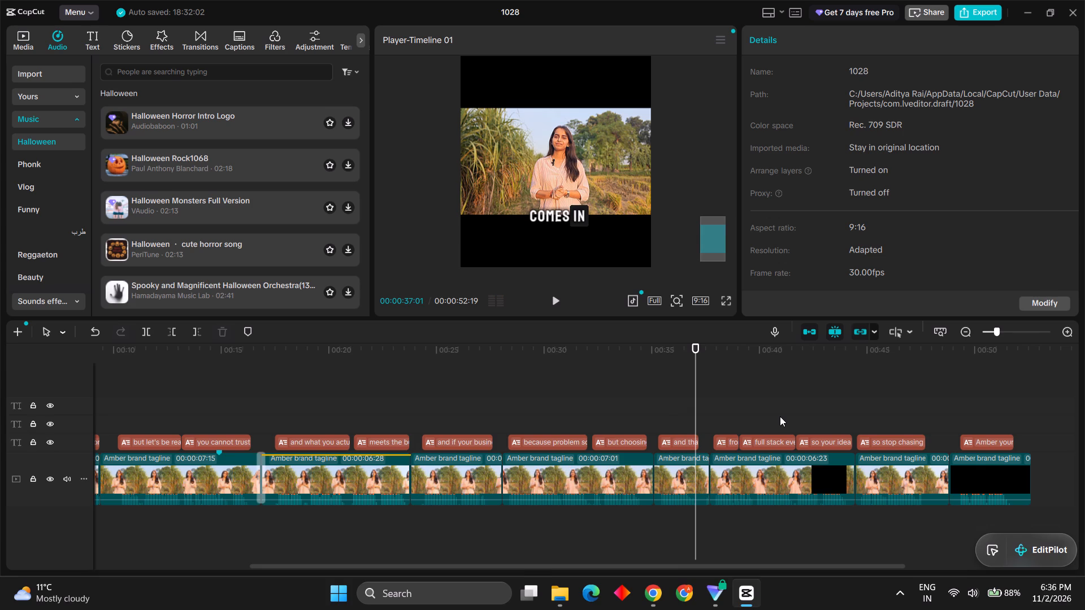
key(space)
key(space)
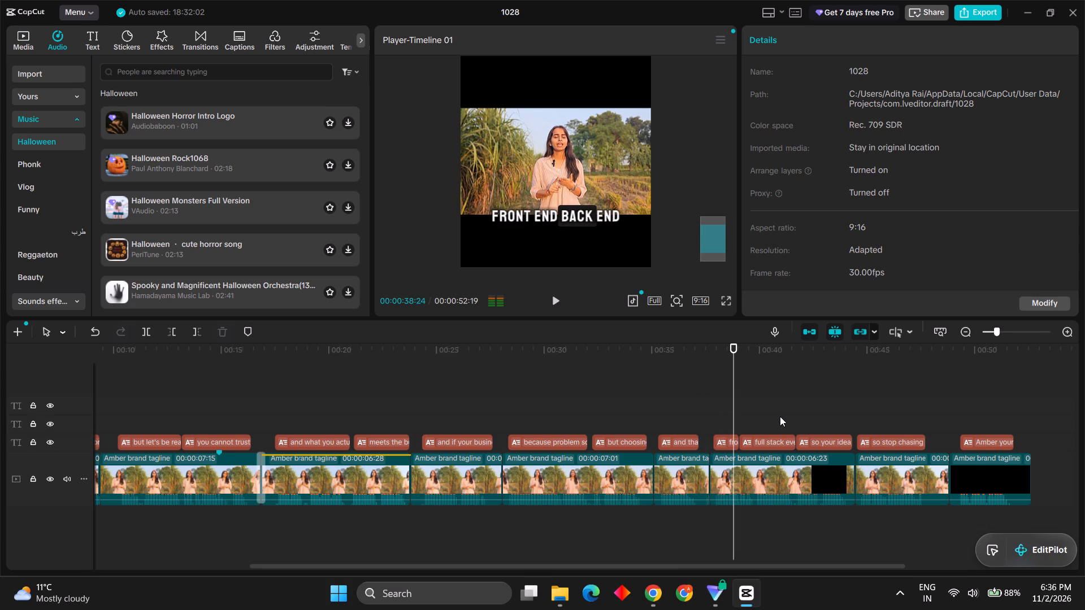
Split the seventh video clip at 00:00:37:12, delete the short silent piece after the cut, and play back the join.
ctrl+scroll(713, 465, up, 13)
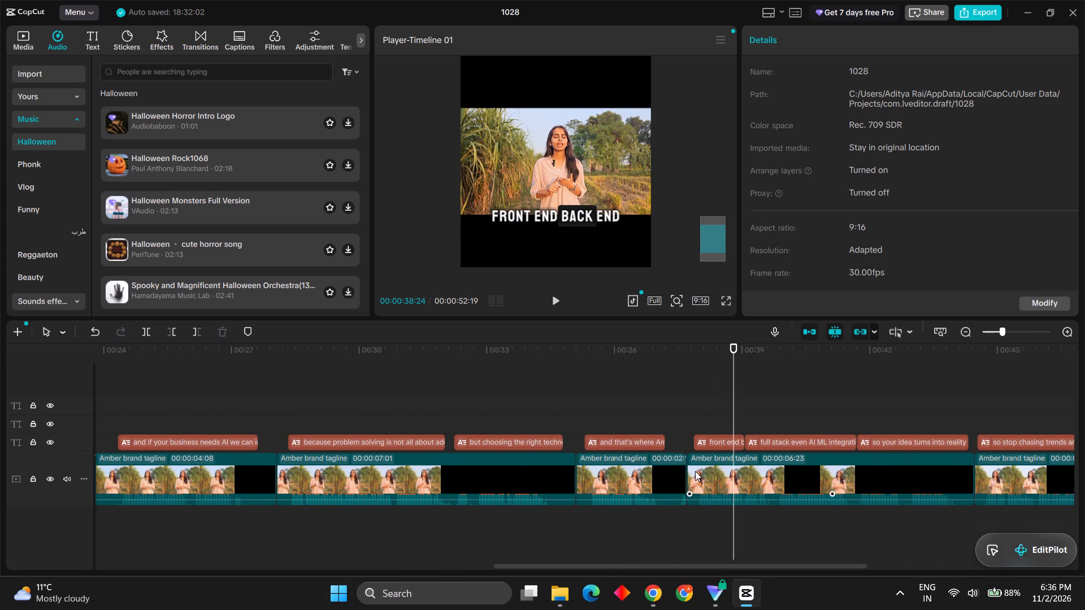
click(674, 359)
key(space)
key(space)
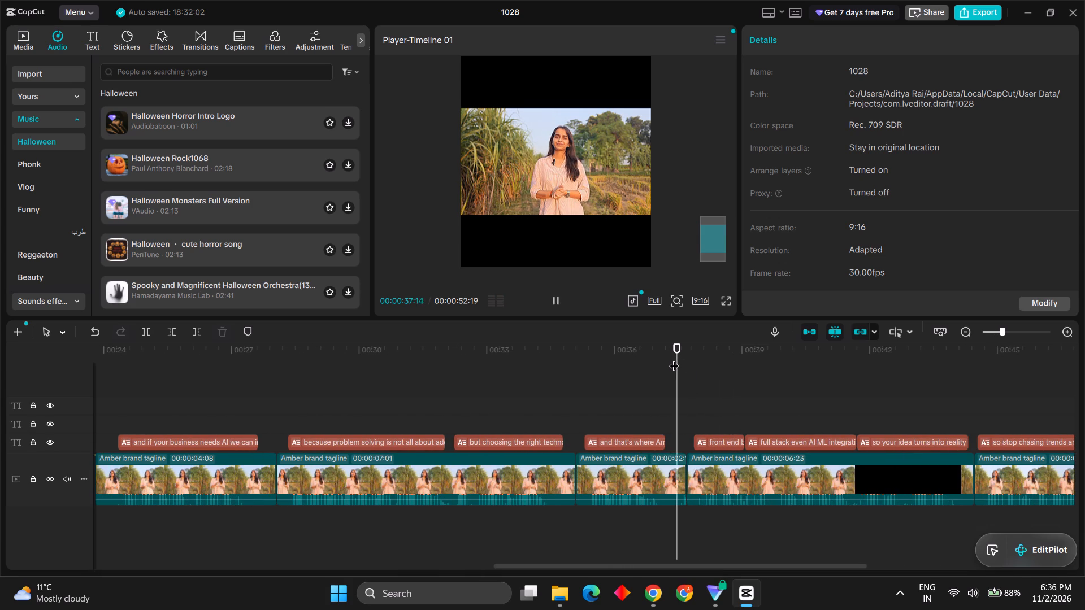
click(674, 359)
click(666, 466)
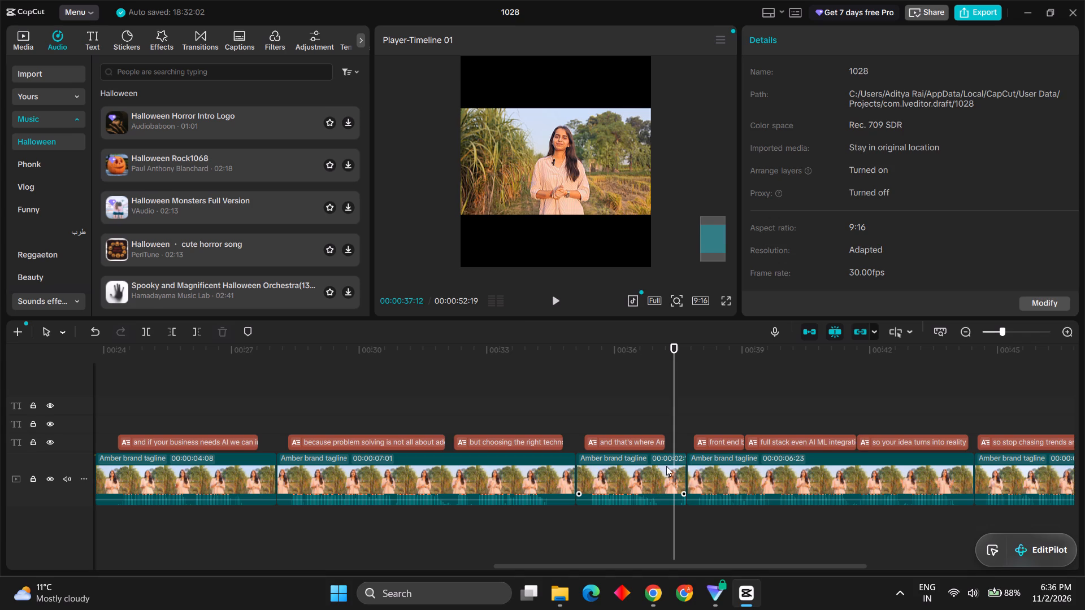
click(148, 335)
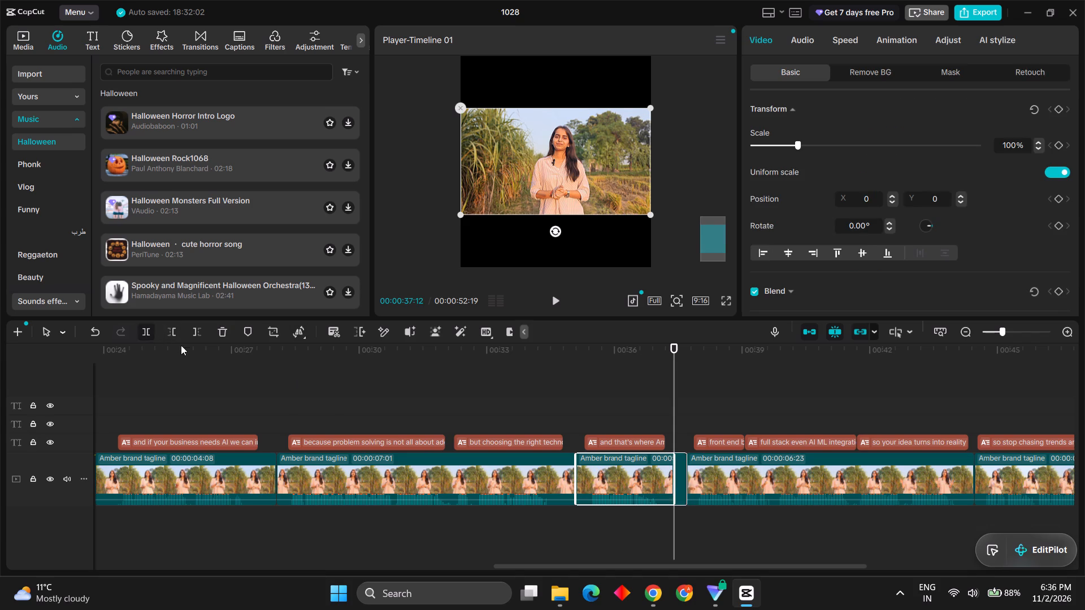
key(Delete)
key(space)
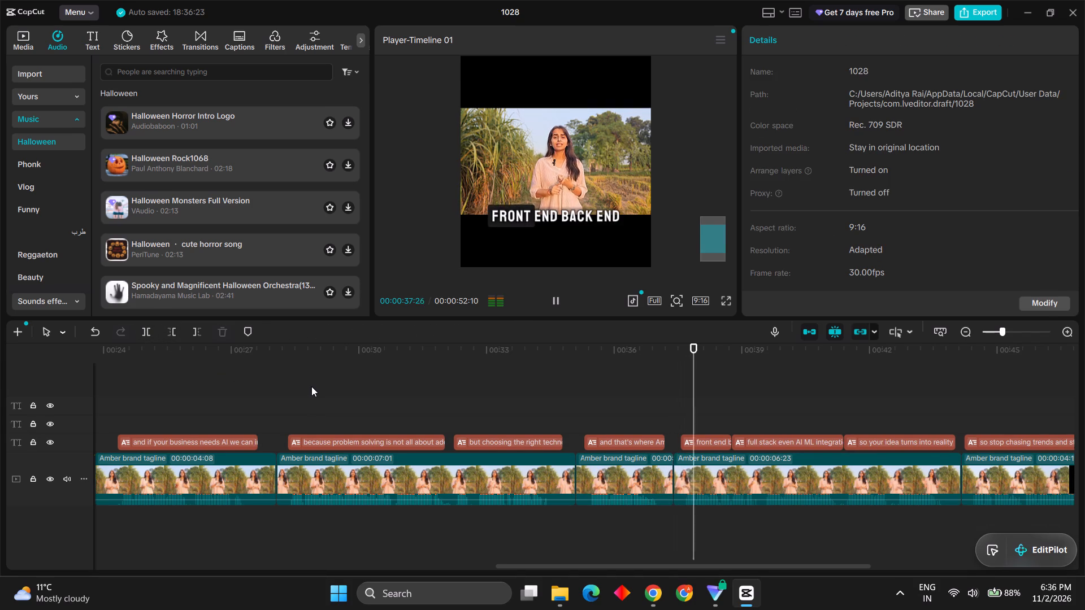
key(space)
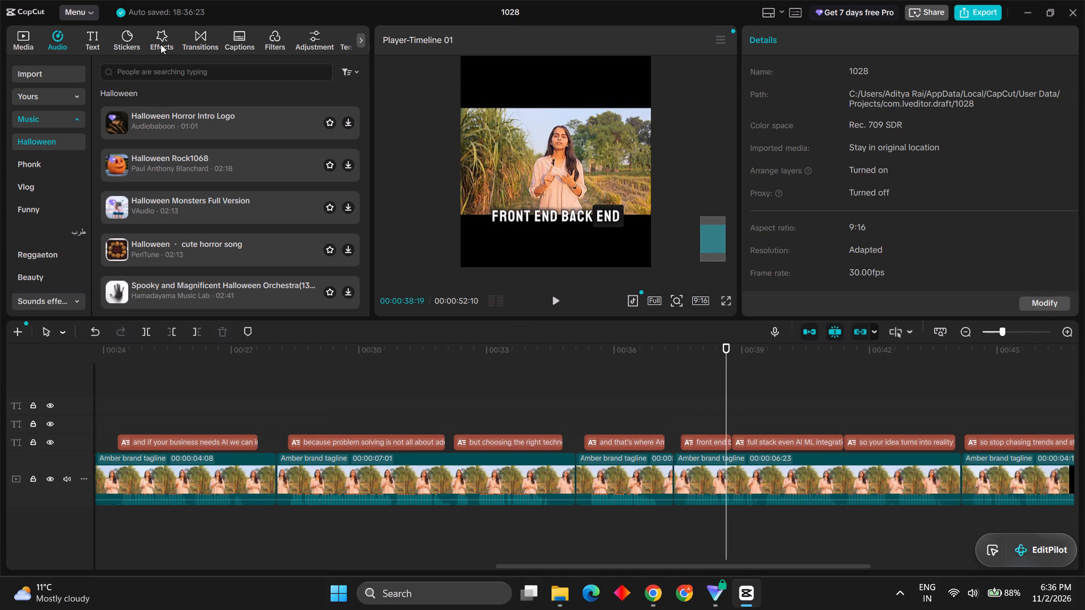
Browse the Light and Overlay transitions and preview Tile Slide as a candidate for the reel.
click(190, 37)
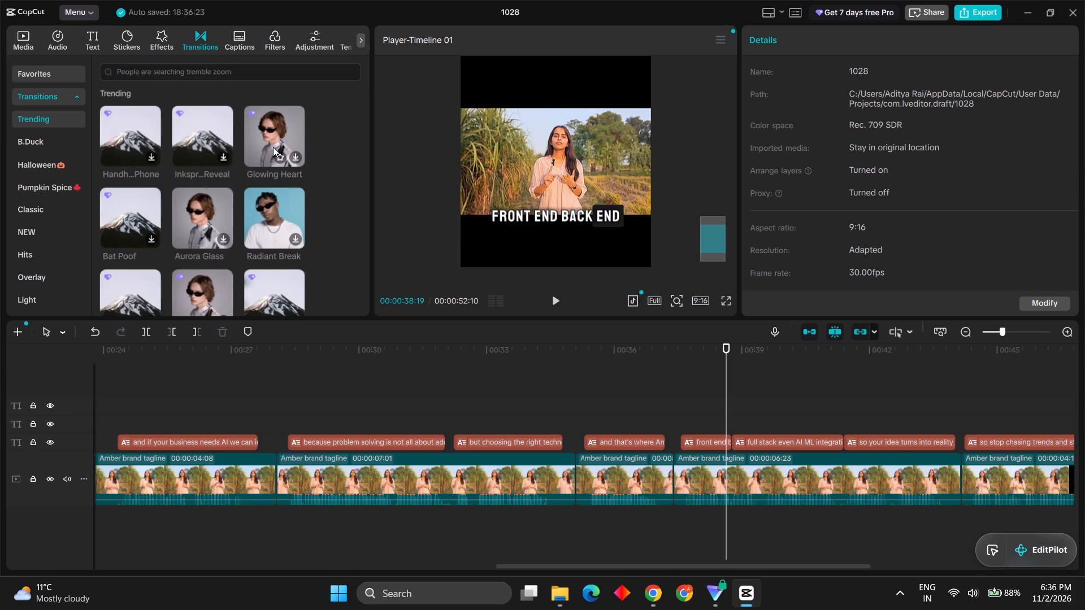
click(47, 299)
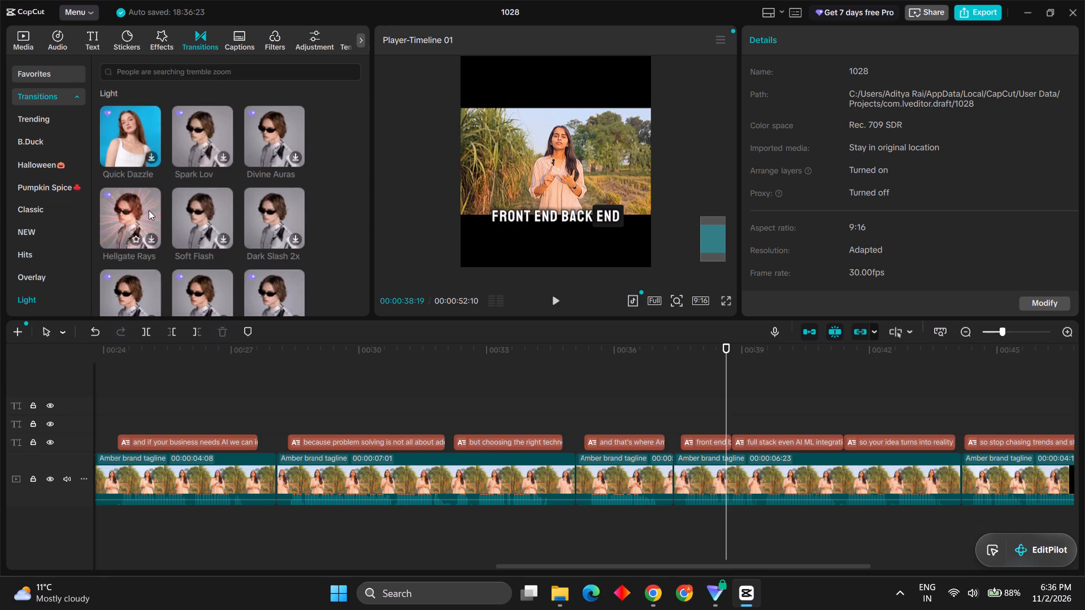
scroll(205, 204, down, 1)
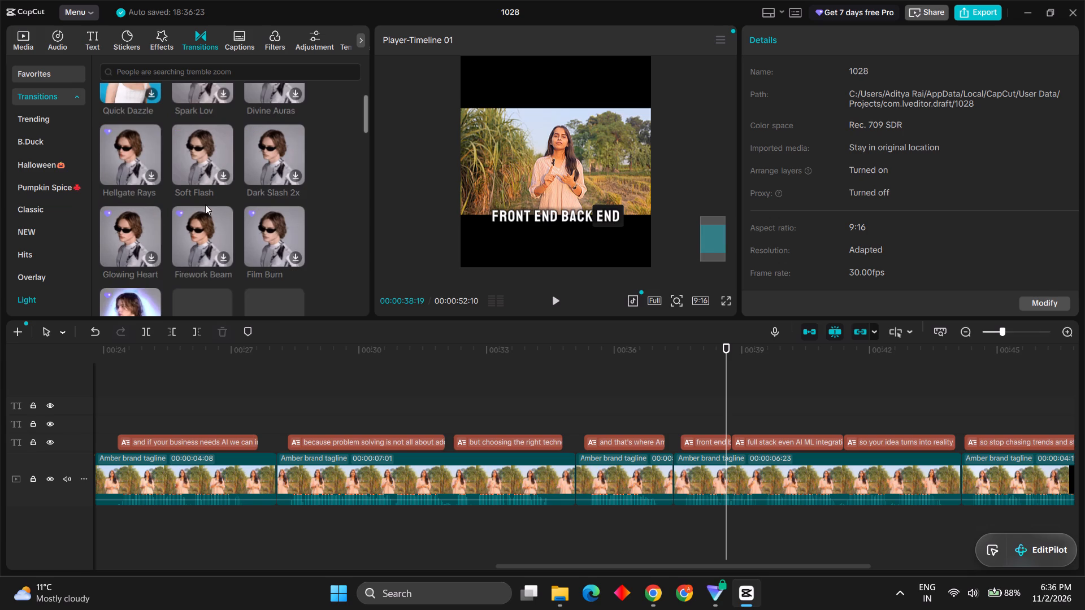
scroll(45, 233, down, 1)
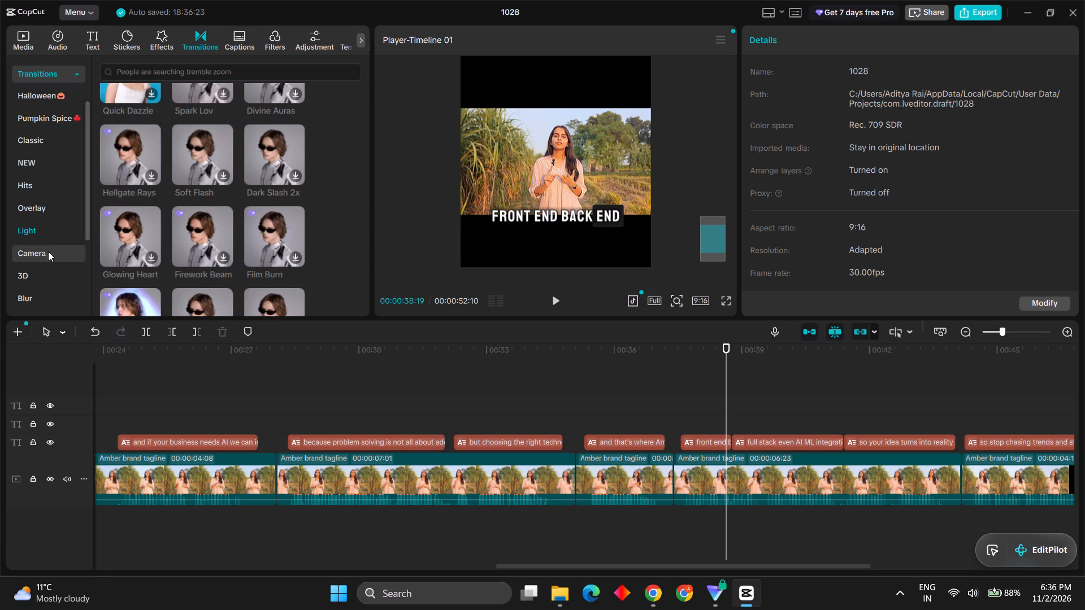
click(52, 211)
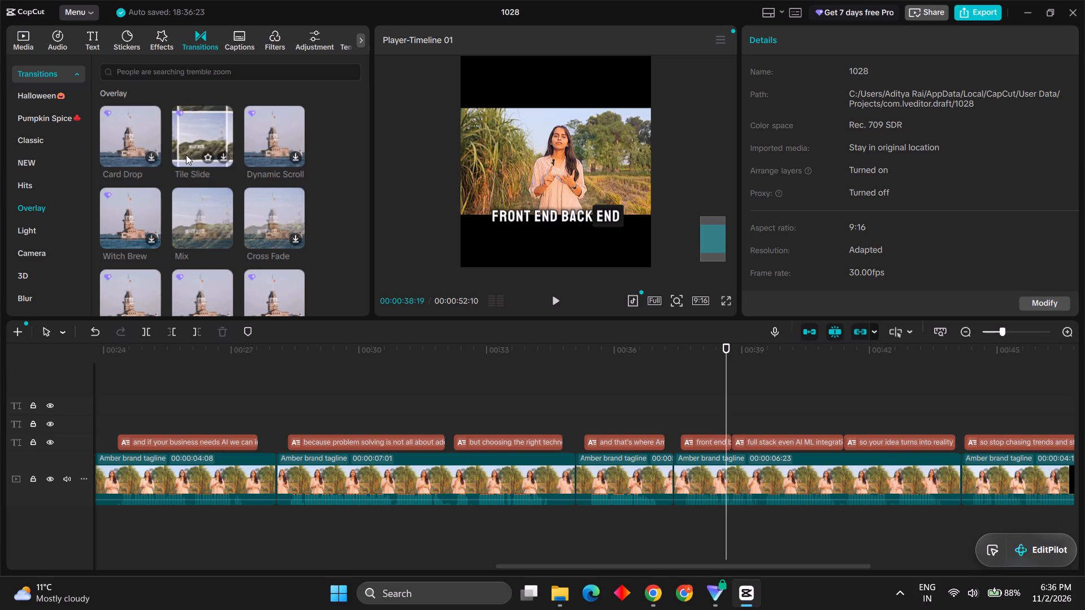
click(186, 155)
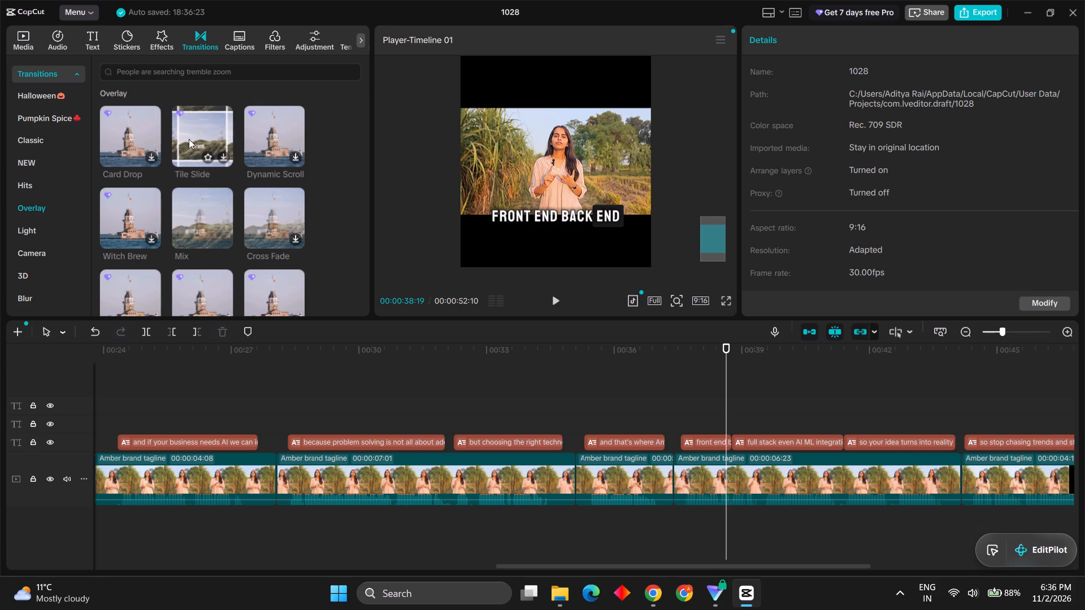
click(188, 136)
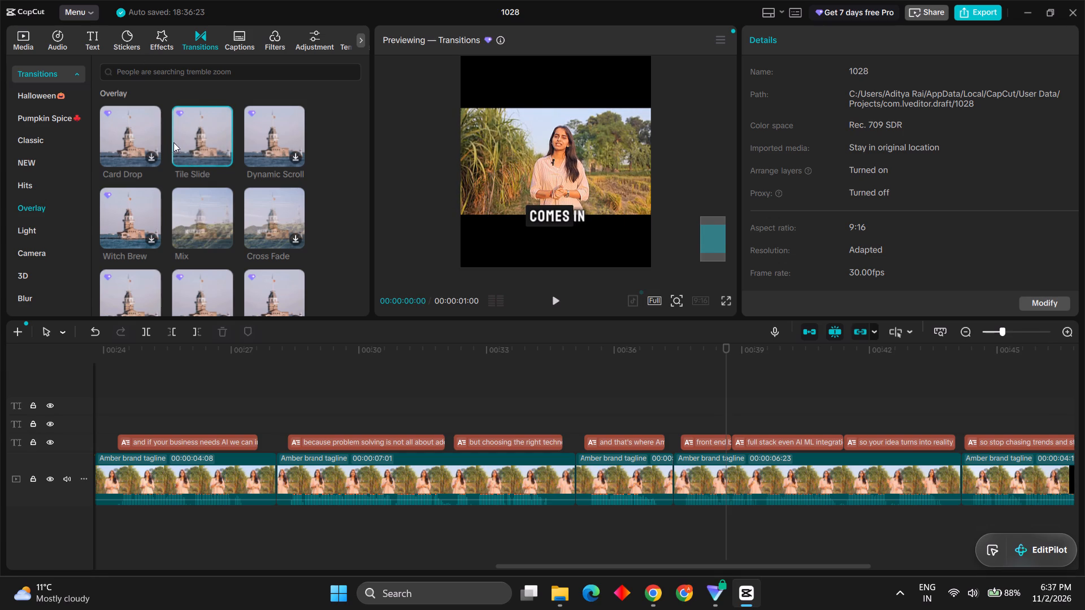
click(184, 137)
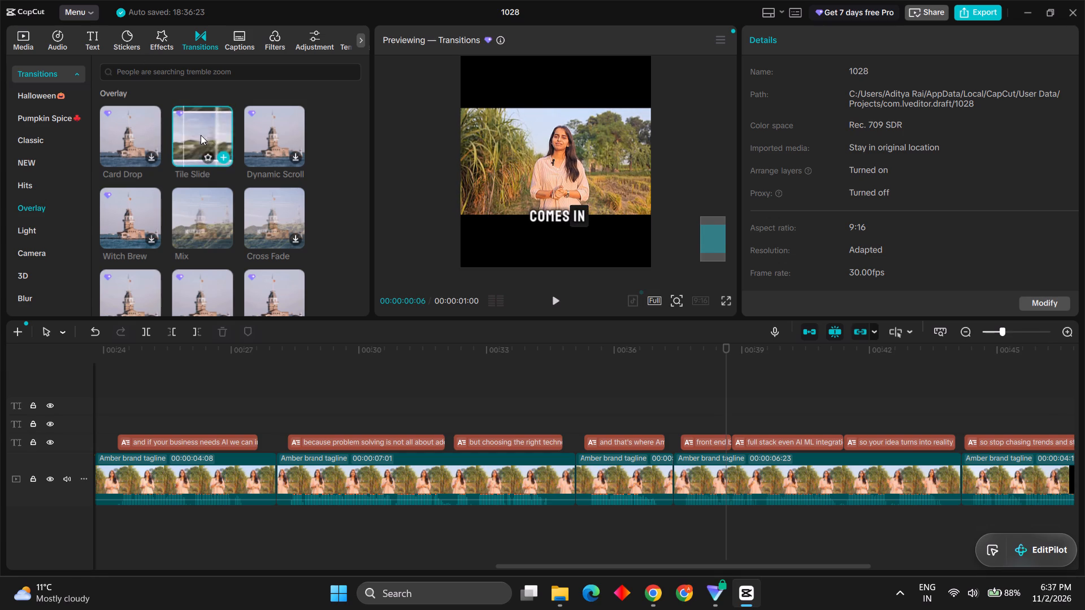
click(262, 128)
click(215, 126)
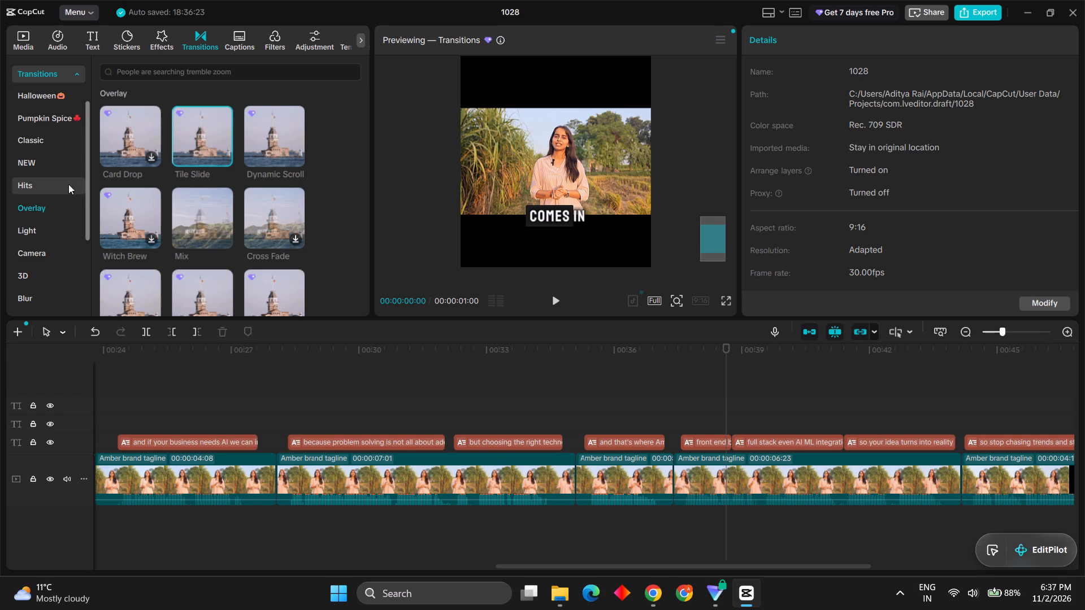
Add the Glare II transition from Hits between the sixth and seventh video clips and play it back.
click(50, 190)
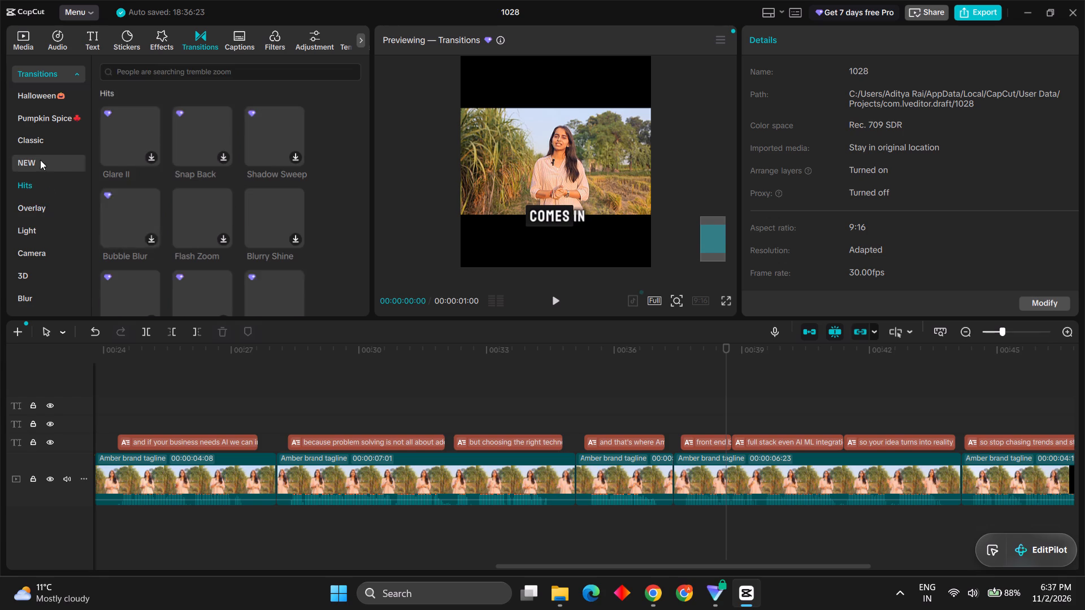
click(131, 137)
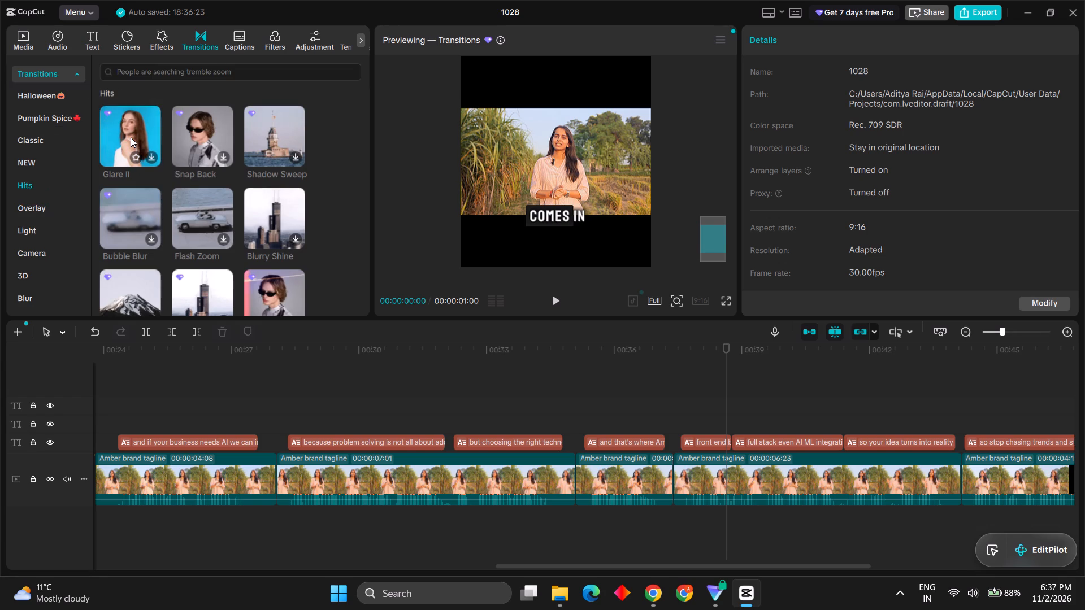
drag(131, 137, 564, 480)
click(550, 350)
key(space)
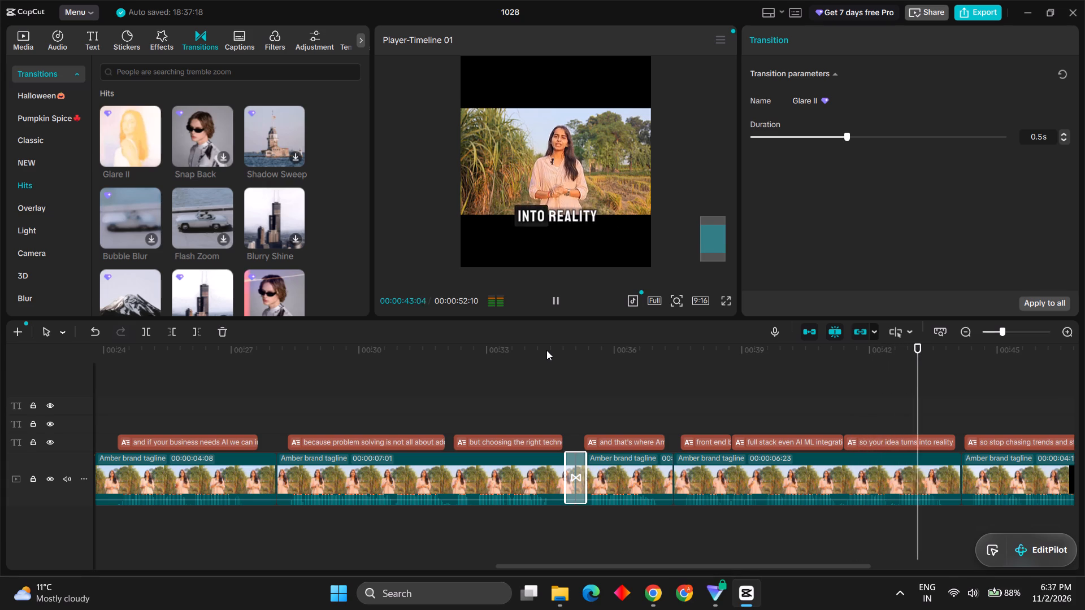
Split the ninth video clip at 00:00:47:18, delete the silent piece after the cut, and play the reel to its end.
scroll(546, 350, left, 1)
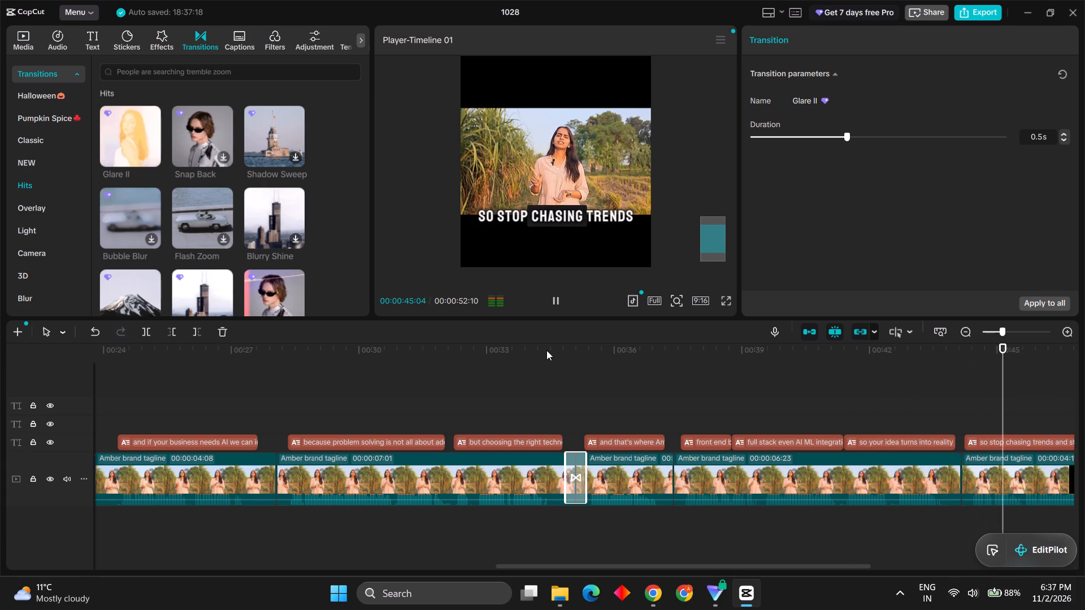
scroll(607, 457, left, 1)
ctrl+scroll(607, 457, down, 4)
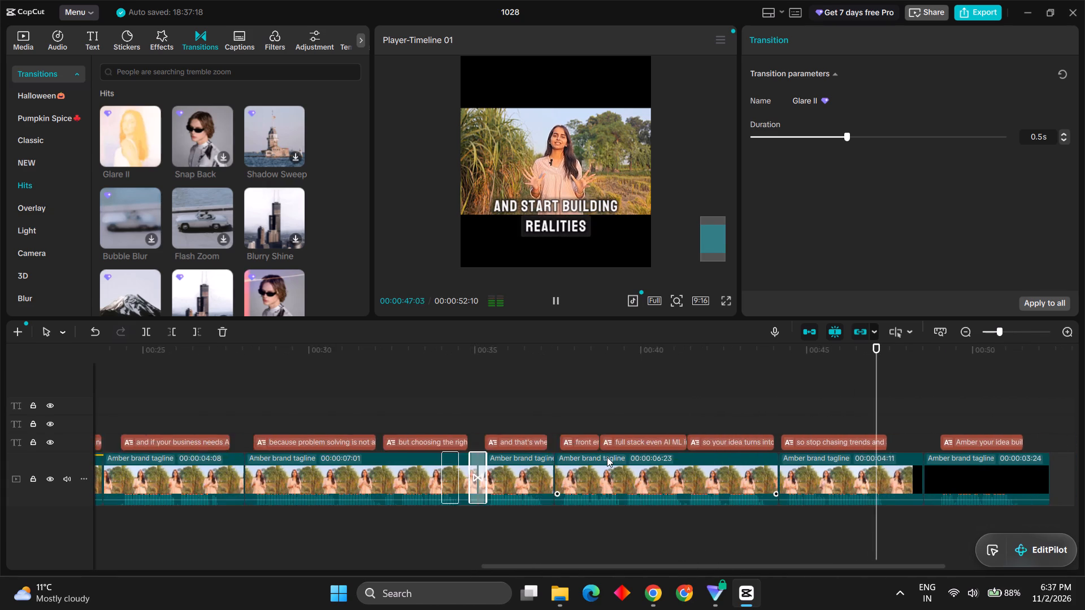
ctrl+scroll(607, 457, down, 1)
scroll(607, 457, left, 1)
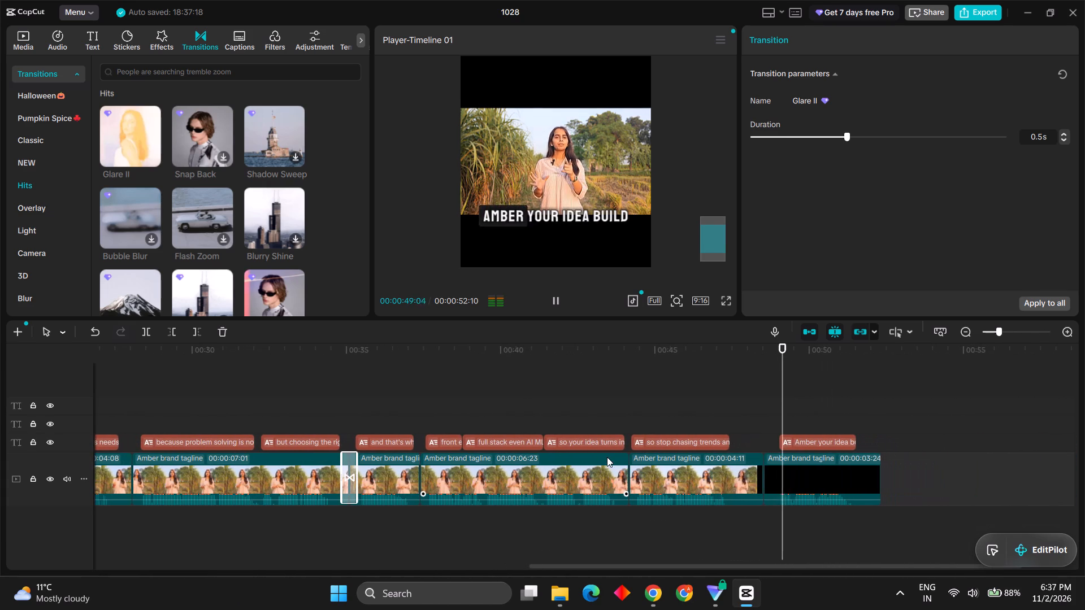
key(space)
click(727, 380)
key(space)
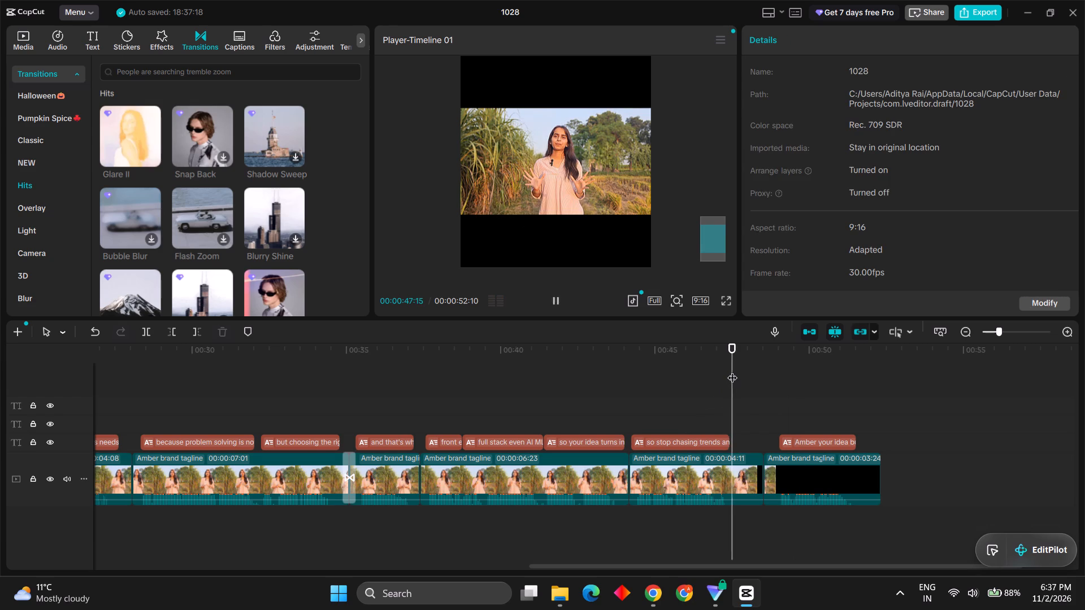
key(space)
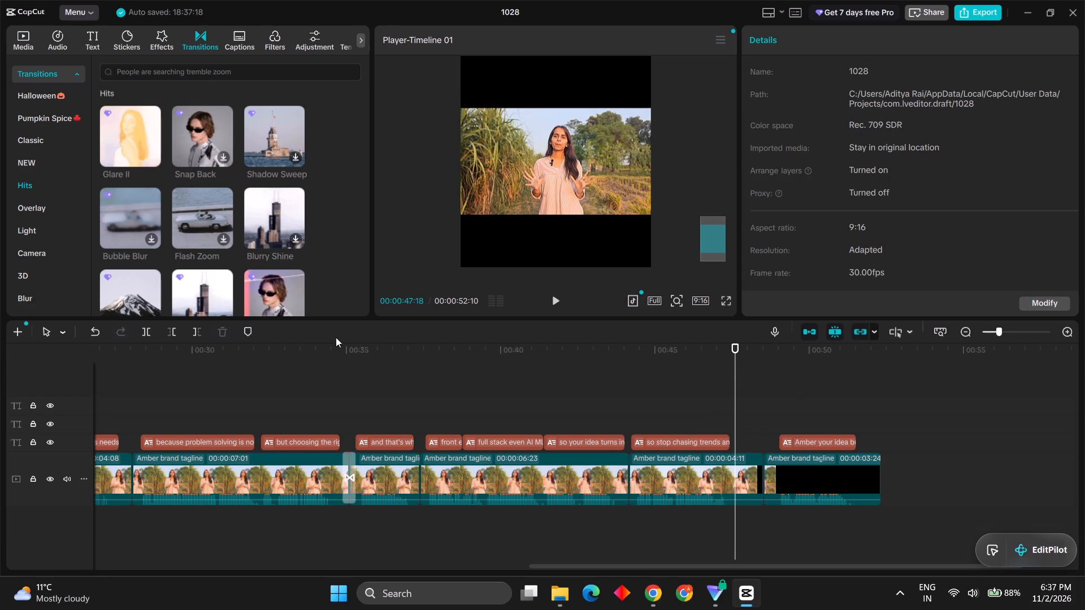
click(153, 330)
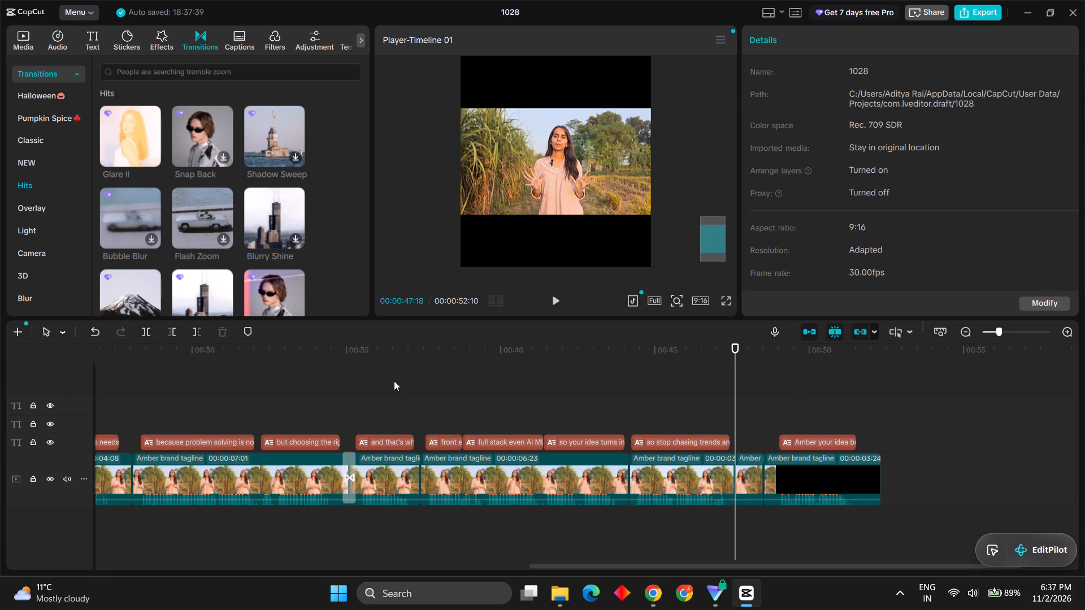
click(746, 473)
key(Delete)
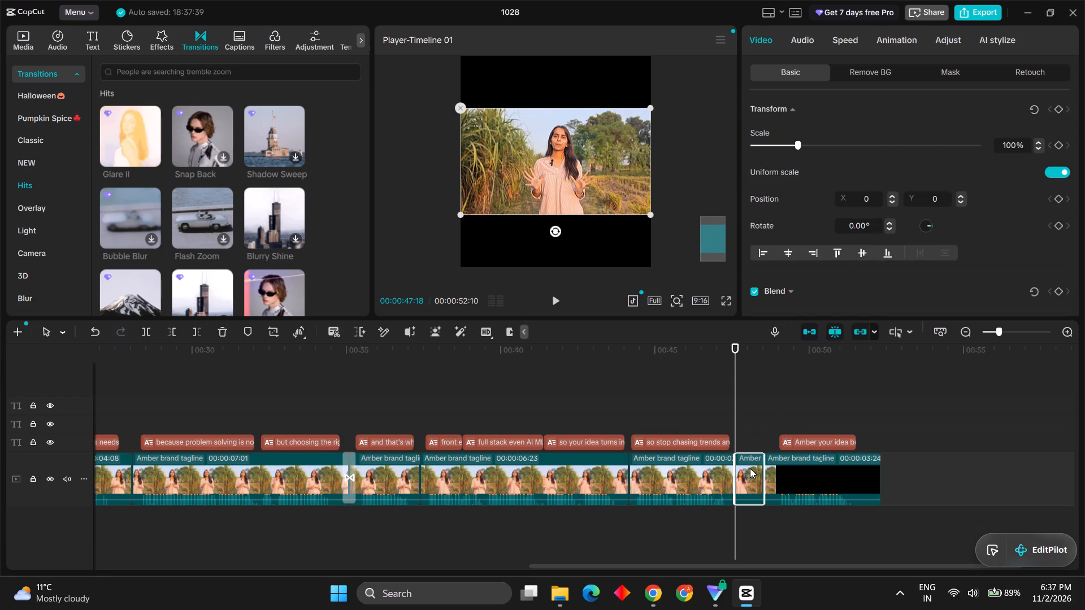
key(space)
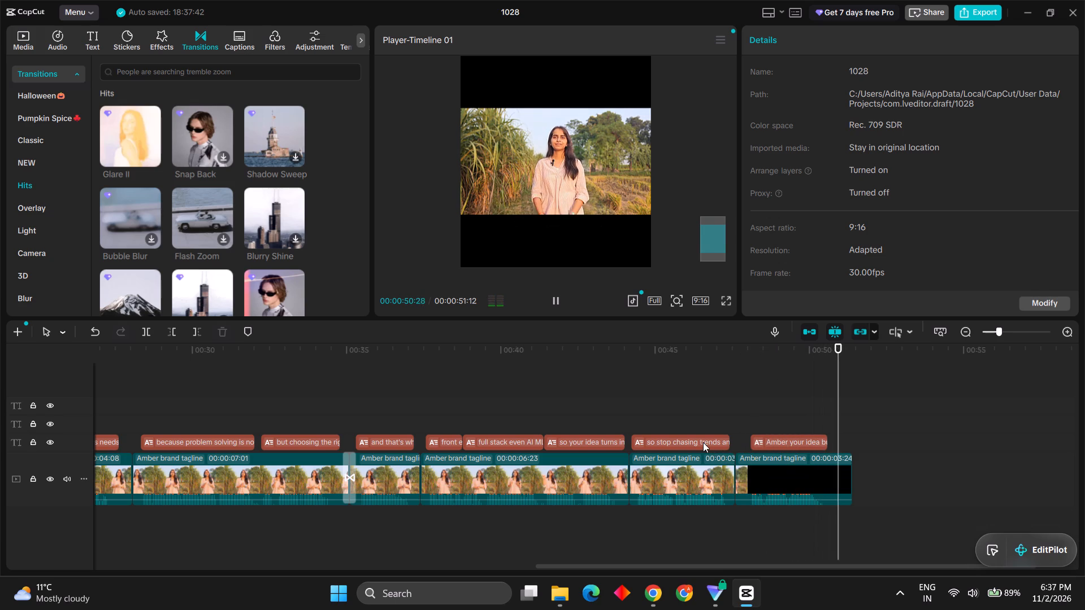
key(space)
key(space)
Return to the start of the reel and replay the opening seconds to check the pause before the "Unpopular opinion" caption.
ctrl+scroll(711, 439, down, 5)
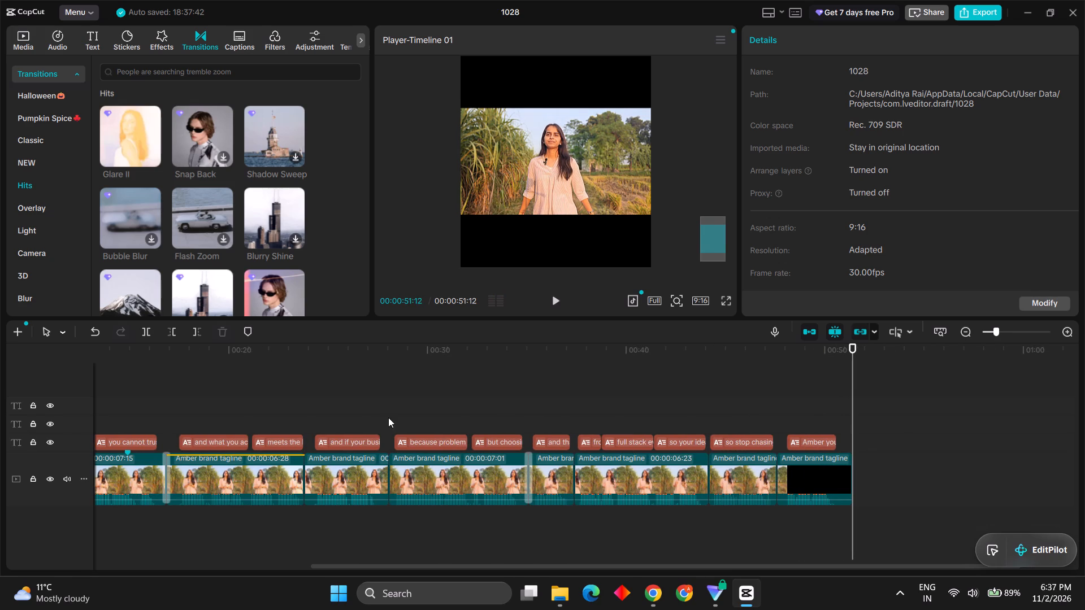
drag(258, 359, 0, 394)
key(space)
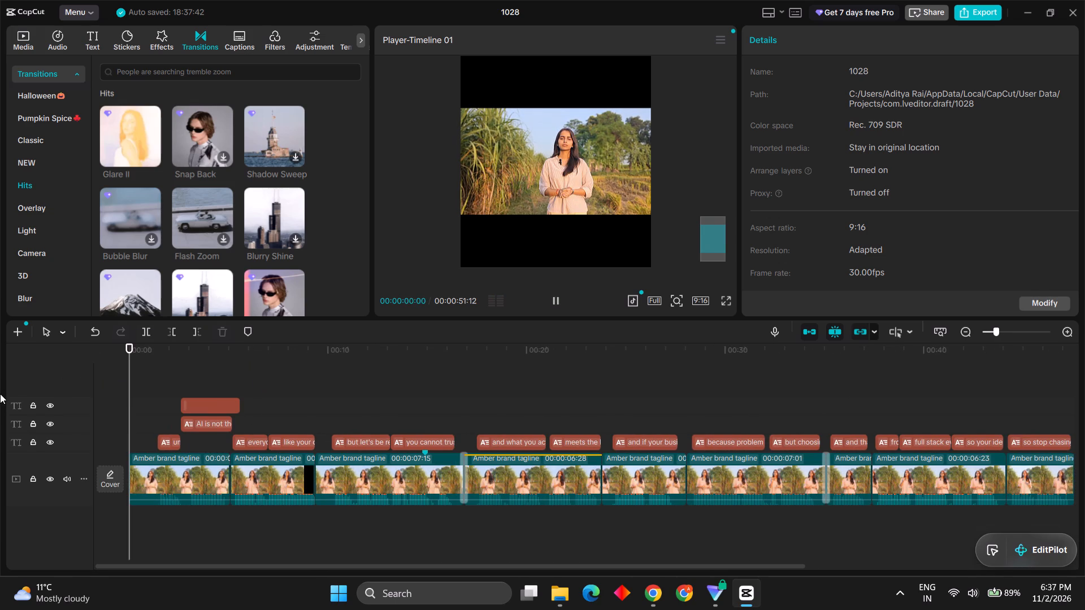
key(space)
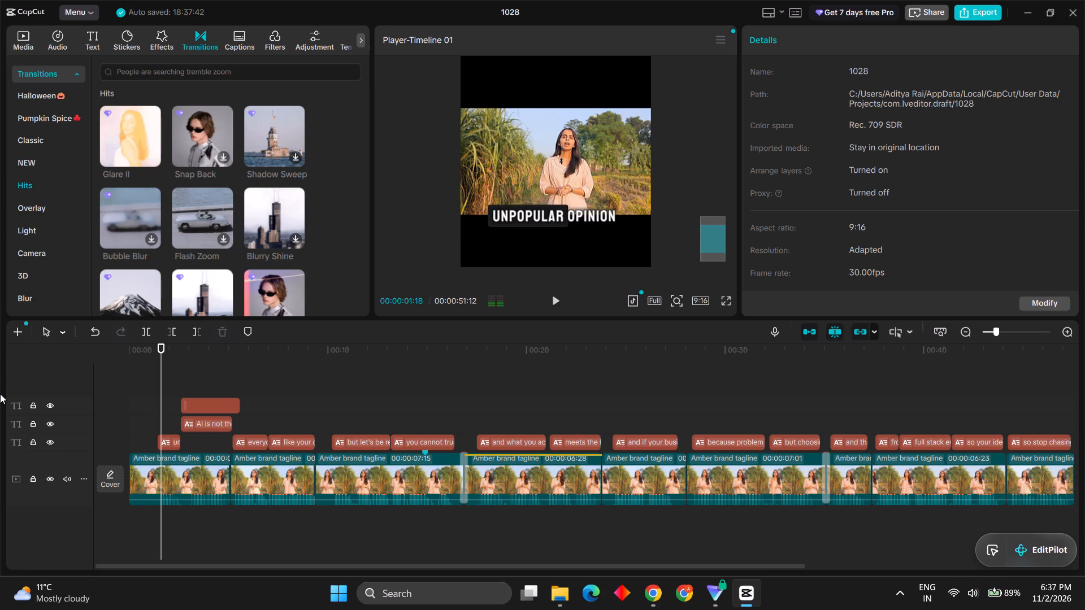
click(137, 356)
click(137, 356)
key(space)
key(space)
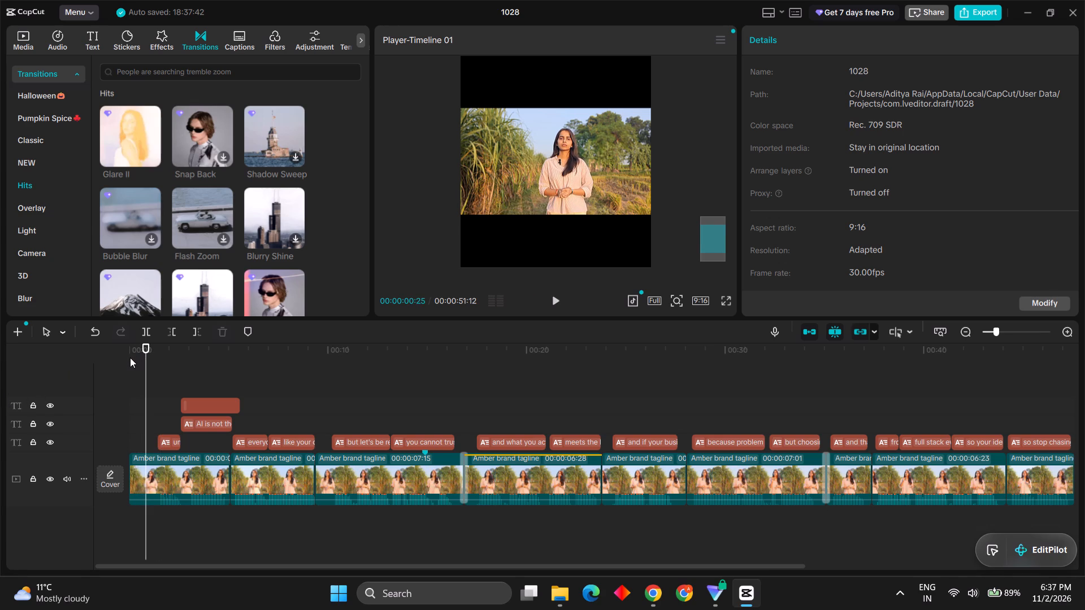
Split the first video clip at 00:00:00:25, delete the silent piece before the cut, and replay the opening from the start.
click(152, 330)
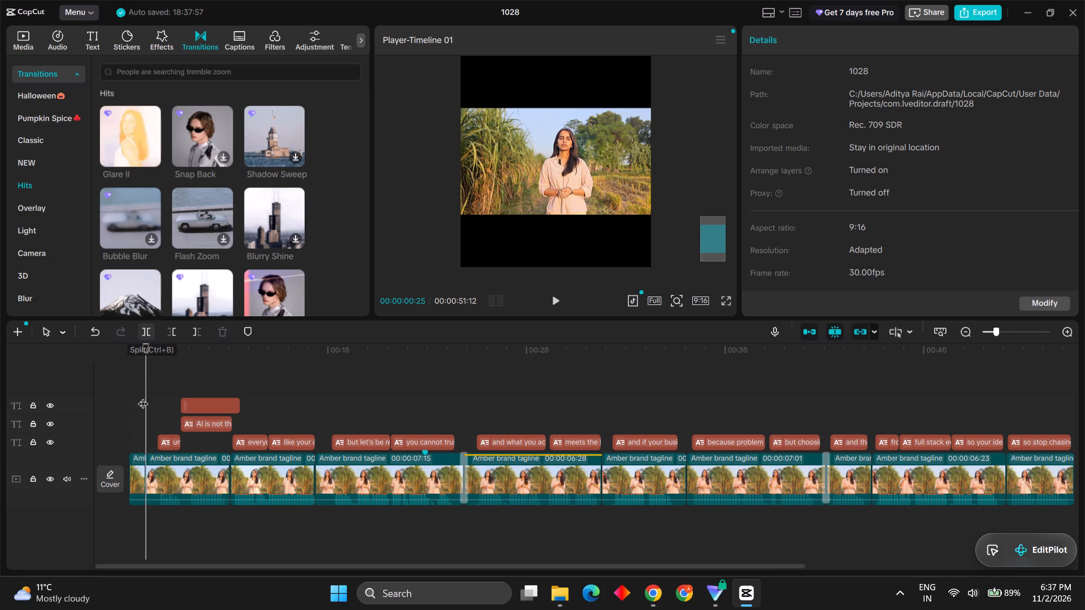
click(137, 470)
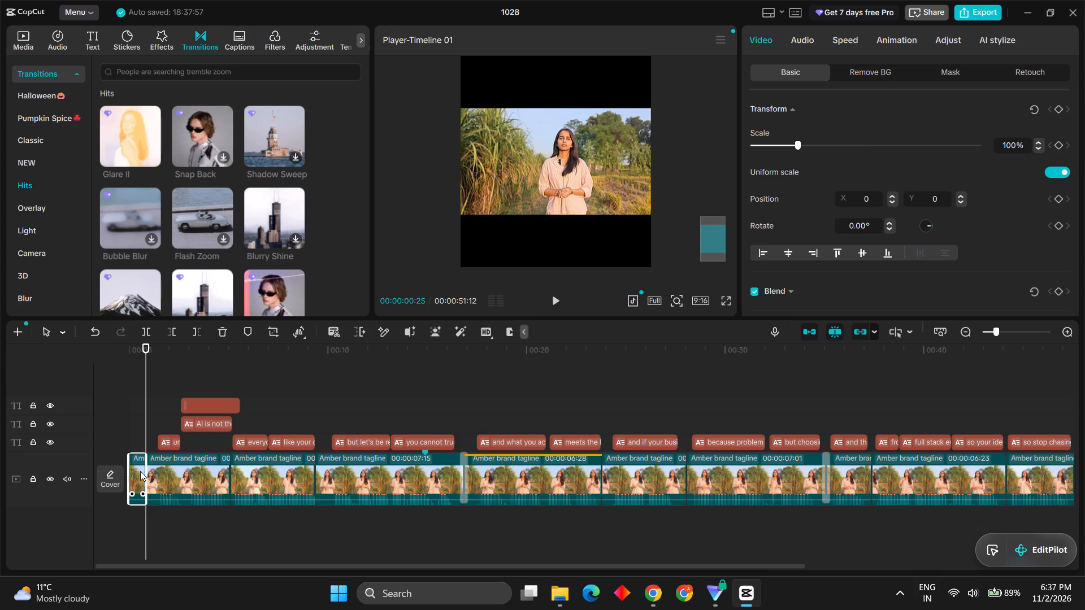
key(Delete)
drag(141, 369, 126, 372)
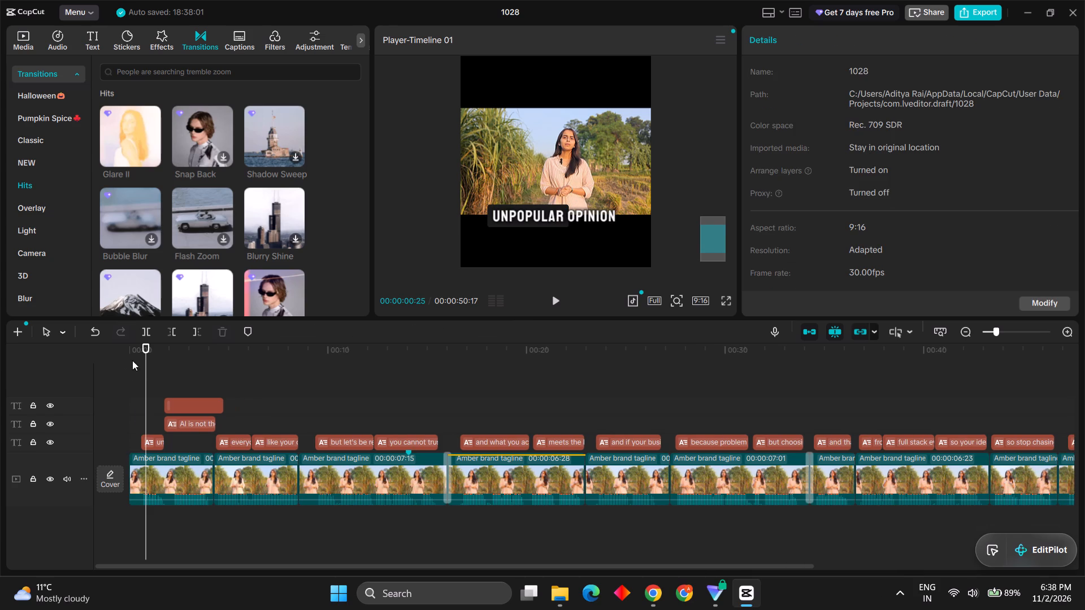
drag(141, 356, 114, 363)
key(space)
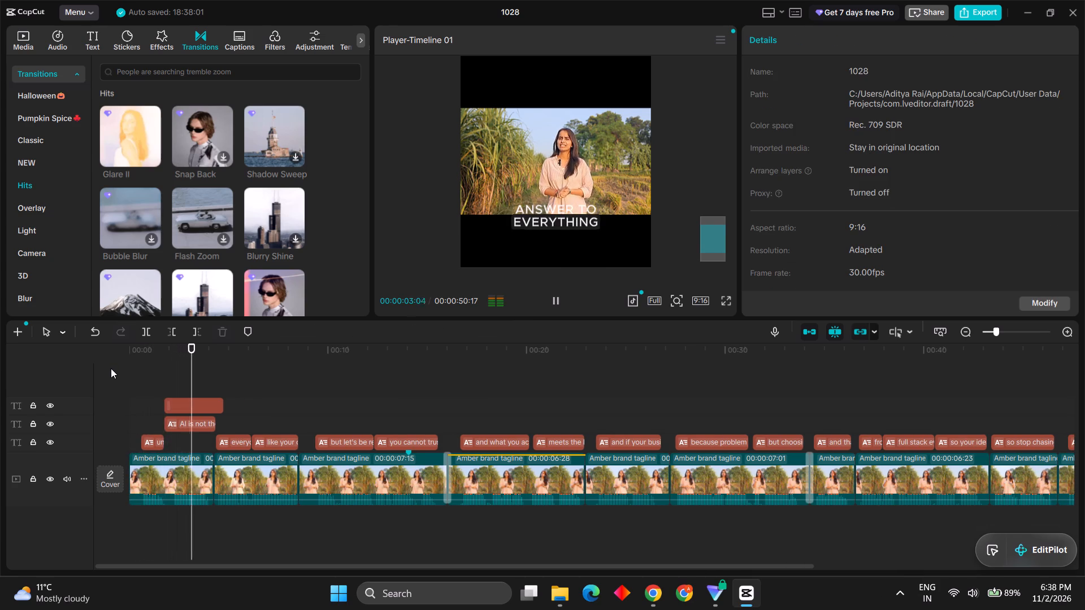
key(space)
key(space)
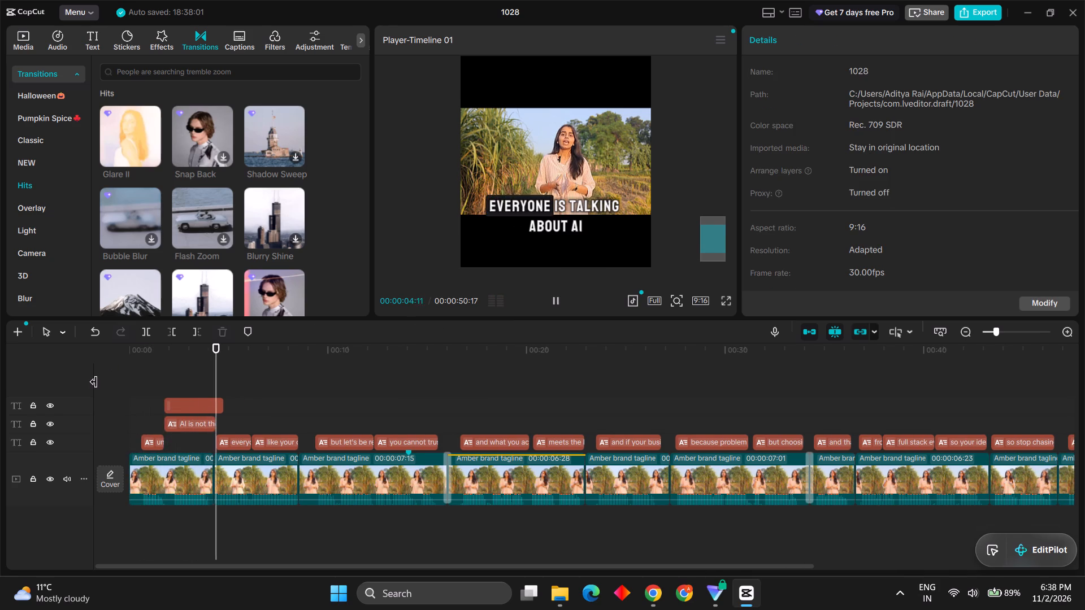
key(space)
Delete the blank text layer above the "AI is not the answer to everything" caption.
click(175, 351)
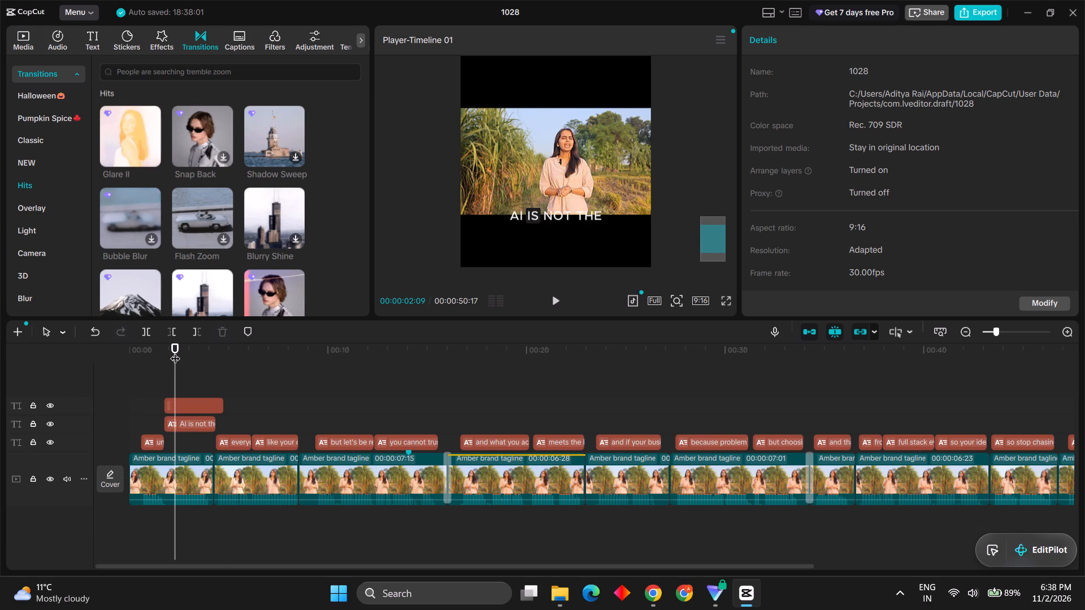
click(220, 403)
key(Delete)
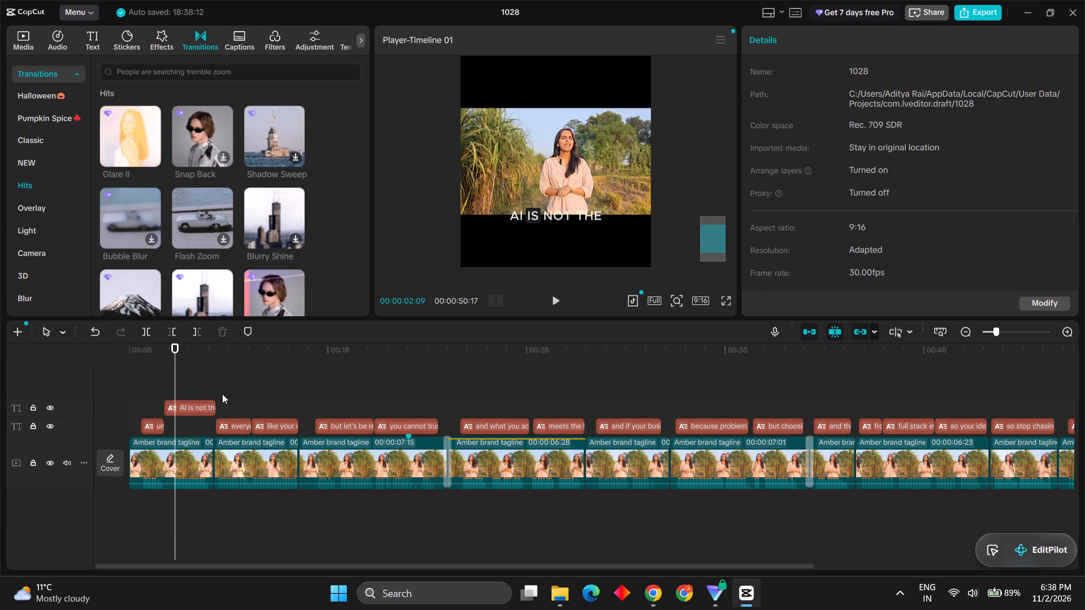
Play the reel from the "AI is not the answer to everything" caption through "has become useless", and recheck the second video clip.
key(space)
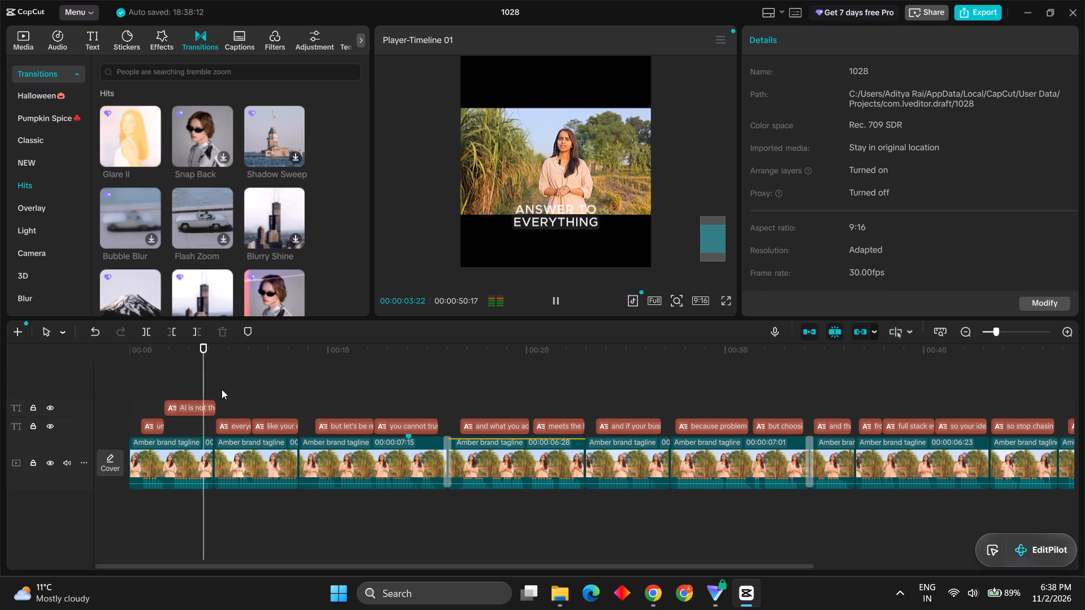
key(space)
click(200, 400)
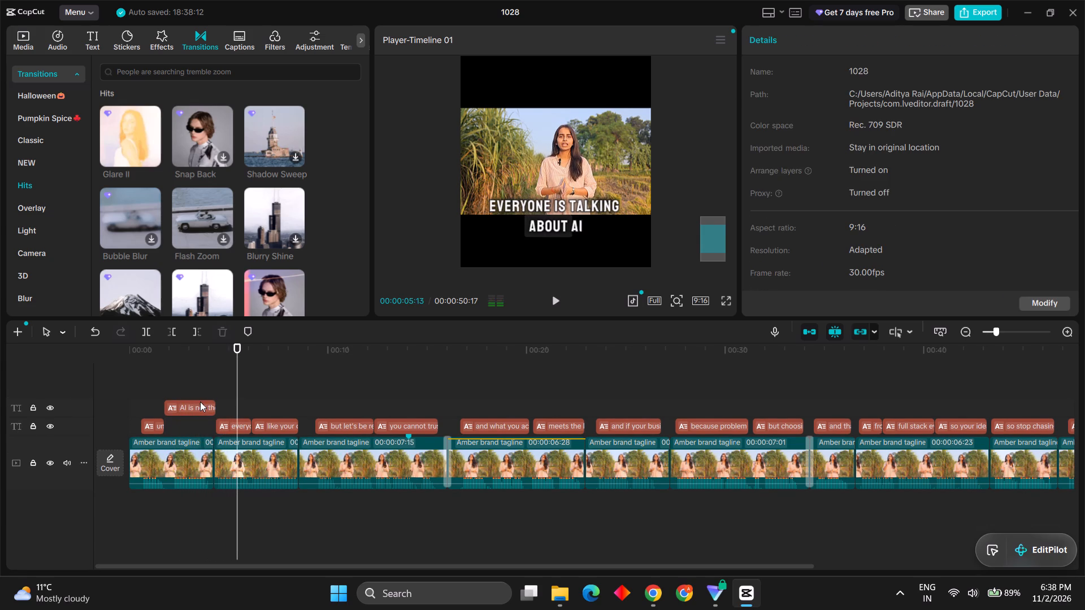
key(space)
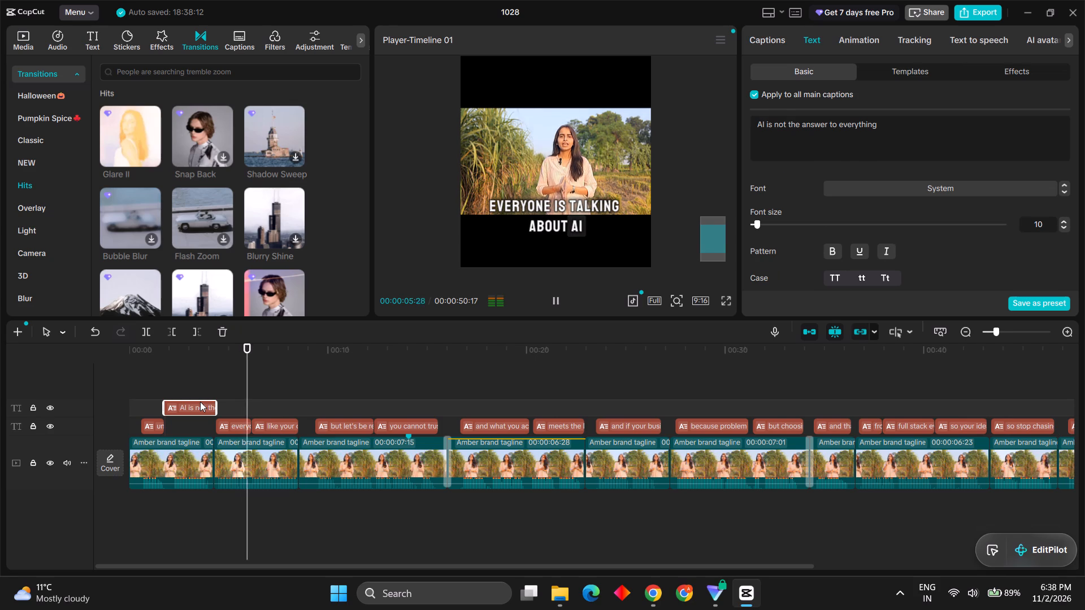
key(space)
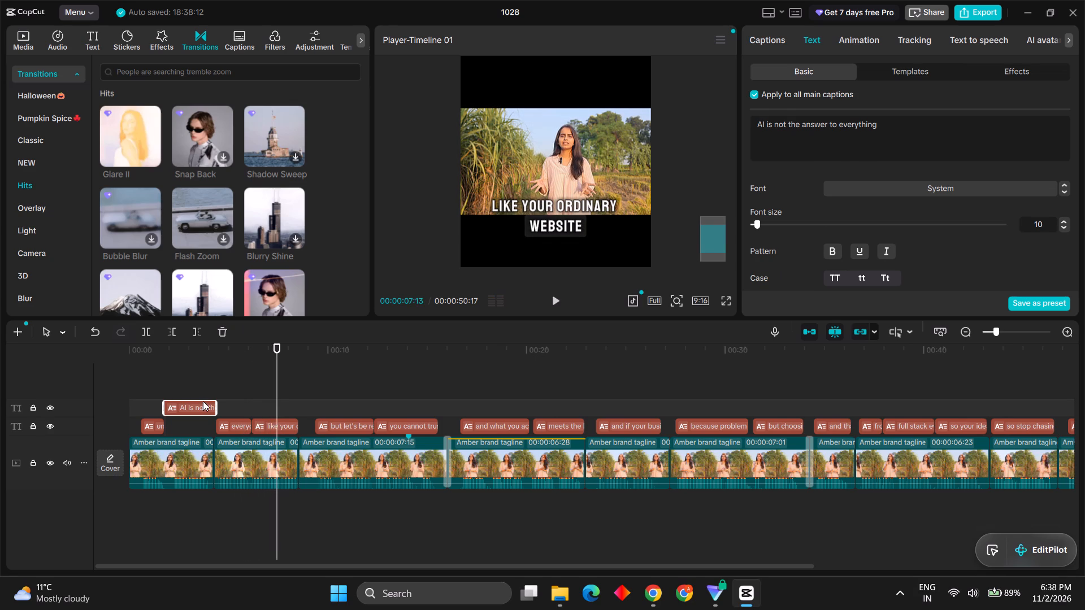
key(space)
key(space)
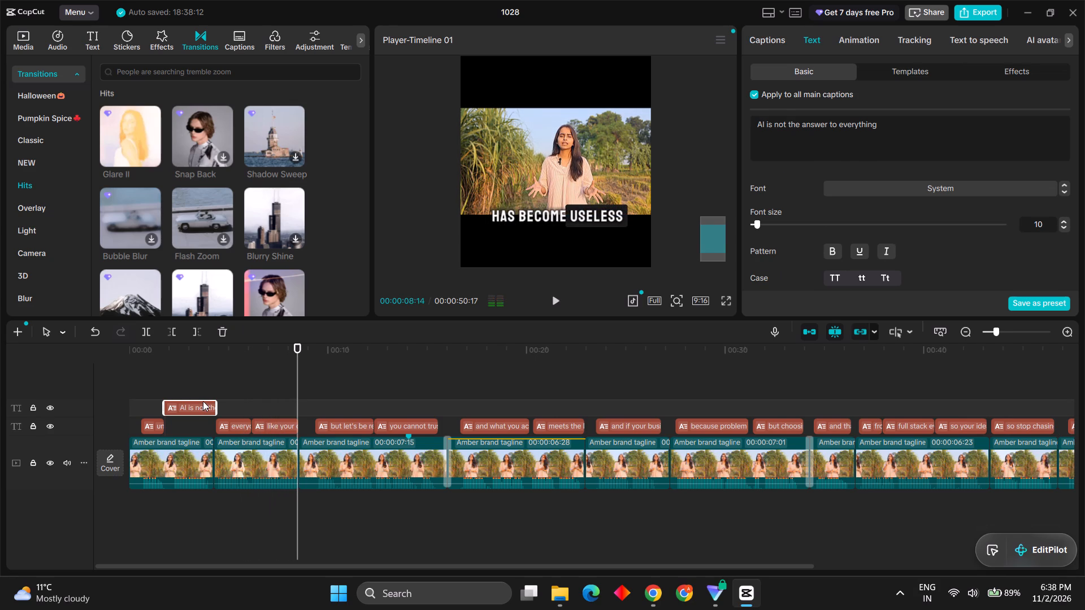
click(234, 356)
key(space)
key(space)
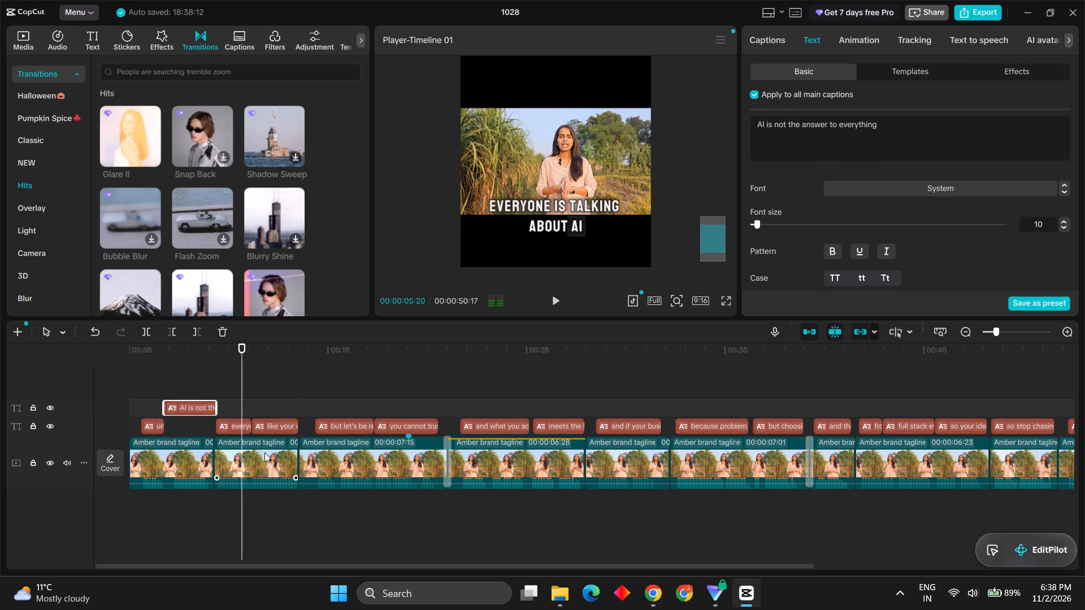
Apply Camera tracking with Hand as the tracked object to the second video clip and play it back.
click(277, 460)
scroll(893, 198, down, 4)
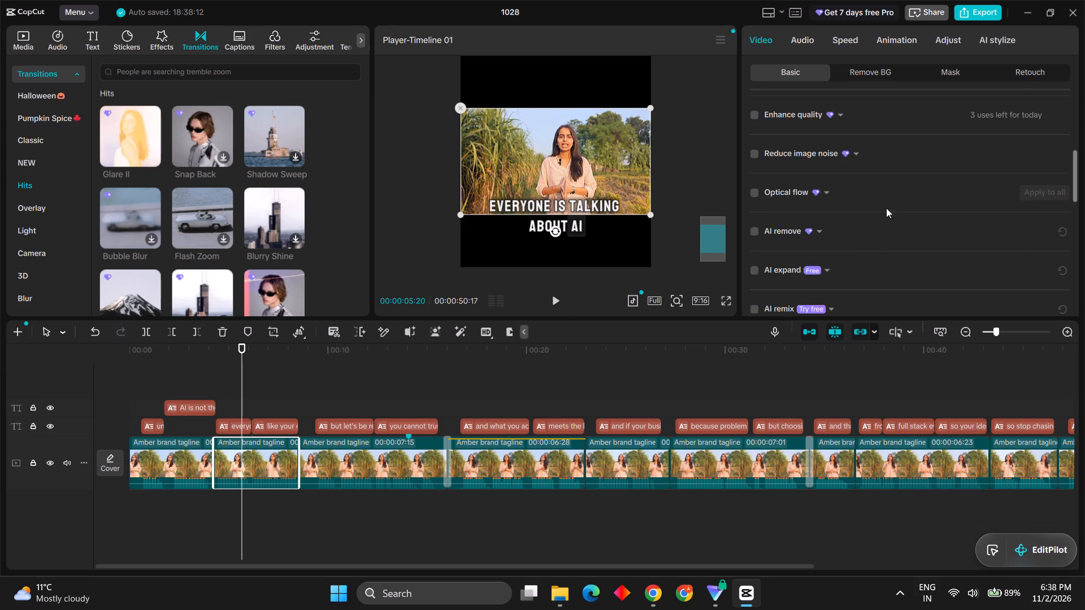
scroll(789, 263, down, 3)
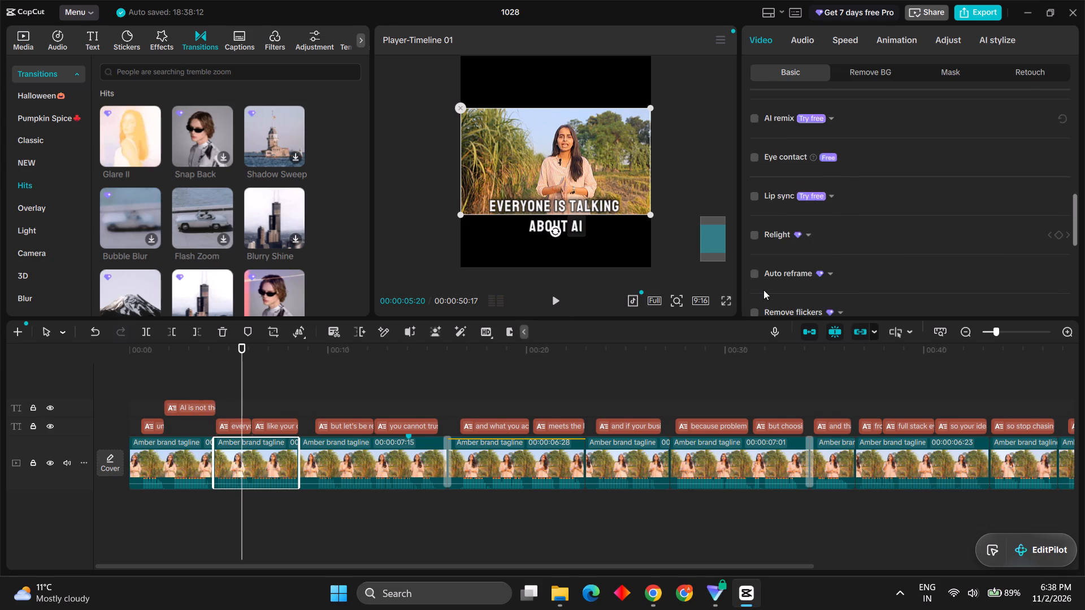
scroll(763, 290, down, 3)
click(752, 206)
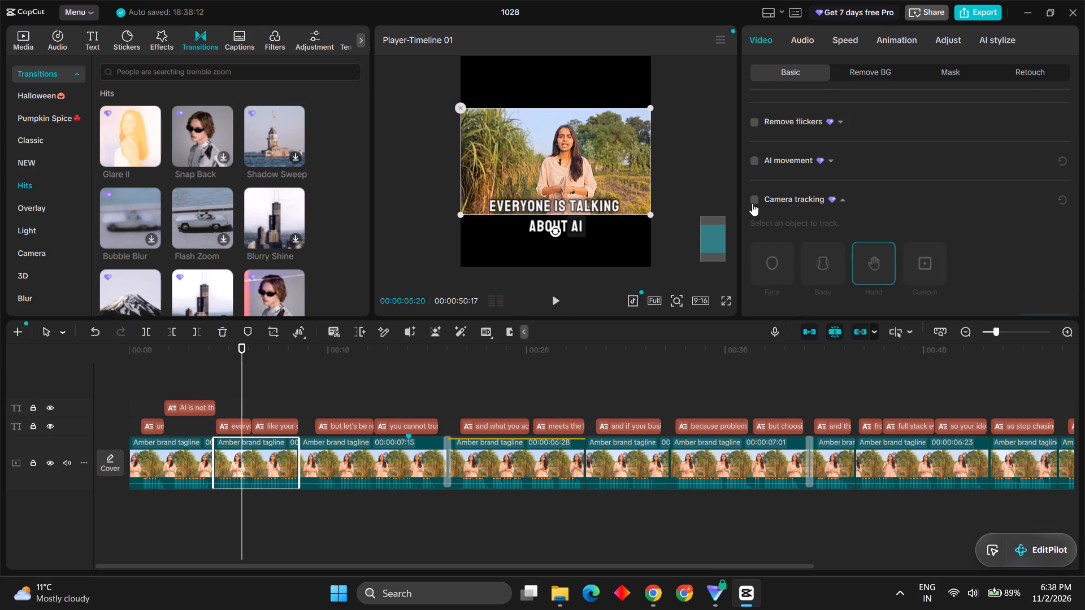
click(753, 203)
scroll(837, 225, down, 1)
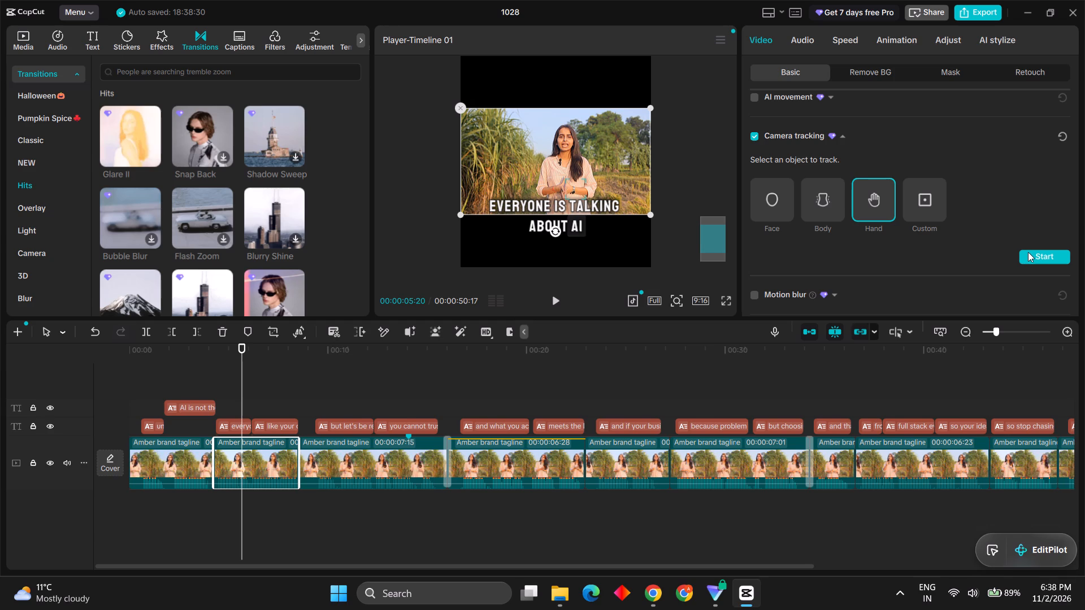
click(1028, 252)
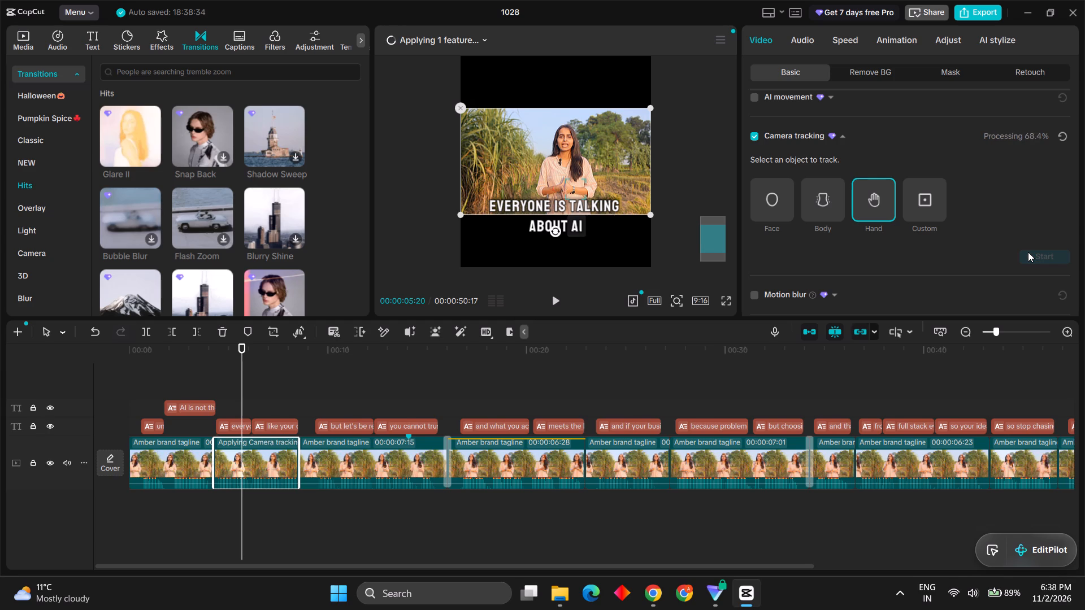
key(space)
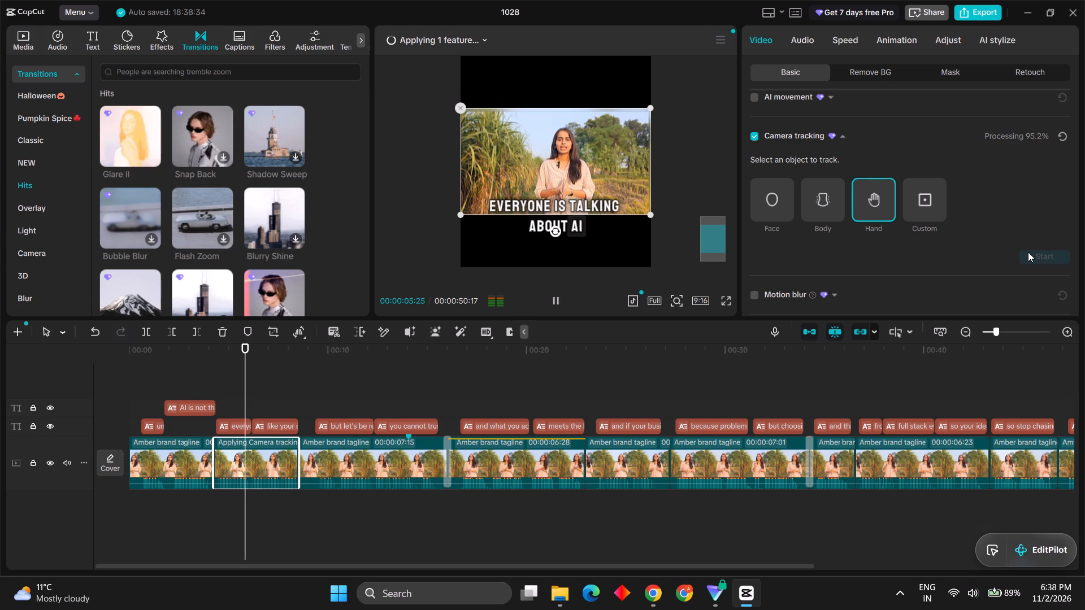
key(space)
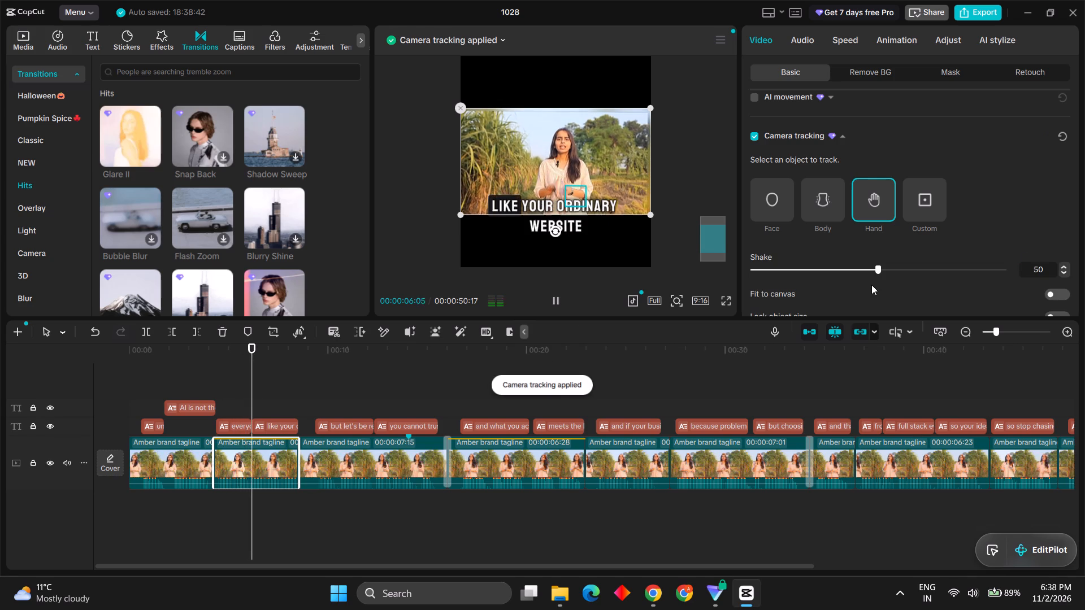
key(space)
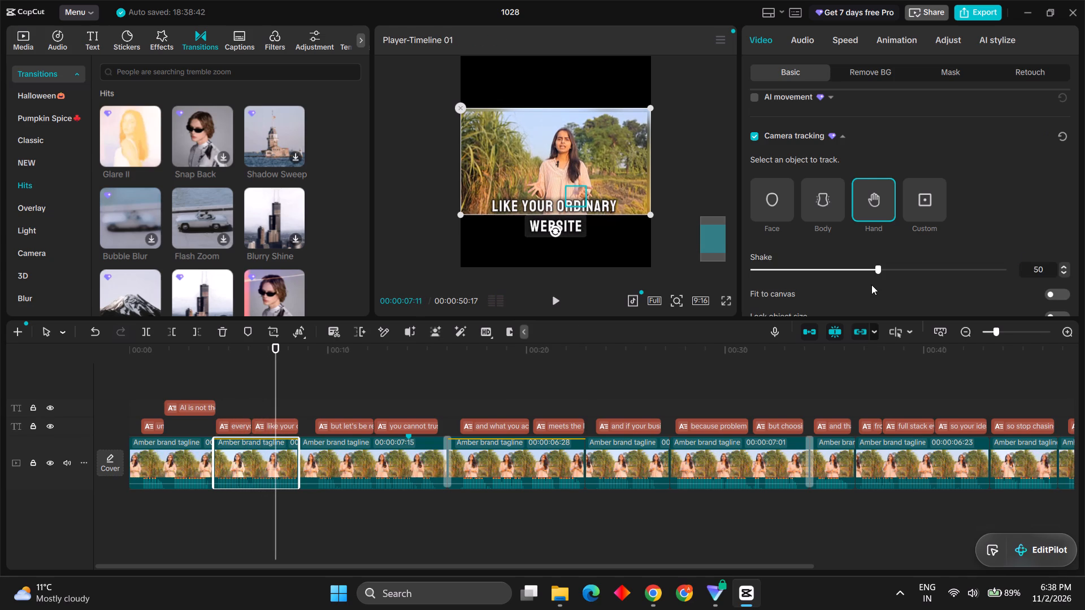
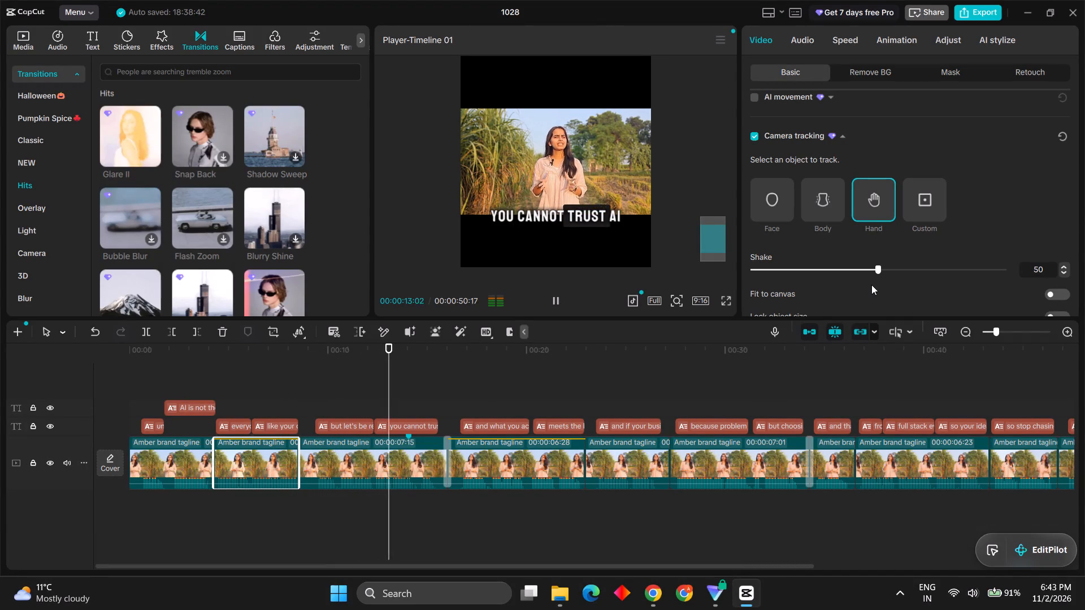
Replay the reel from the start of the second video clip, partly in full screen, to the "and what you actually" caption, checking tracking, zoom and transition.
key(space)
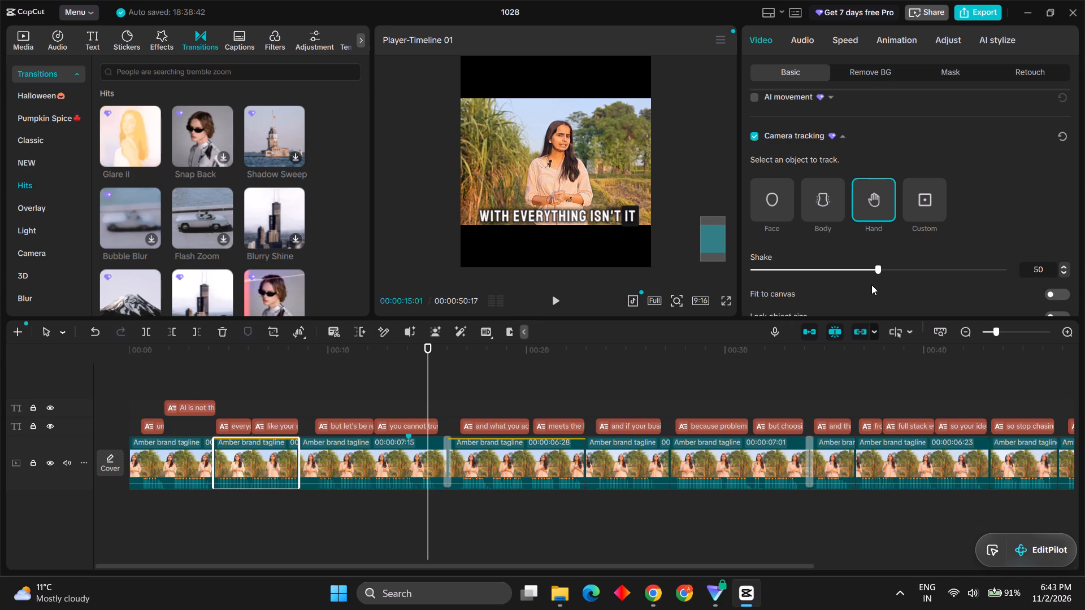
key(space)
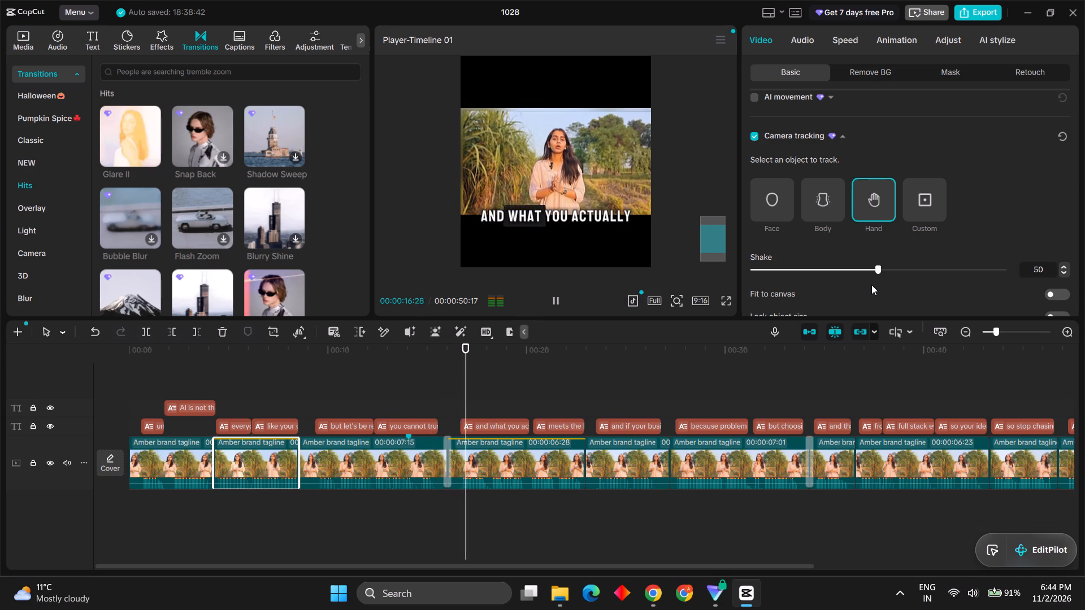
click(207, 352)
key(space)
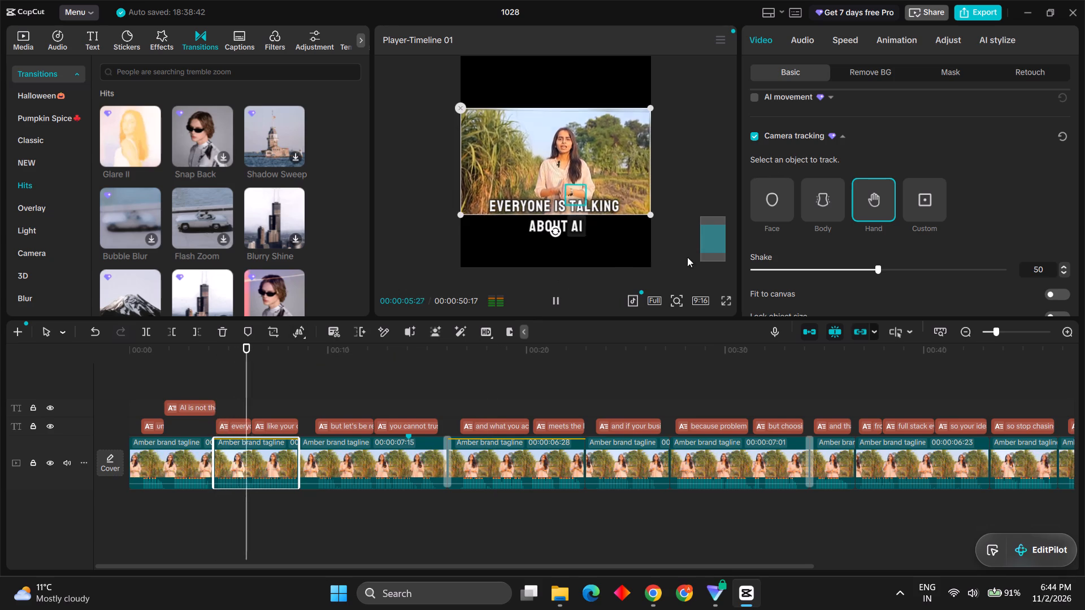
click(726, 303)
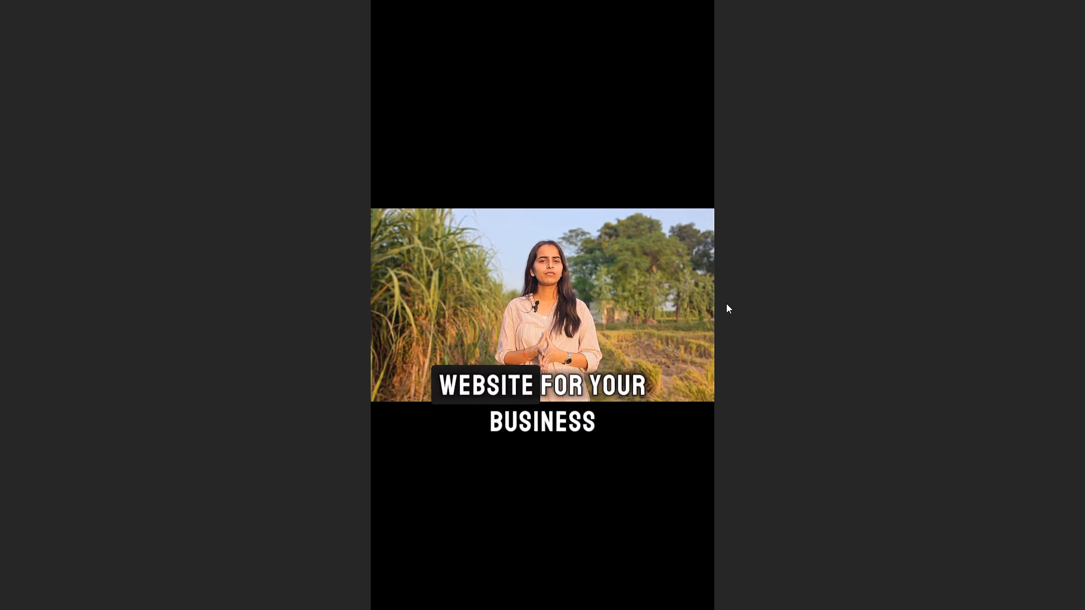
key(Escape)
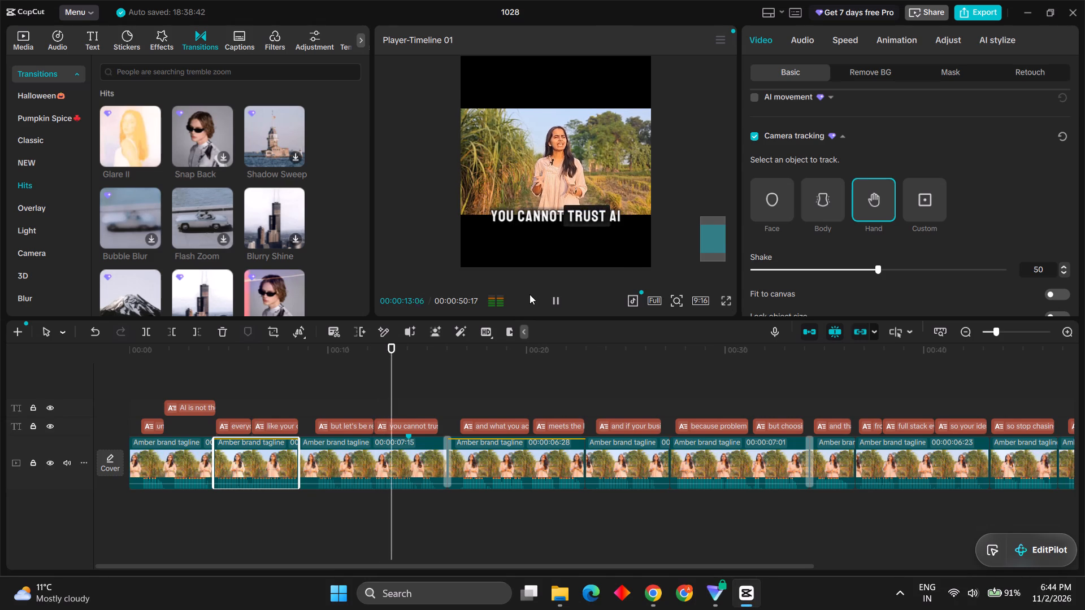
key(space)
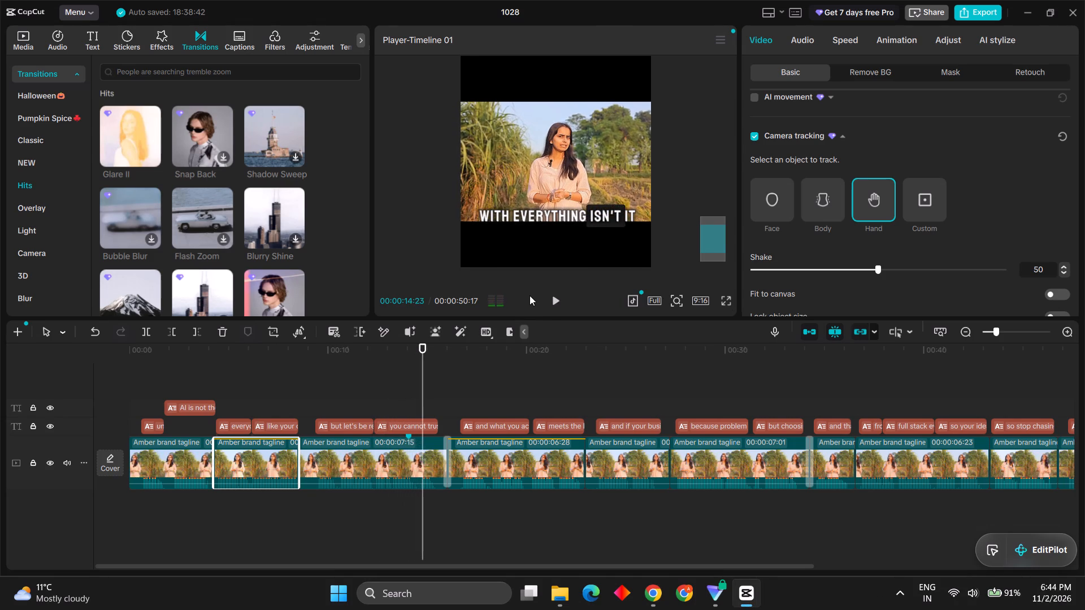
key(space)
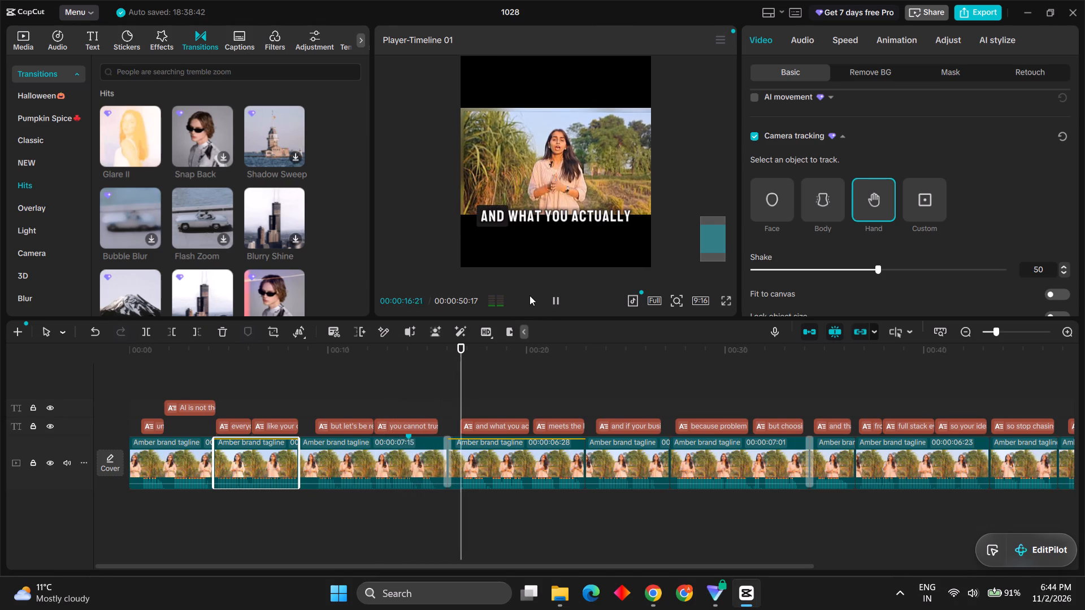
key(space)
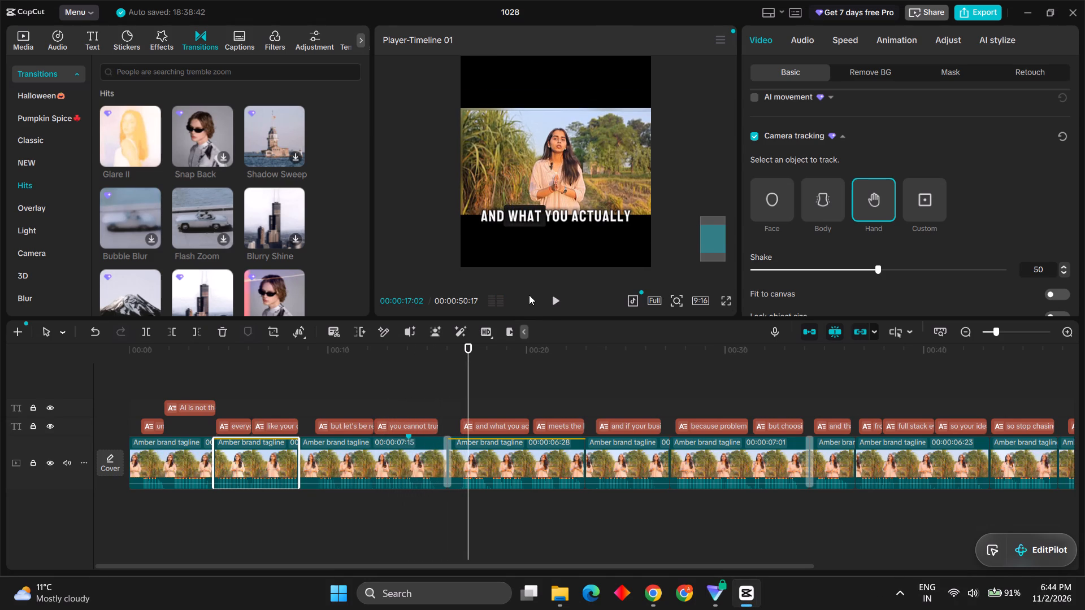
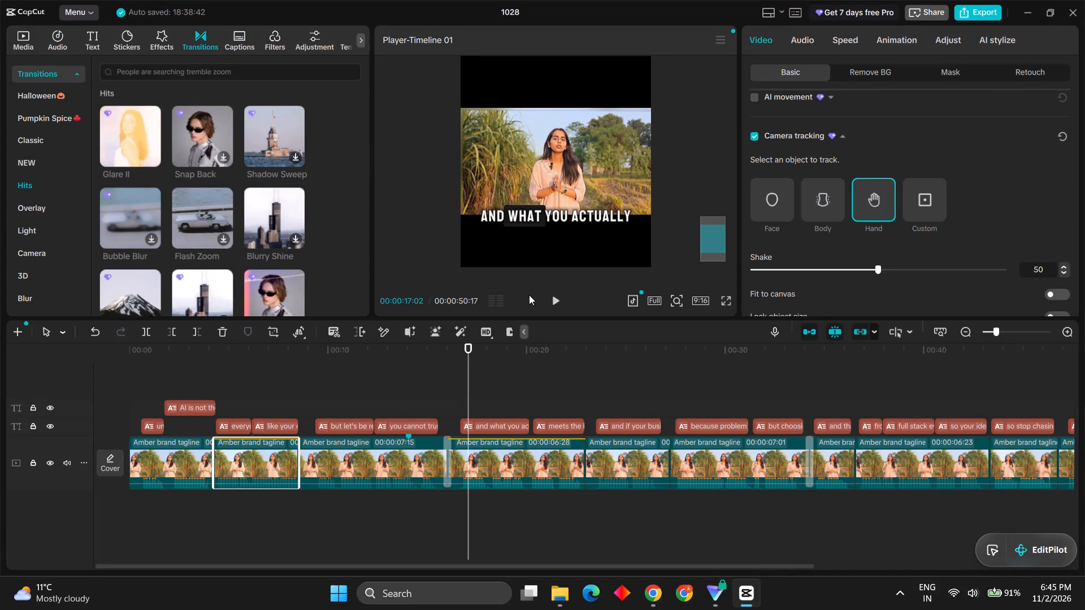
Save the reel project.
key(ctrl+s)
Send EditPilot the request "add sfxx in transitions and poping soound effects" with the Reel 3 clip as reference.
click(1051, 556)
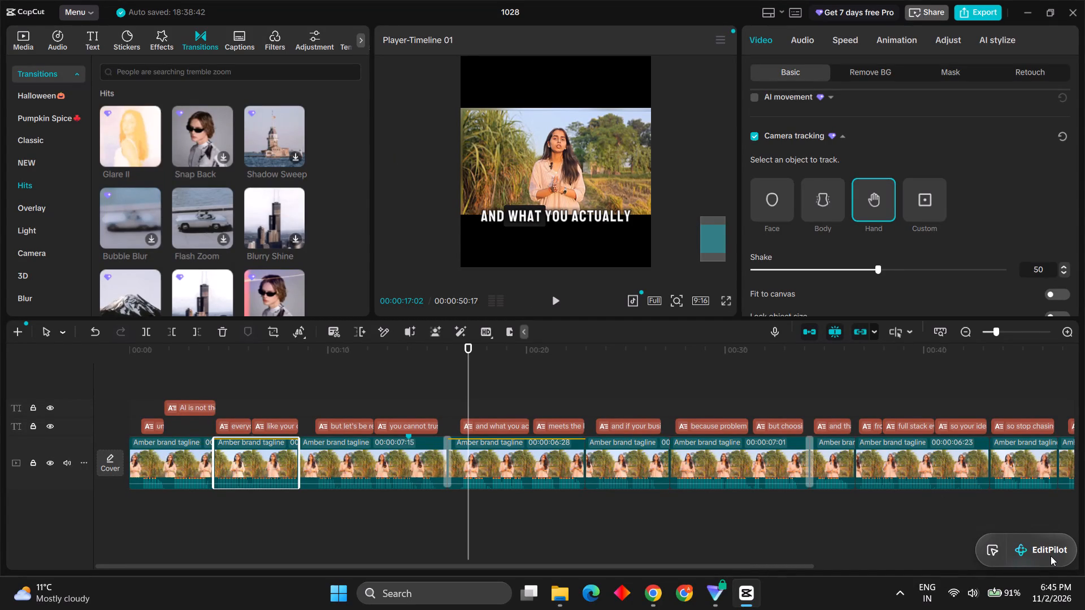
click(993, 553)
click(1014, 550)
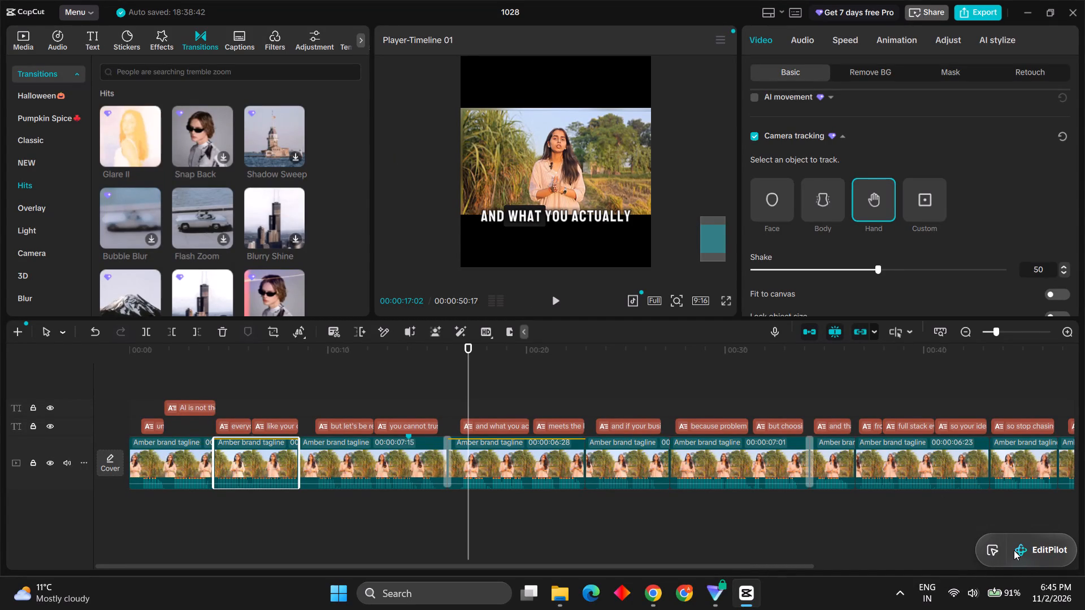
click(1026, 547)
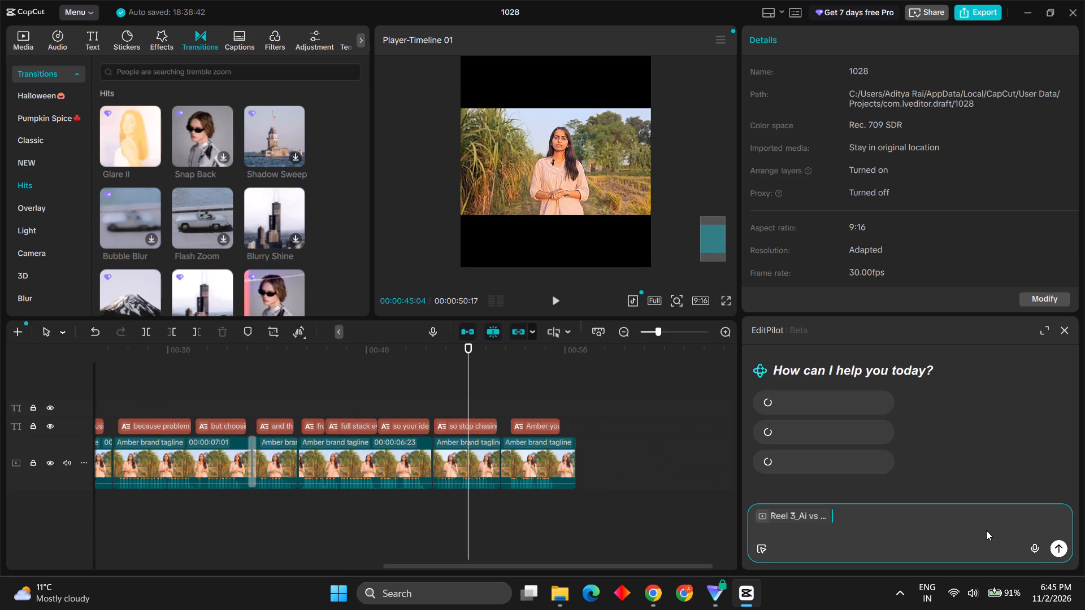
click(942, 531)
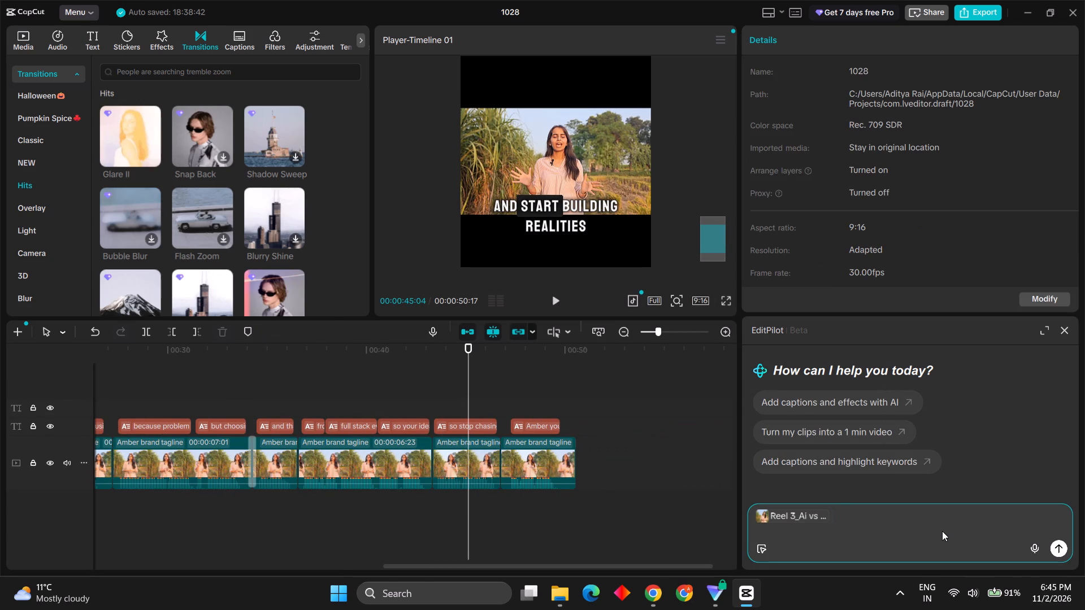
text(add sfx)
key(space)
key(BackSpace)
text(x lke)
key(BackSpace)
key(BackSpace)
key(o)
key(BackSpace)
text(ike)
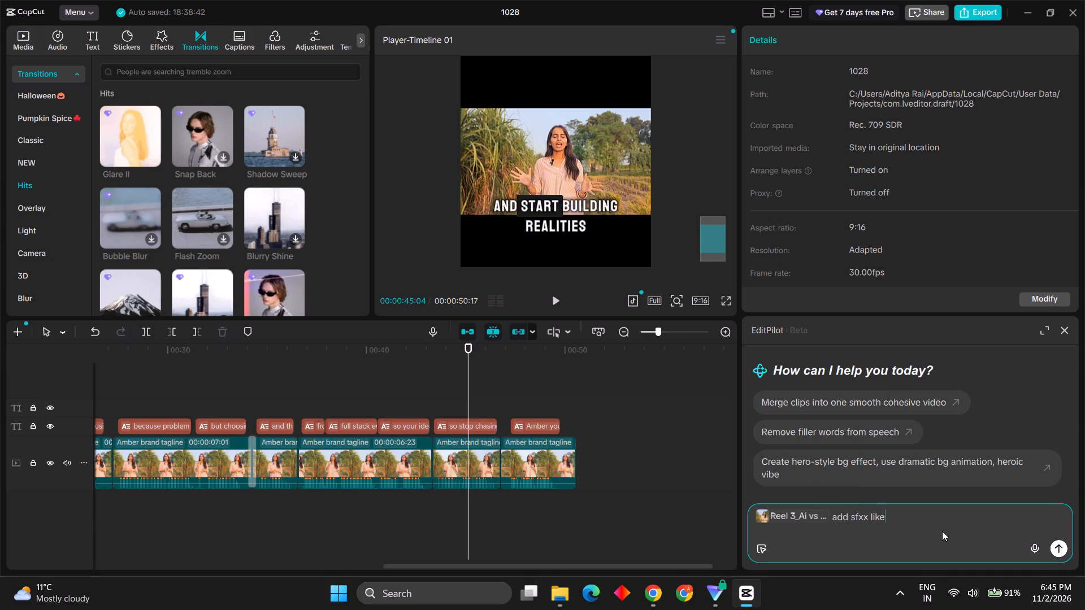
key(space)
key(ctrl+BackSpace)
text(in transitions and poping soound ef)
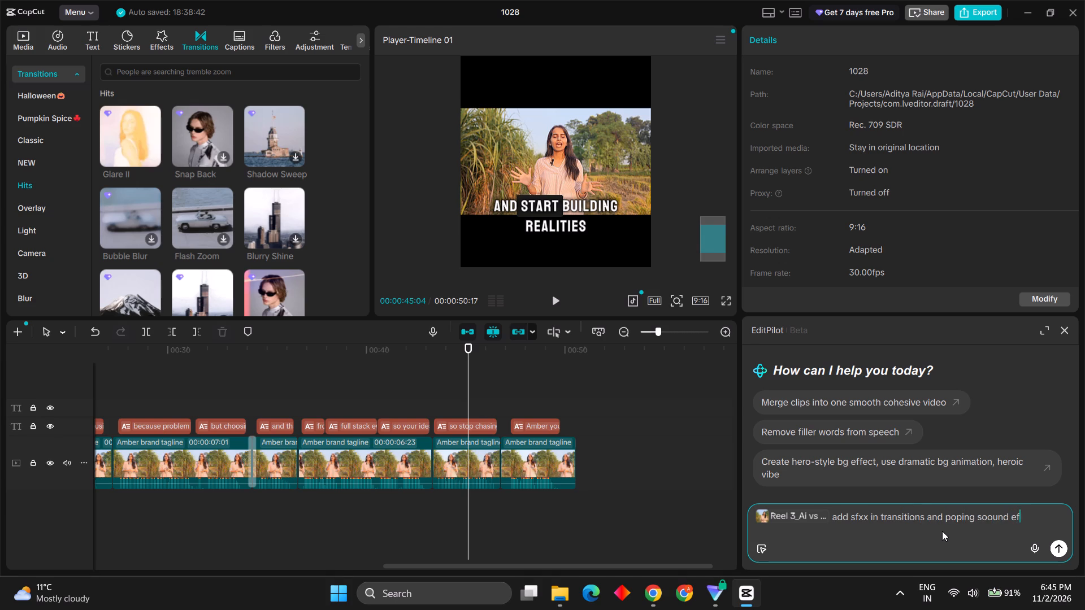
text(fecs)
key(BackSpace)
text(ts)
key(Return)
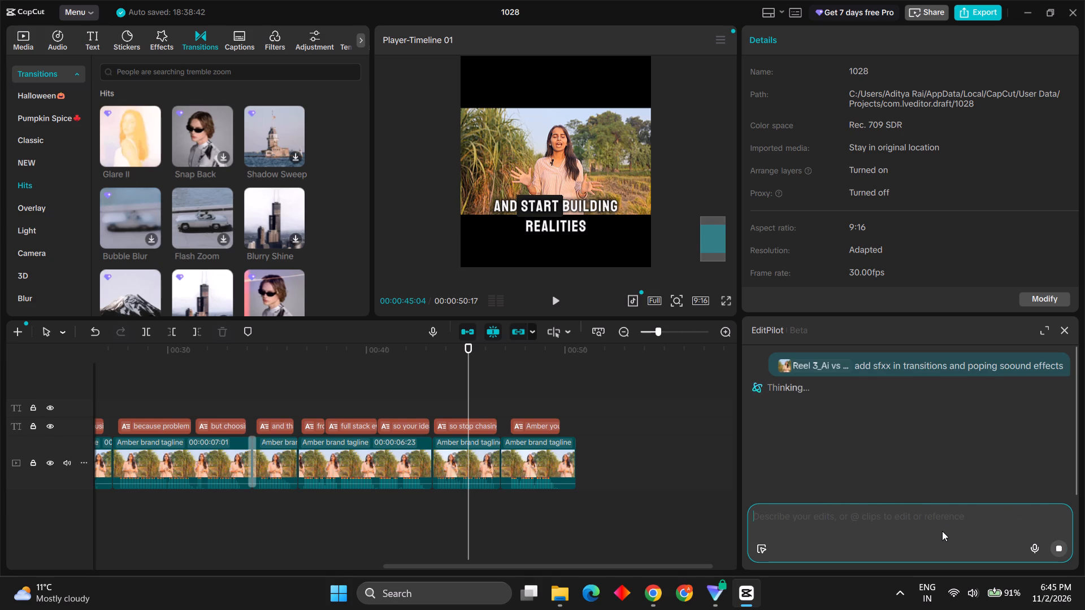
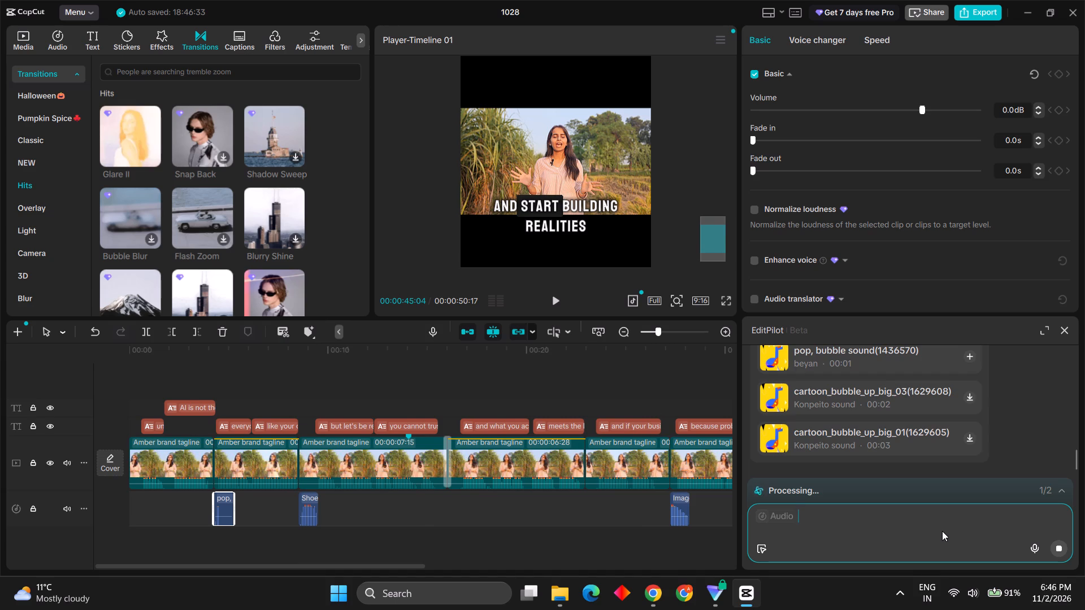
Review EditPilot's reply and its recommended transition and popping sound effects, back up to the original request.
scroll(948, 477, up, 1)
scroll(927, 428, up, 5)
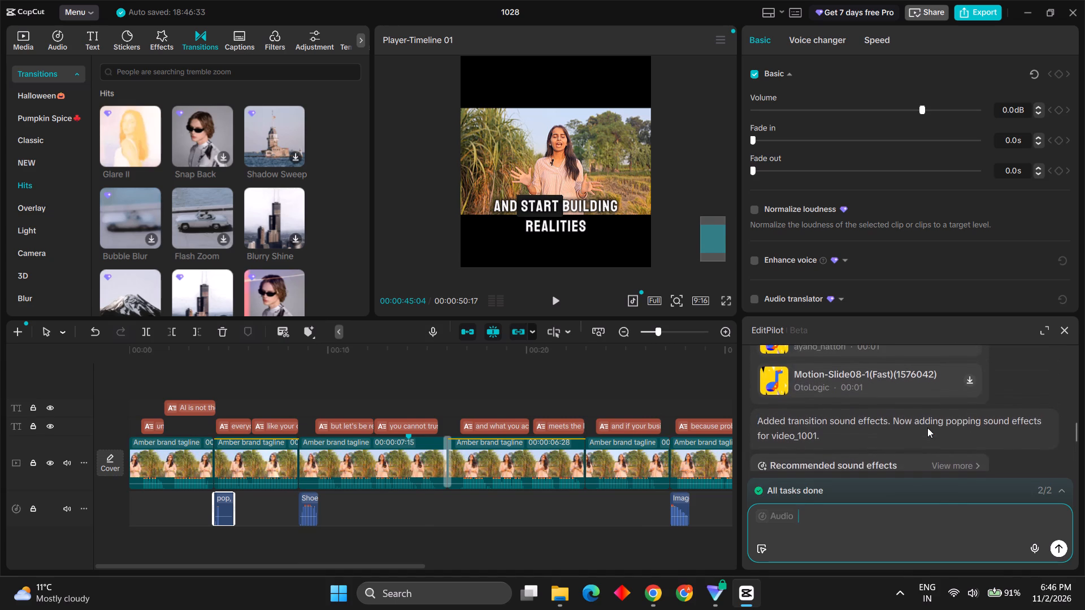
scroll(927, 428, up, 2)
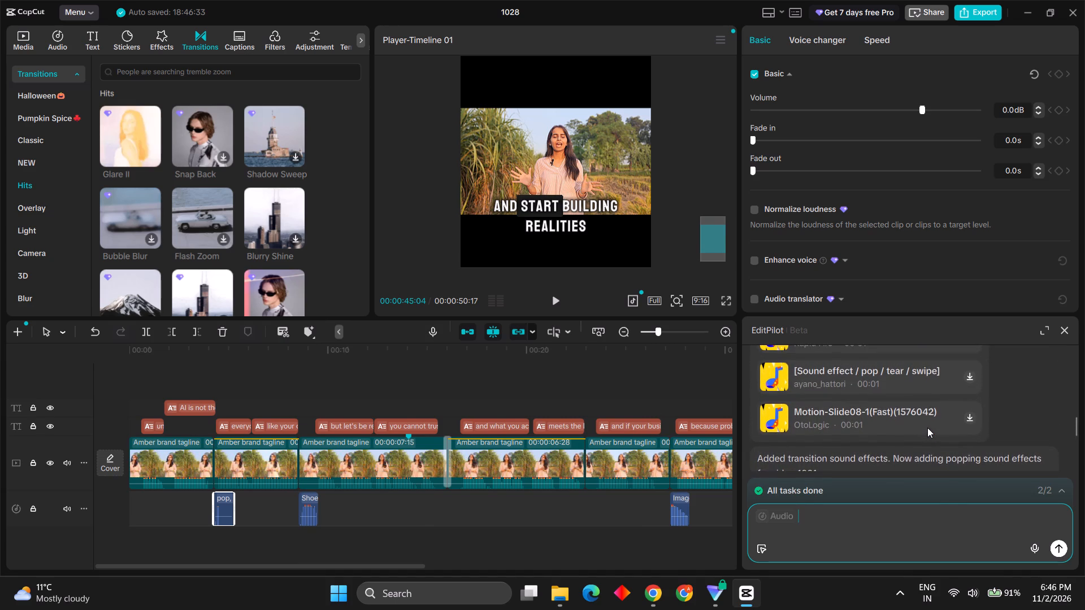
scroll(927, 428, up, 8)
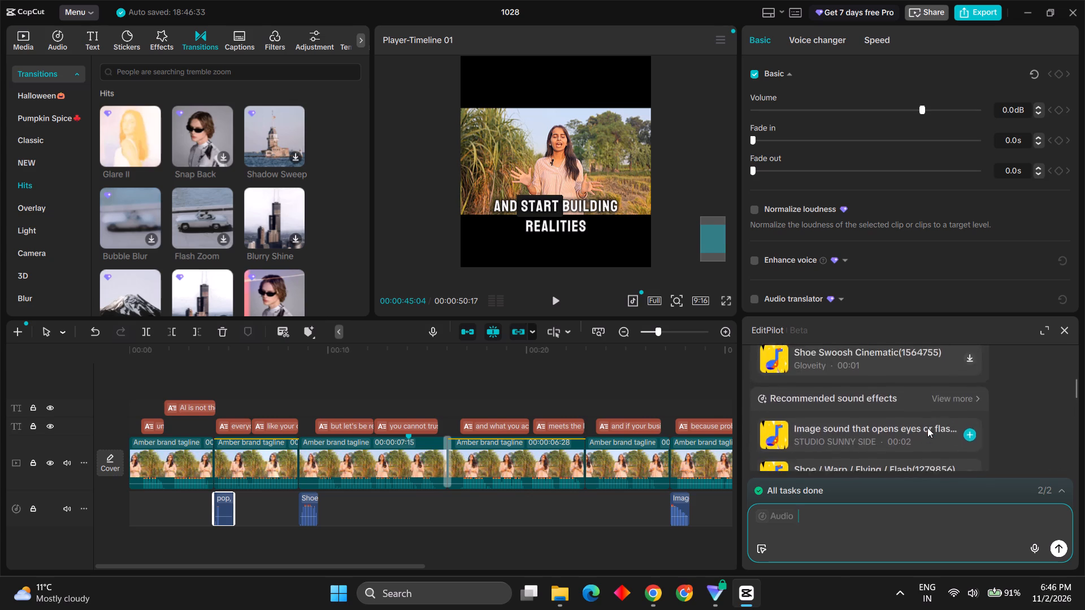
scroll(927, 428, up, 5)
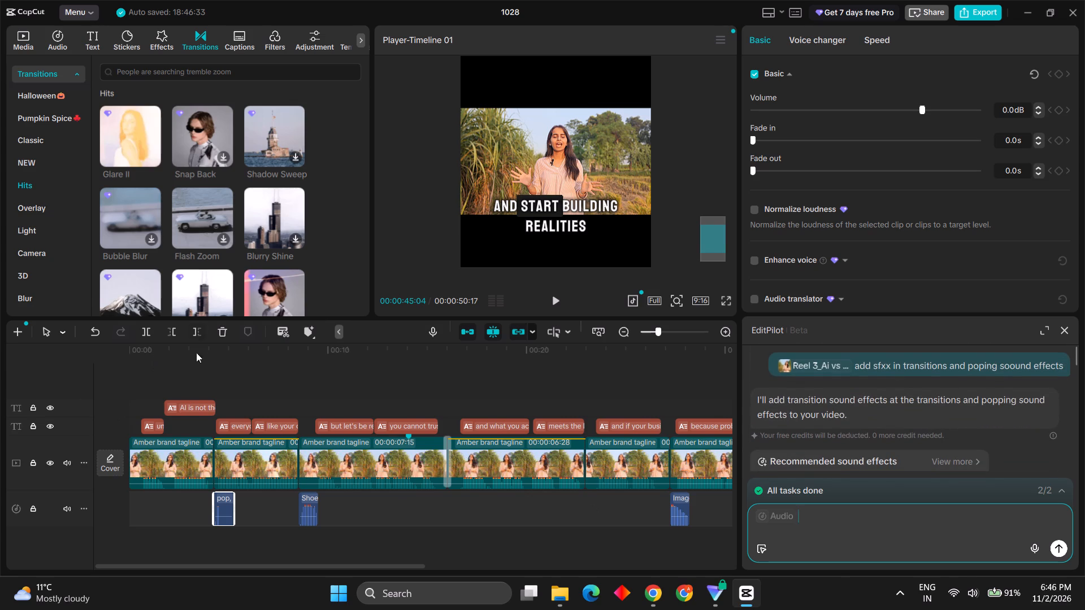
Play back the reel from near its start and again from its later part to check the added sound effects.
click(183, 361)
key(space)
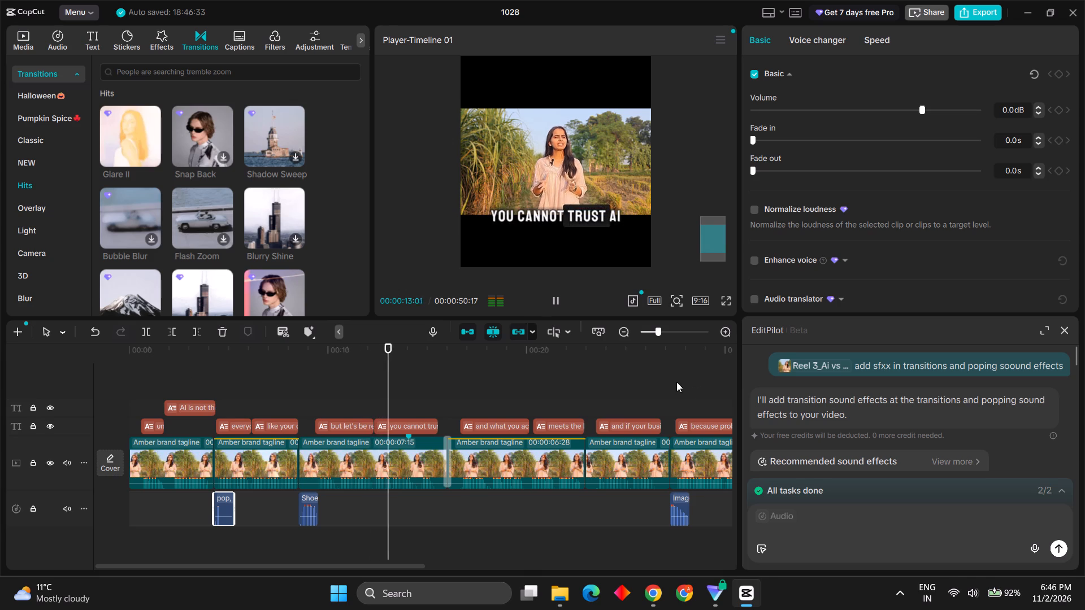
click(640, 362)
key(space)
key(space)
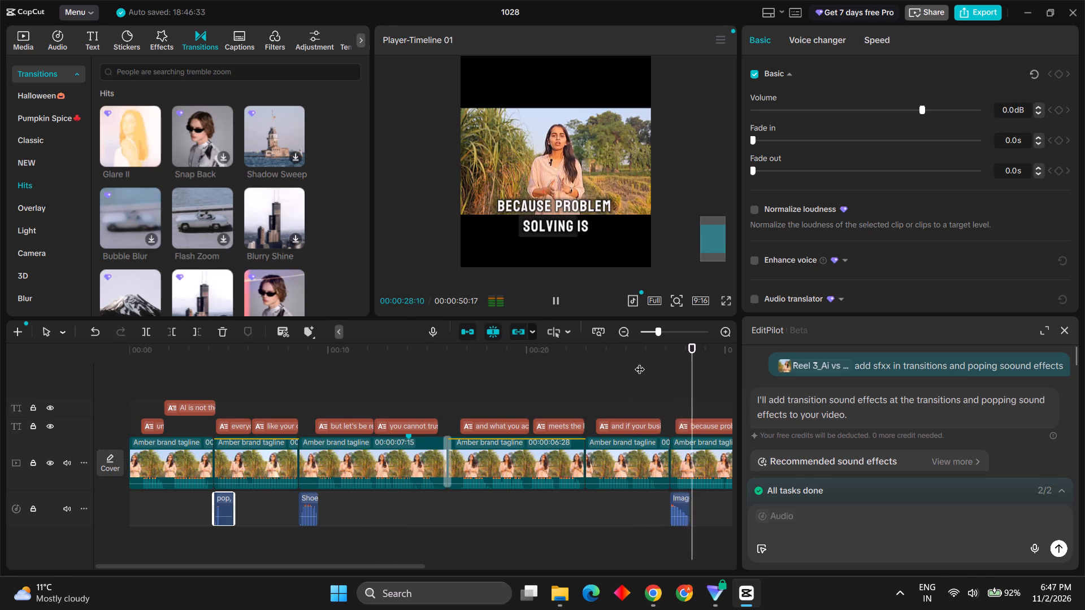
ctrl+scroll(604, 482, down, 6)
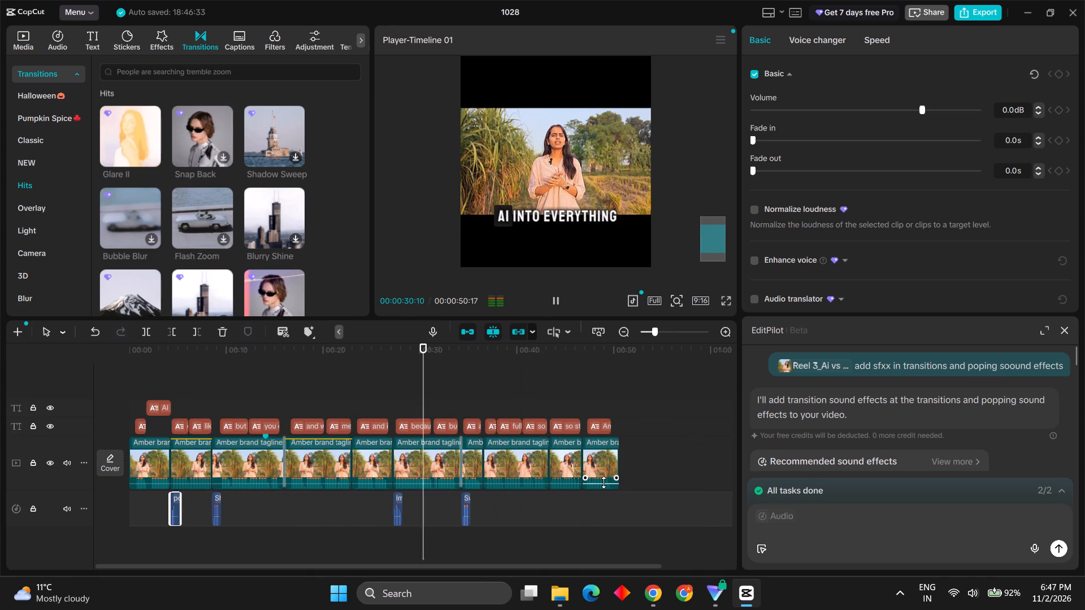
scroll(604, 482, down, 1)
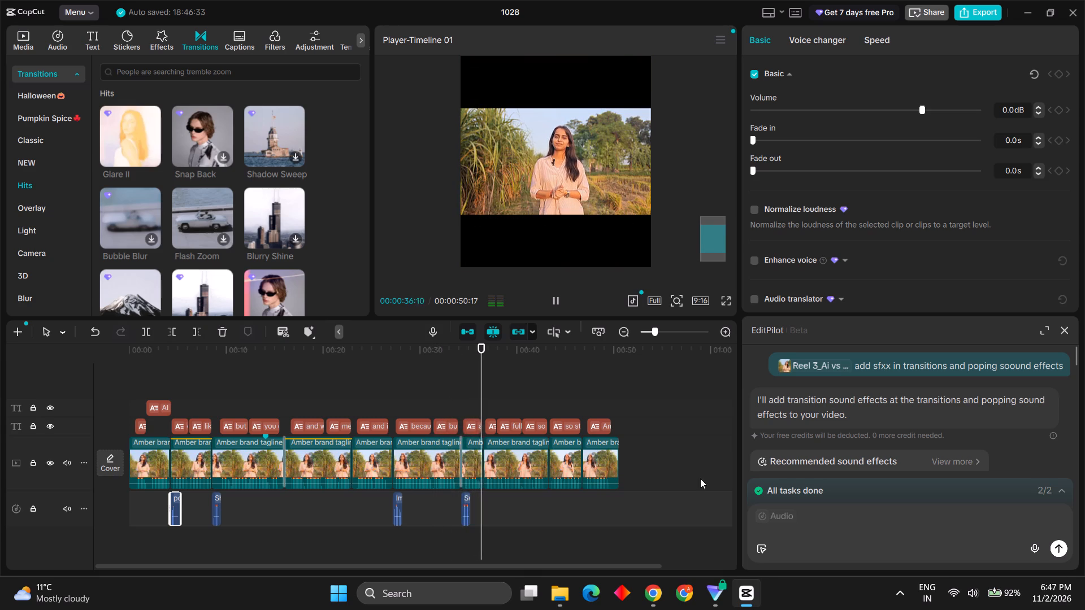
key(space)
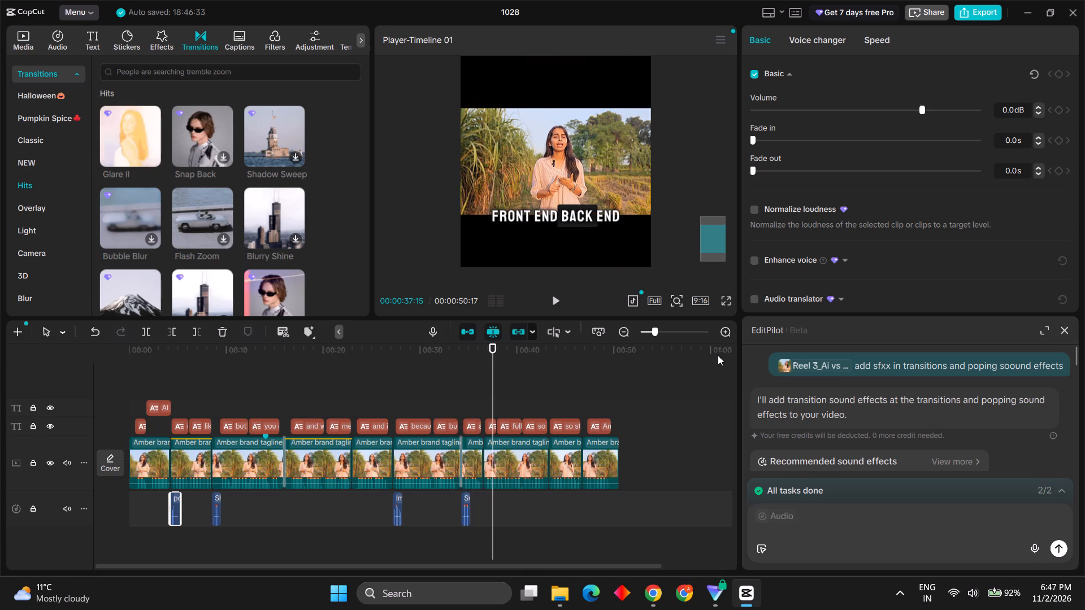
Save the reel project, then close project 1028 and exit CapCut.
key(ctrl+s)
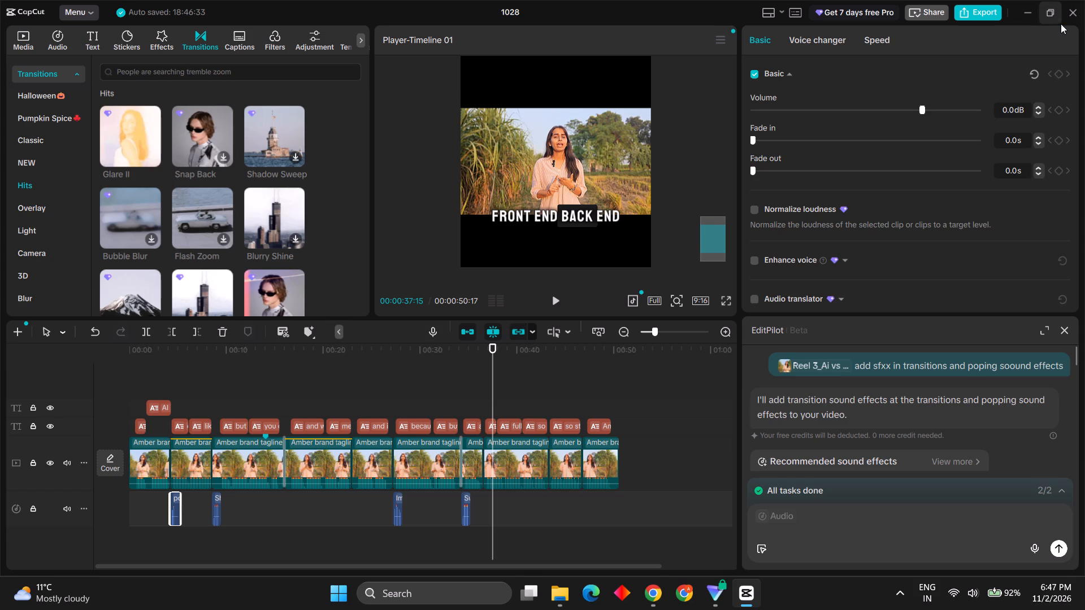
click(1080, 14)
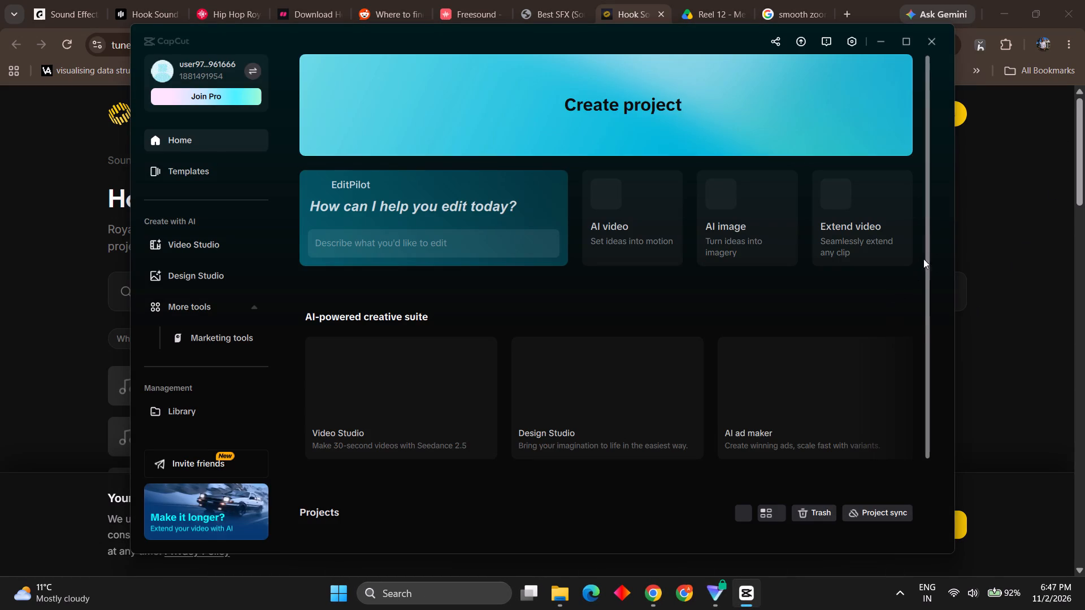
click(936, 47)
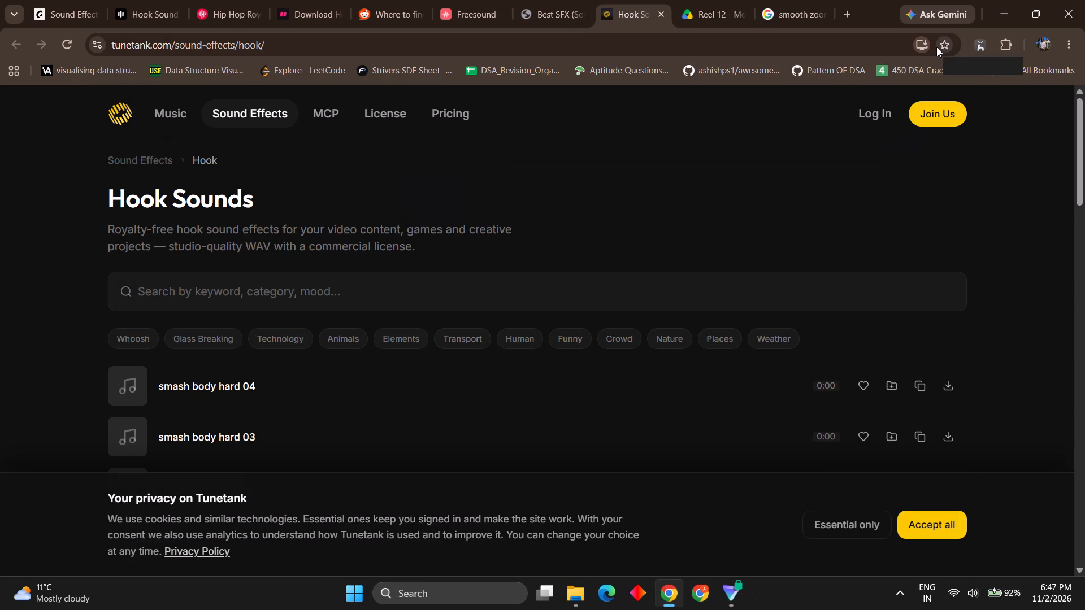